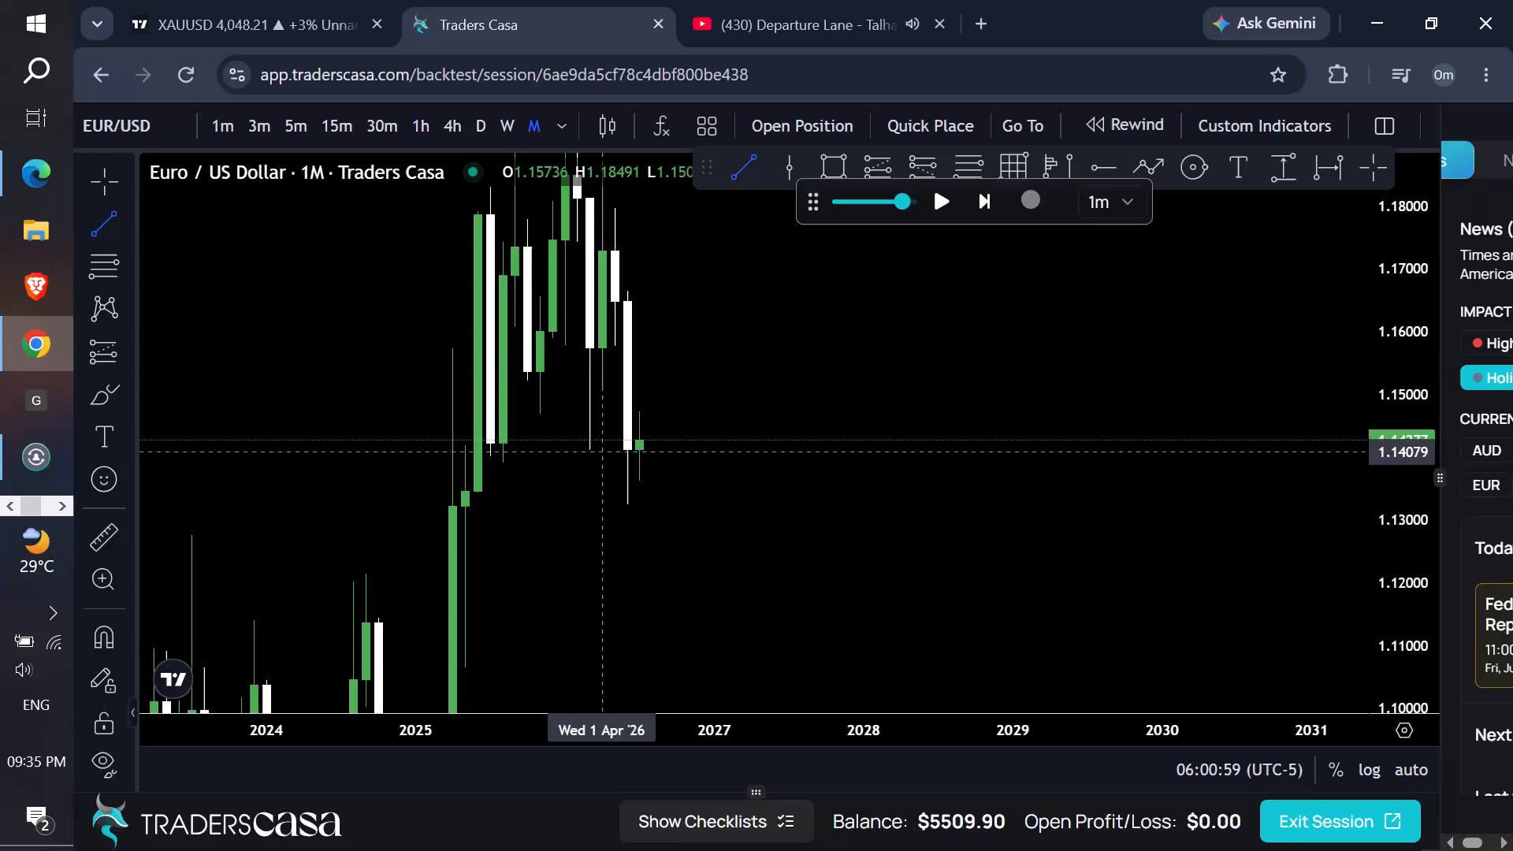
Draw a horizontal trend line at 1.14117 on the monthly EUR/USD chart, from the March 2026 low to the June 2026 candle.
left_click(588, 449)
left_click(633, 451, "shift")
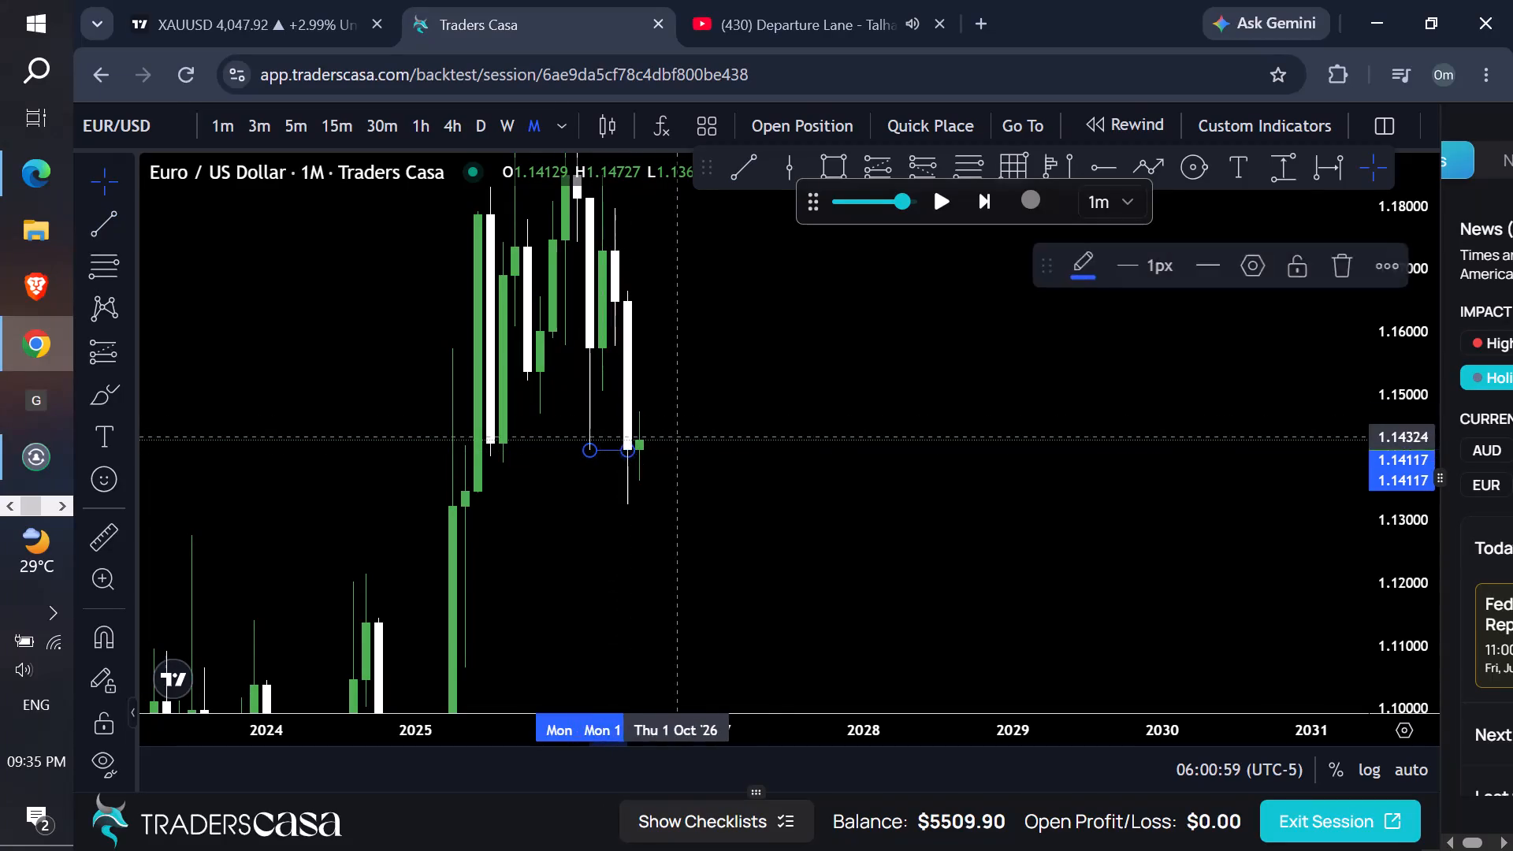
left_click(723, 416)
Draw a horizontal trend line from the April 2026 candle's high, at about 1.185, extending past the latest candle.
left_click_drag(811, 370, 771, 411)
left_click_drag(740, 314, 731, 411)
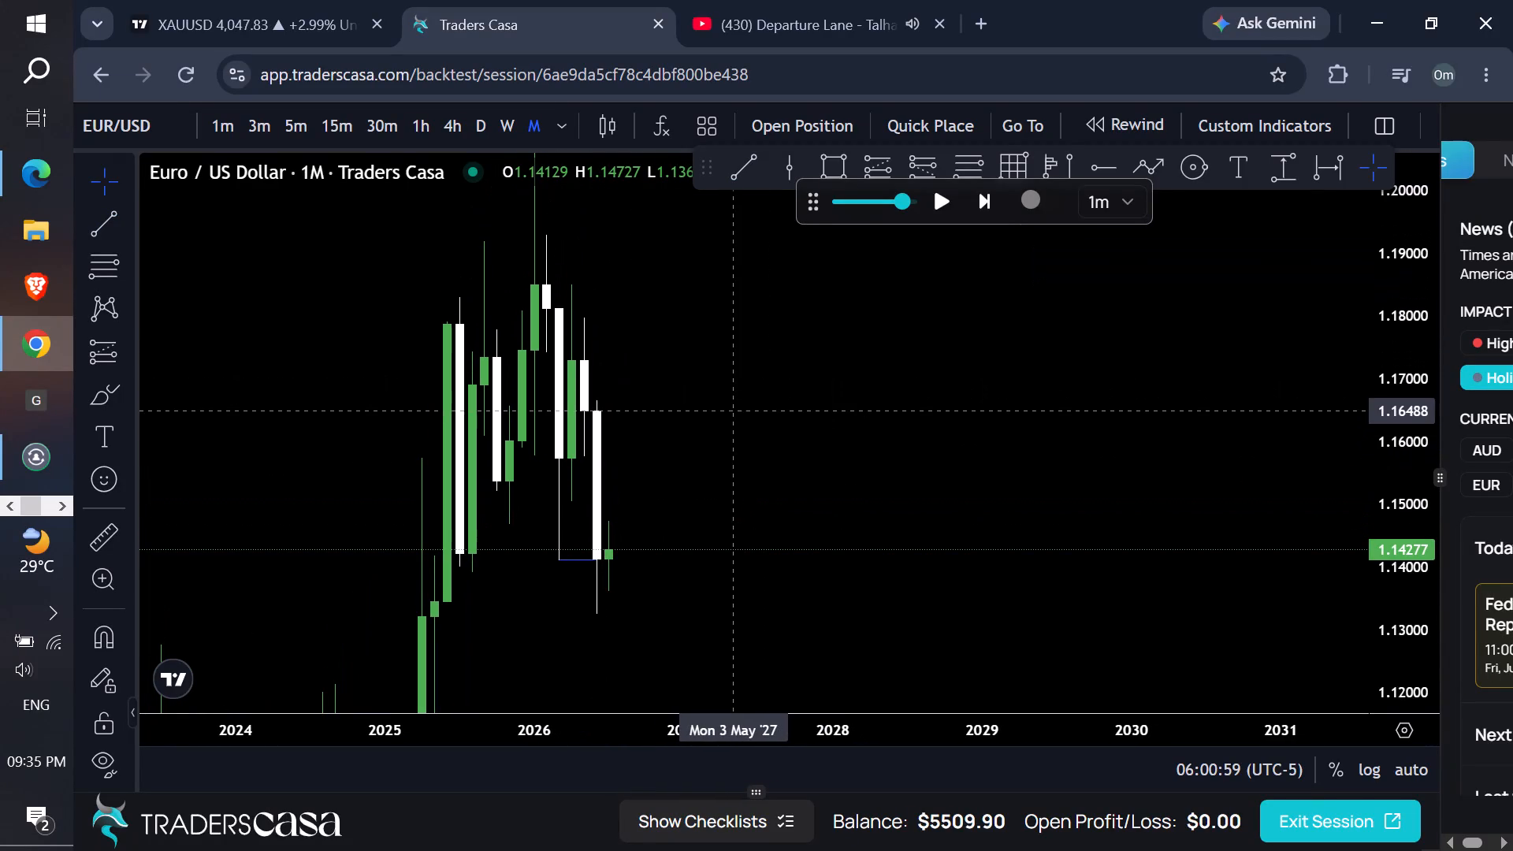
left_click(752, 164)
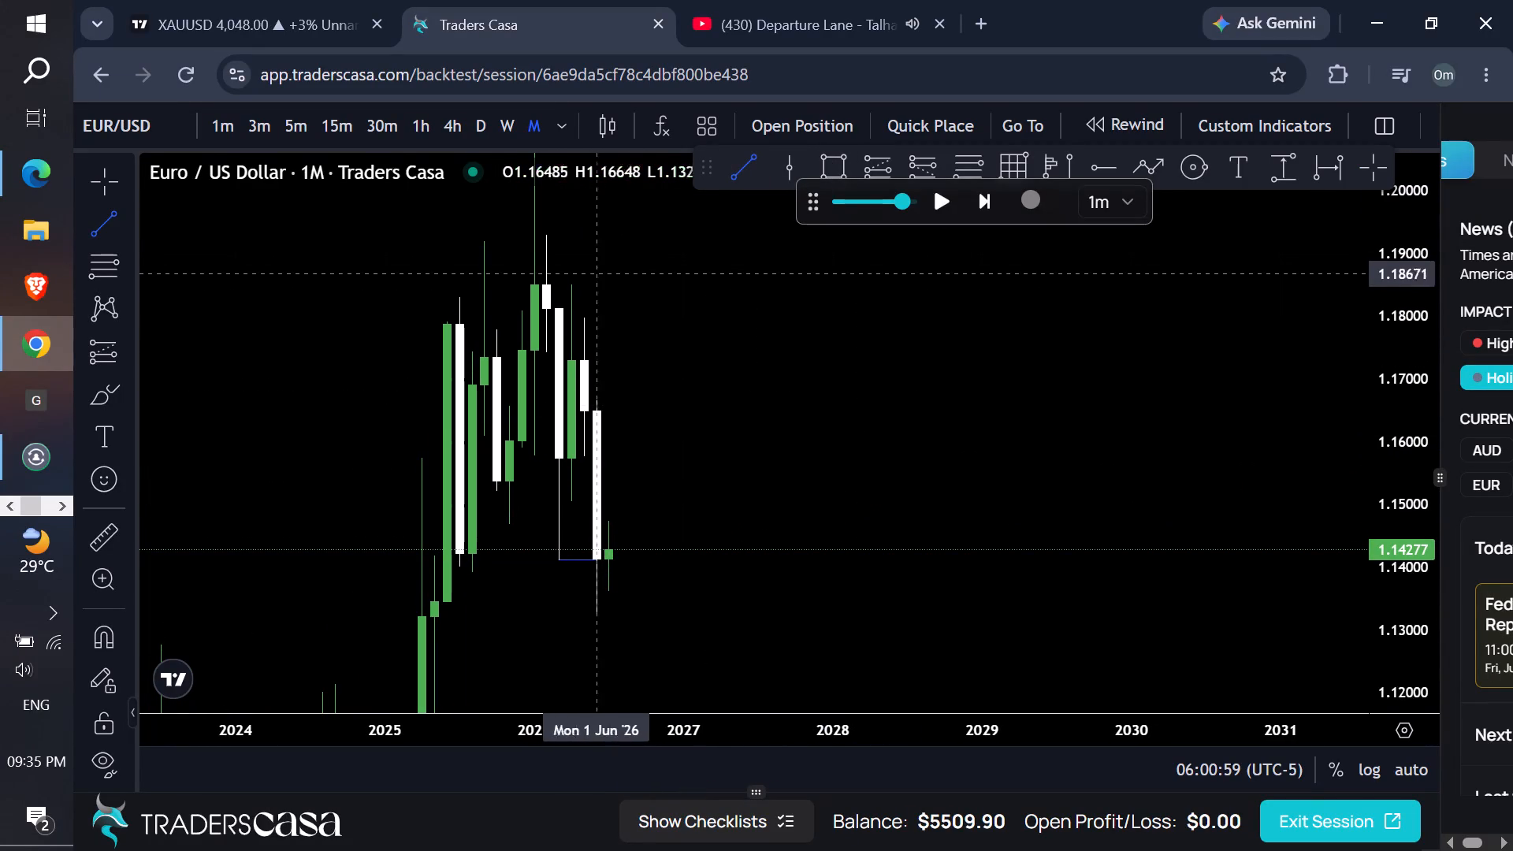
left_click(572, 283)
left_click(660, 283, "shift")
left_click(714, 348)
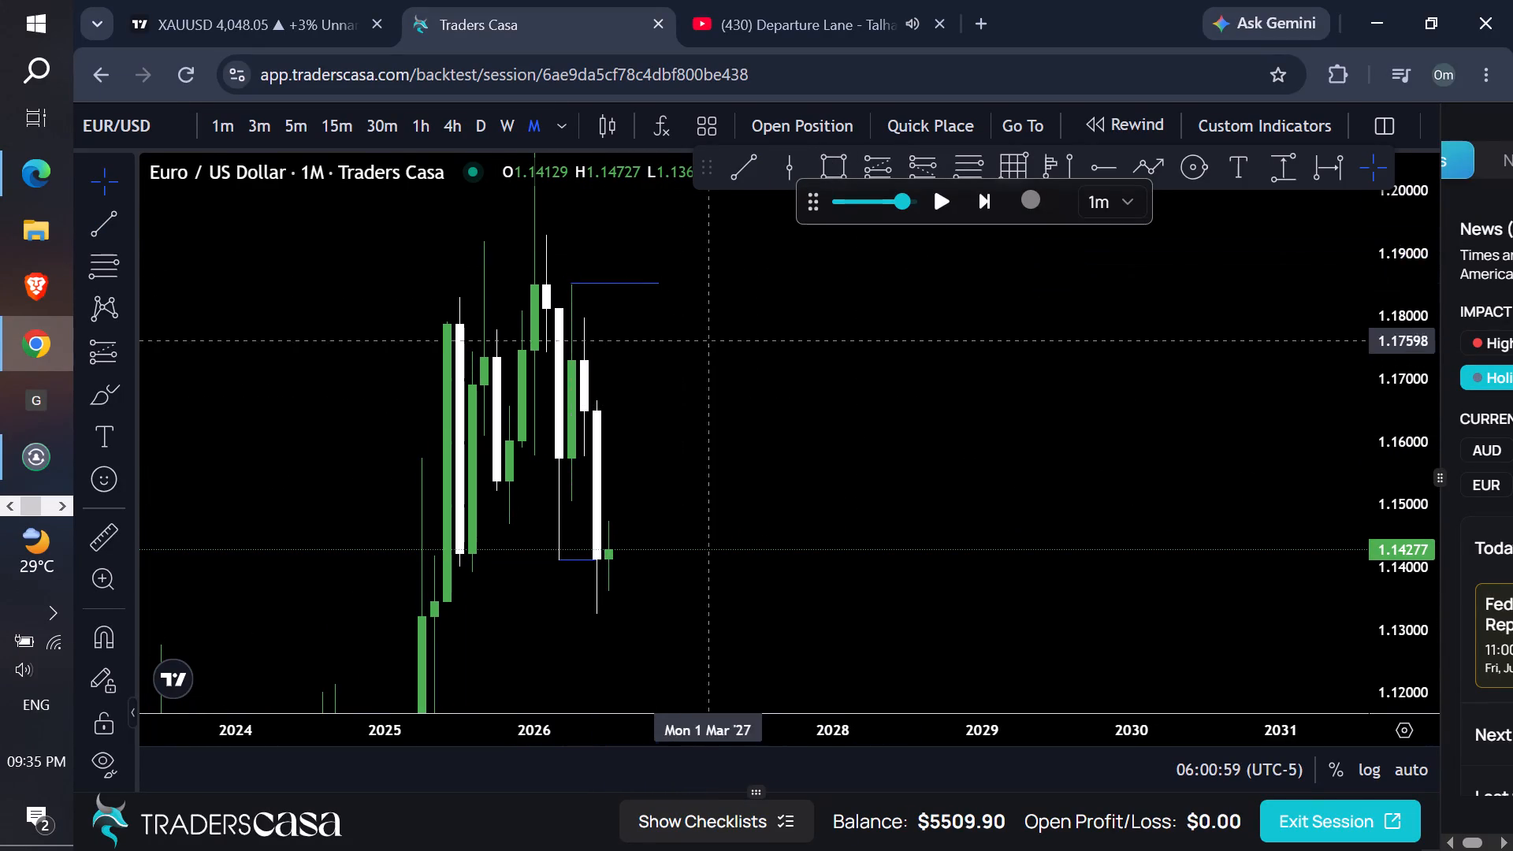
On the weekly chart, draw a rectangle zone from 8 Jun '26 spanning about 1.15010 down to 1.1474.
left_click(515, 132)
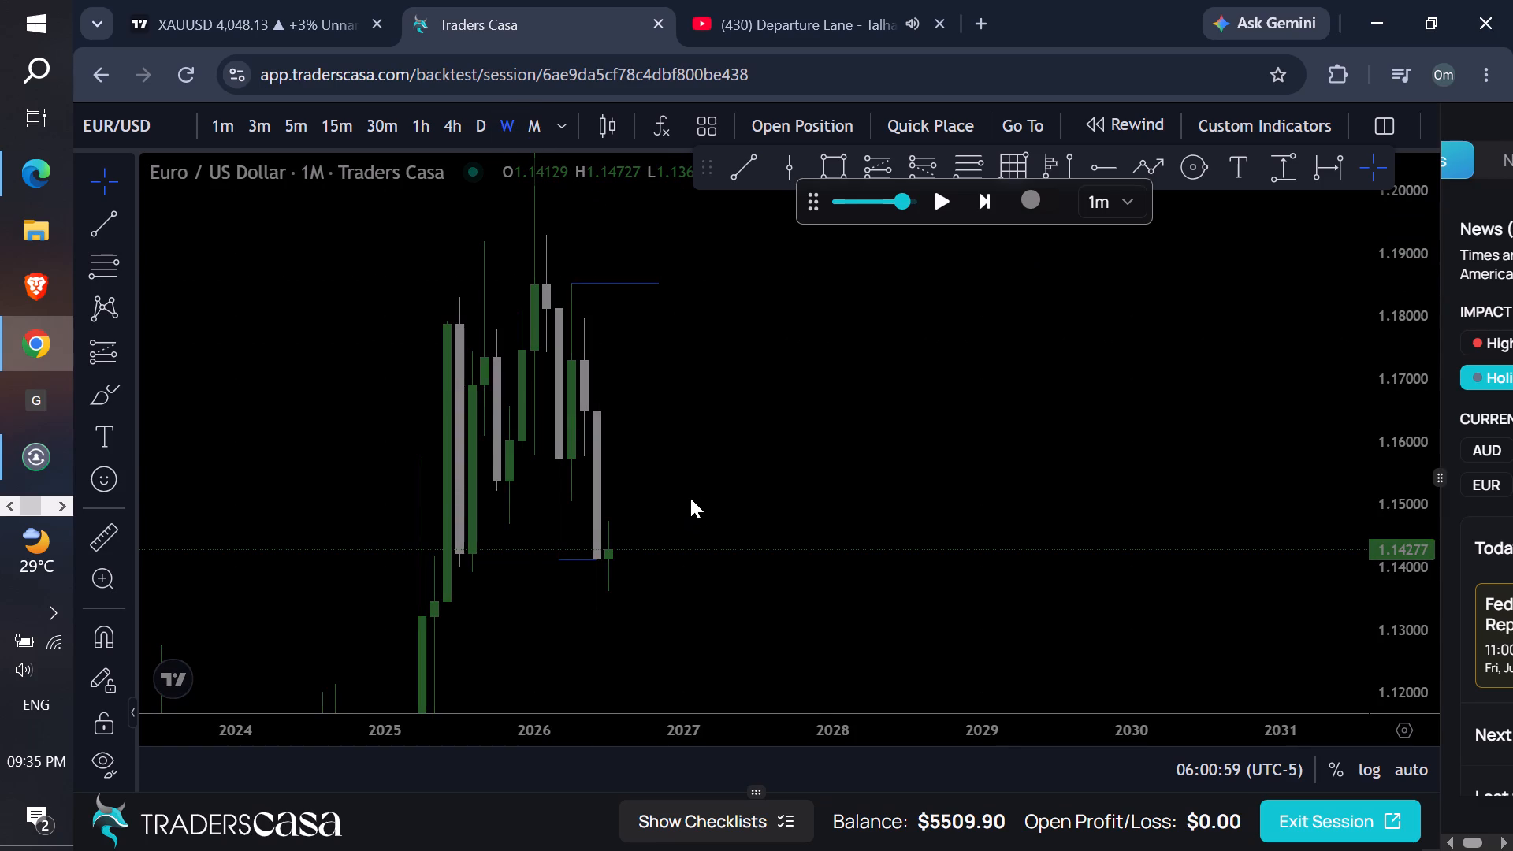
left_click_drag(703, 481, 780, 425)
left_click_drag(602, 518, 641, 518)
left_click_drag(806, 503, 818, 504)
left_click_drag(1414, 652, 1277, 329)
left_click(838, 170)
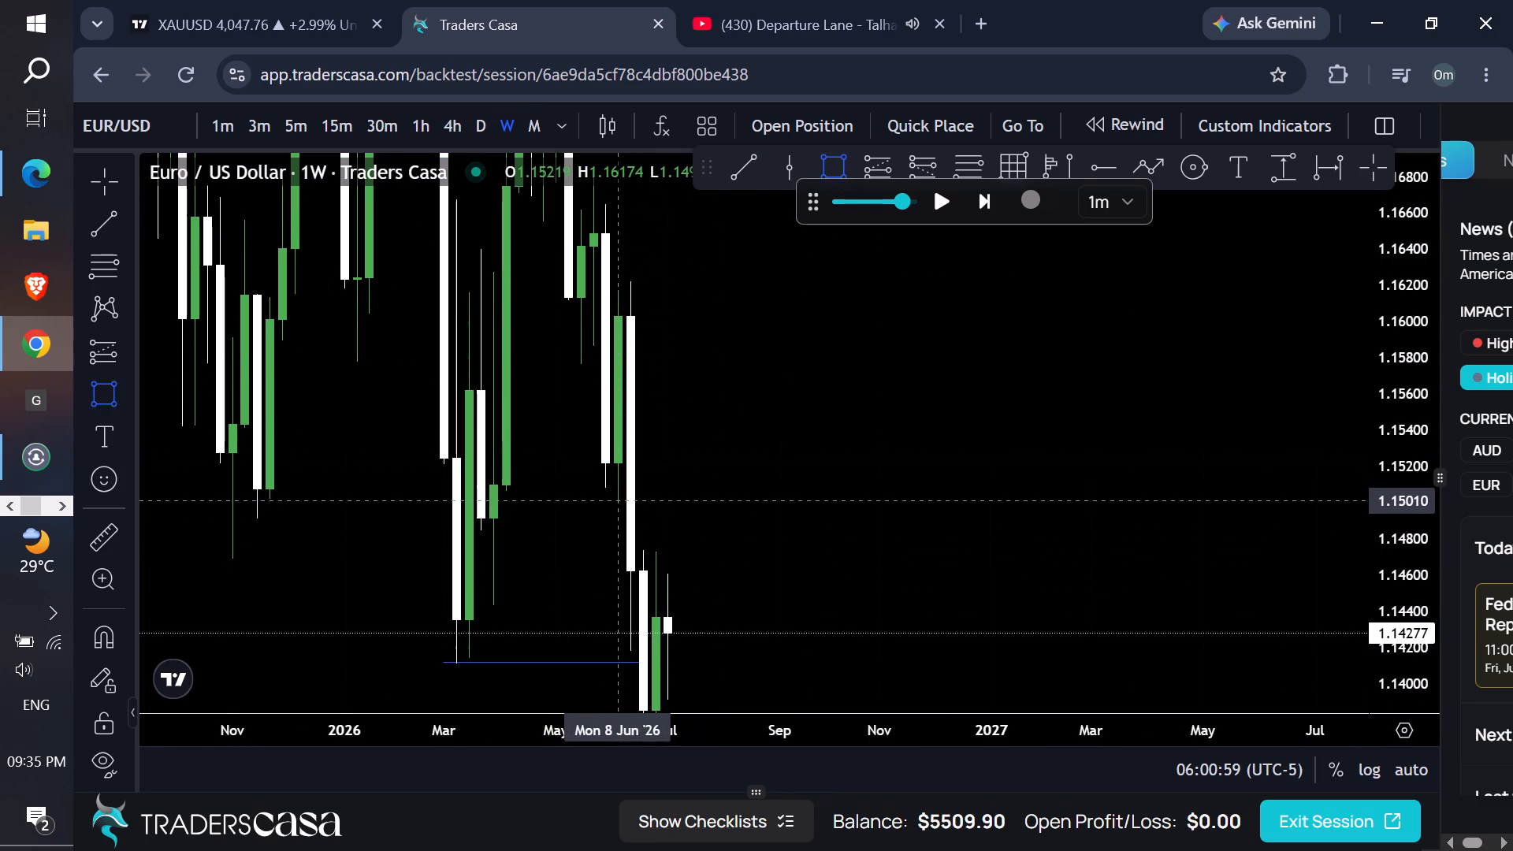
left_click(619, 500)
left_click(868, 548)
Place a horizontal ray at the weekly low of the 22 Jun '26 candle, set at 1.13261.
left_click_drag(1091, 519, 1009, 532)
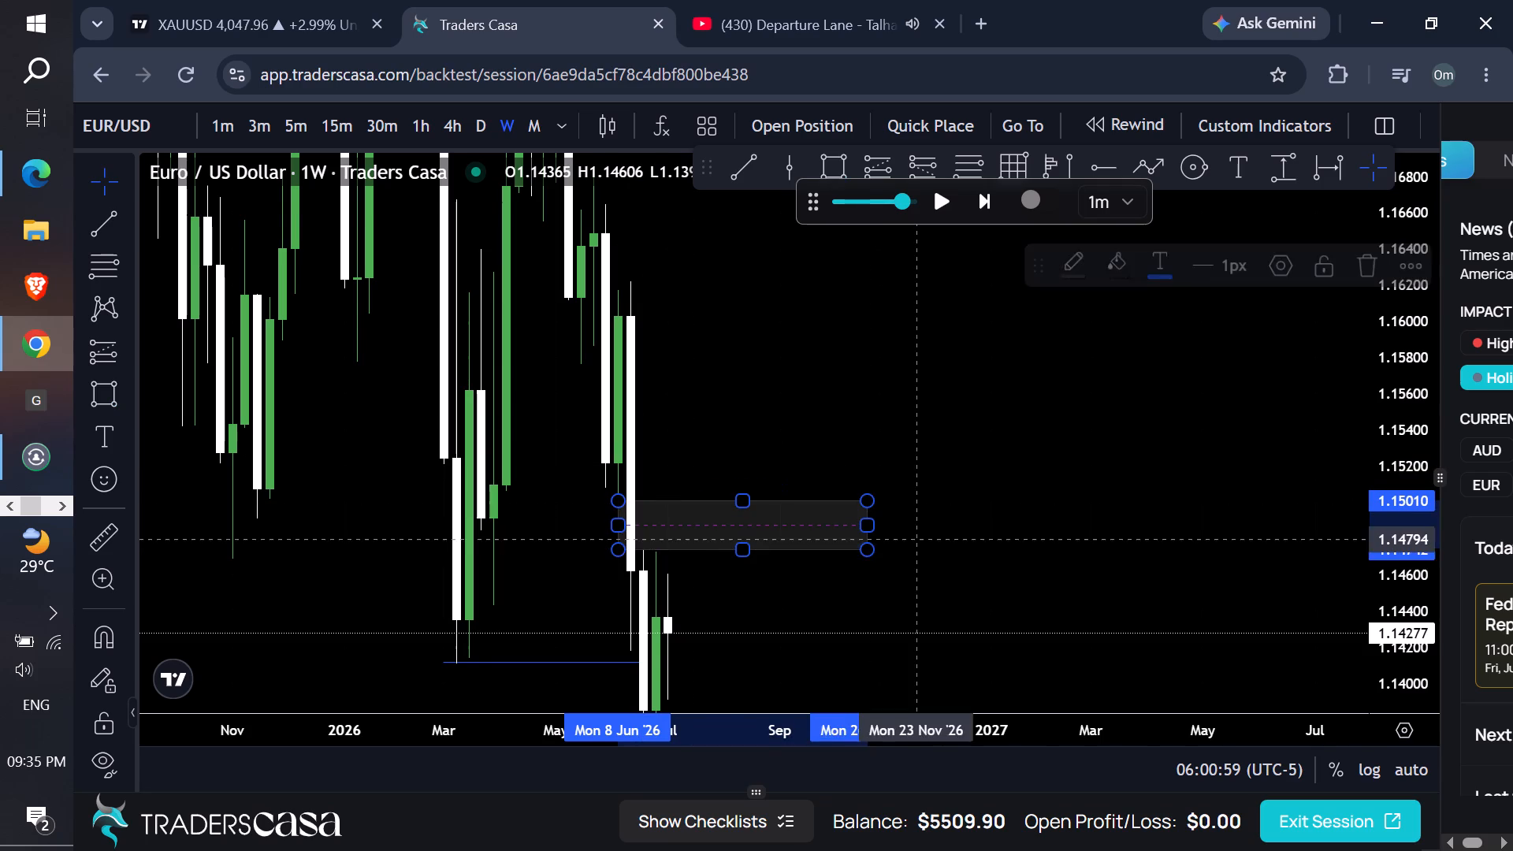
left_click_drag(1009, 532, 1158, 473)
left_click_drag(1398, 225, 1296, 559)
scroll(1092, 445, "up", 1)
scroll(1092, 445, "down", 1)
scroll(1092, 445, "up", 1)
left_click_drag(972, 353, 970, 353)
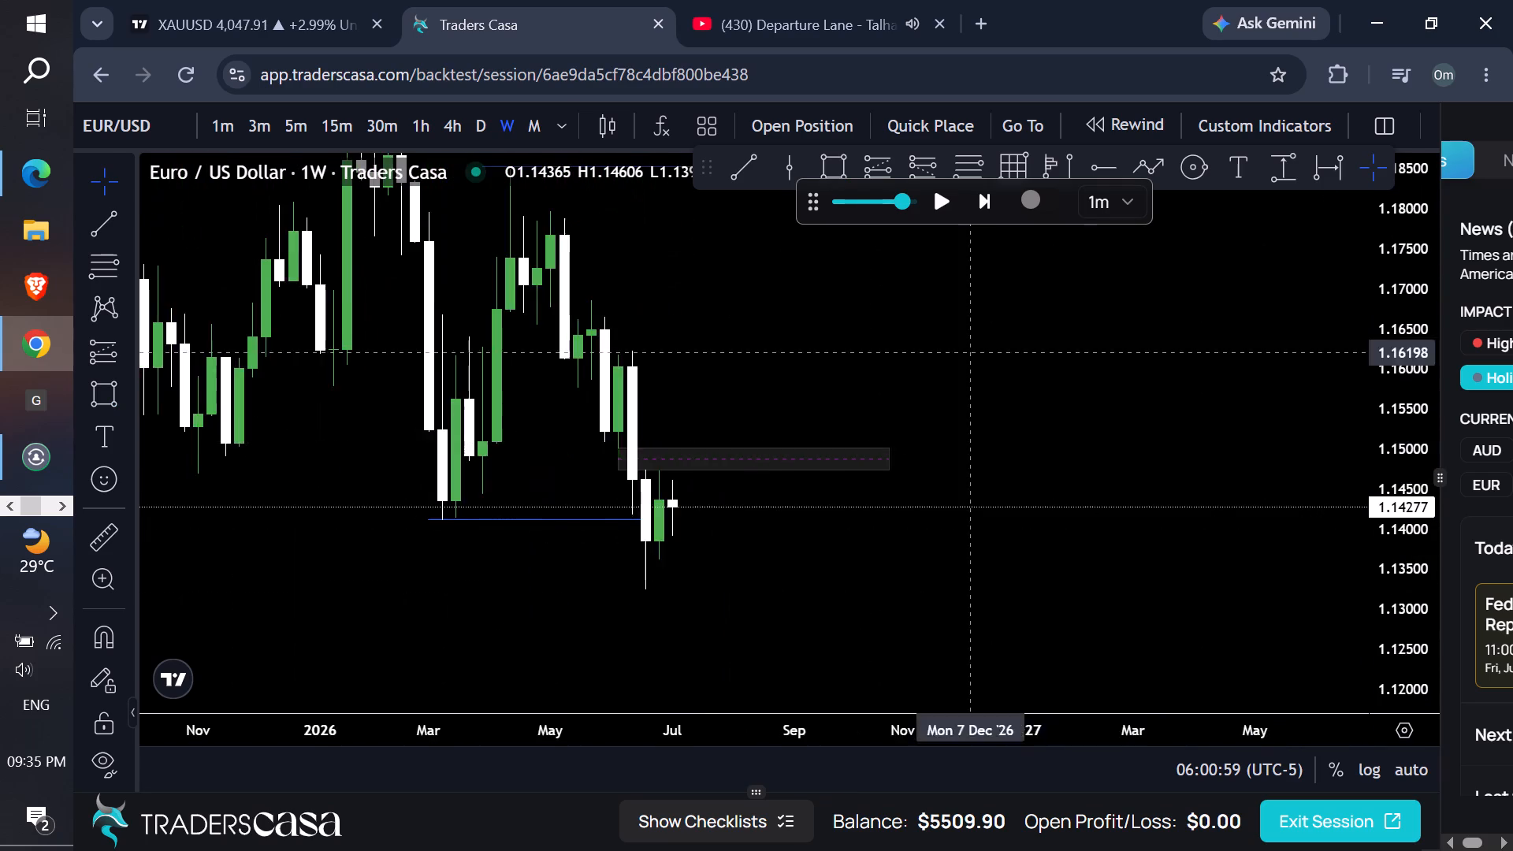
left_click_drag(970, 353, 1113, 314)
left_click_drag(913, 360, 964, 338)
left_click_drag(948, 358, 871, 348)
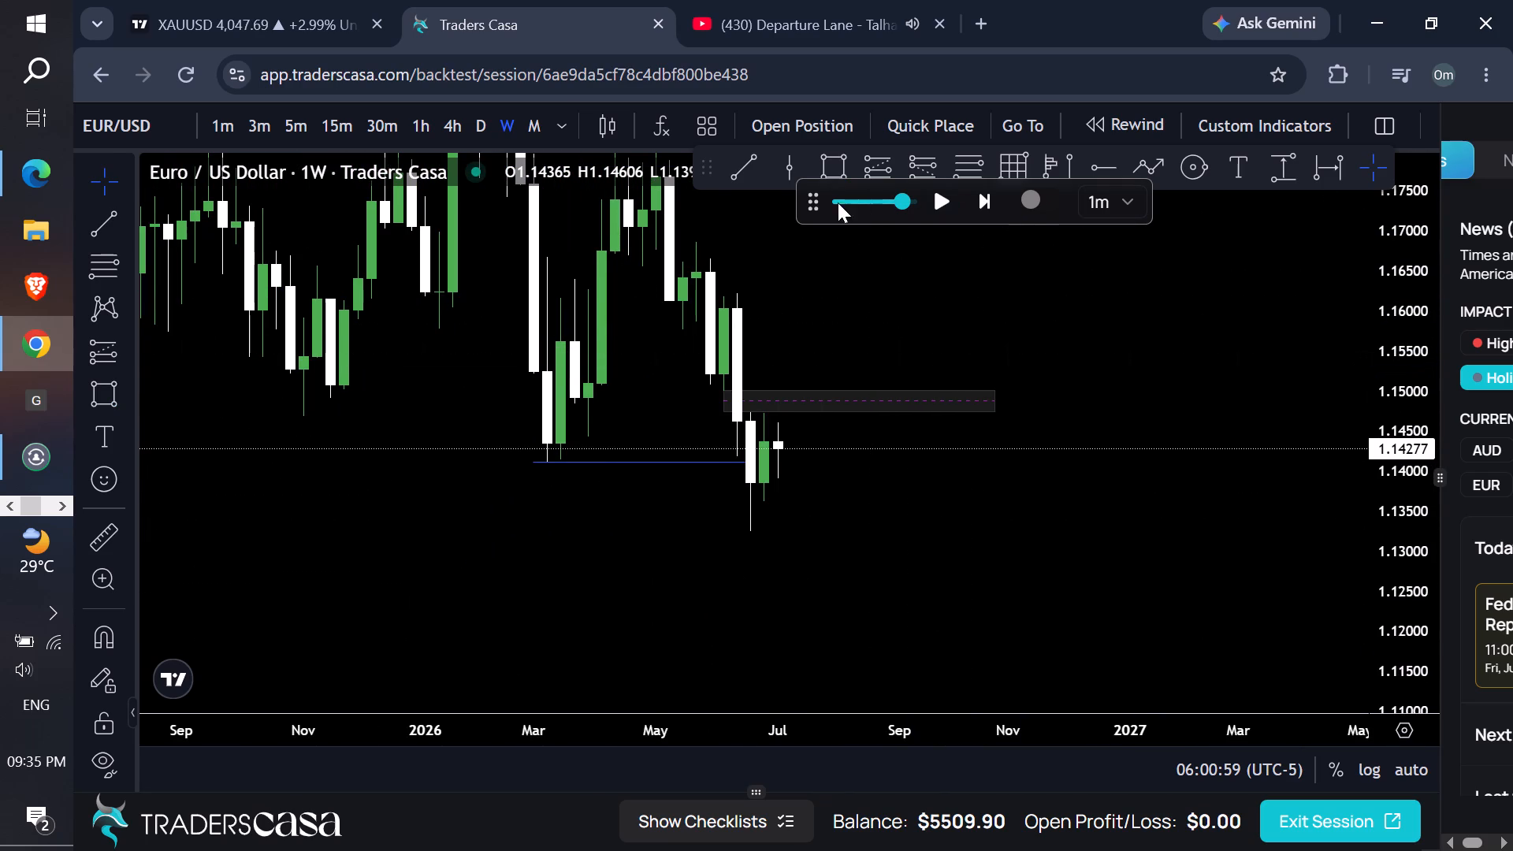
left_click(1107, 174)
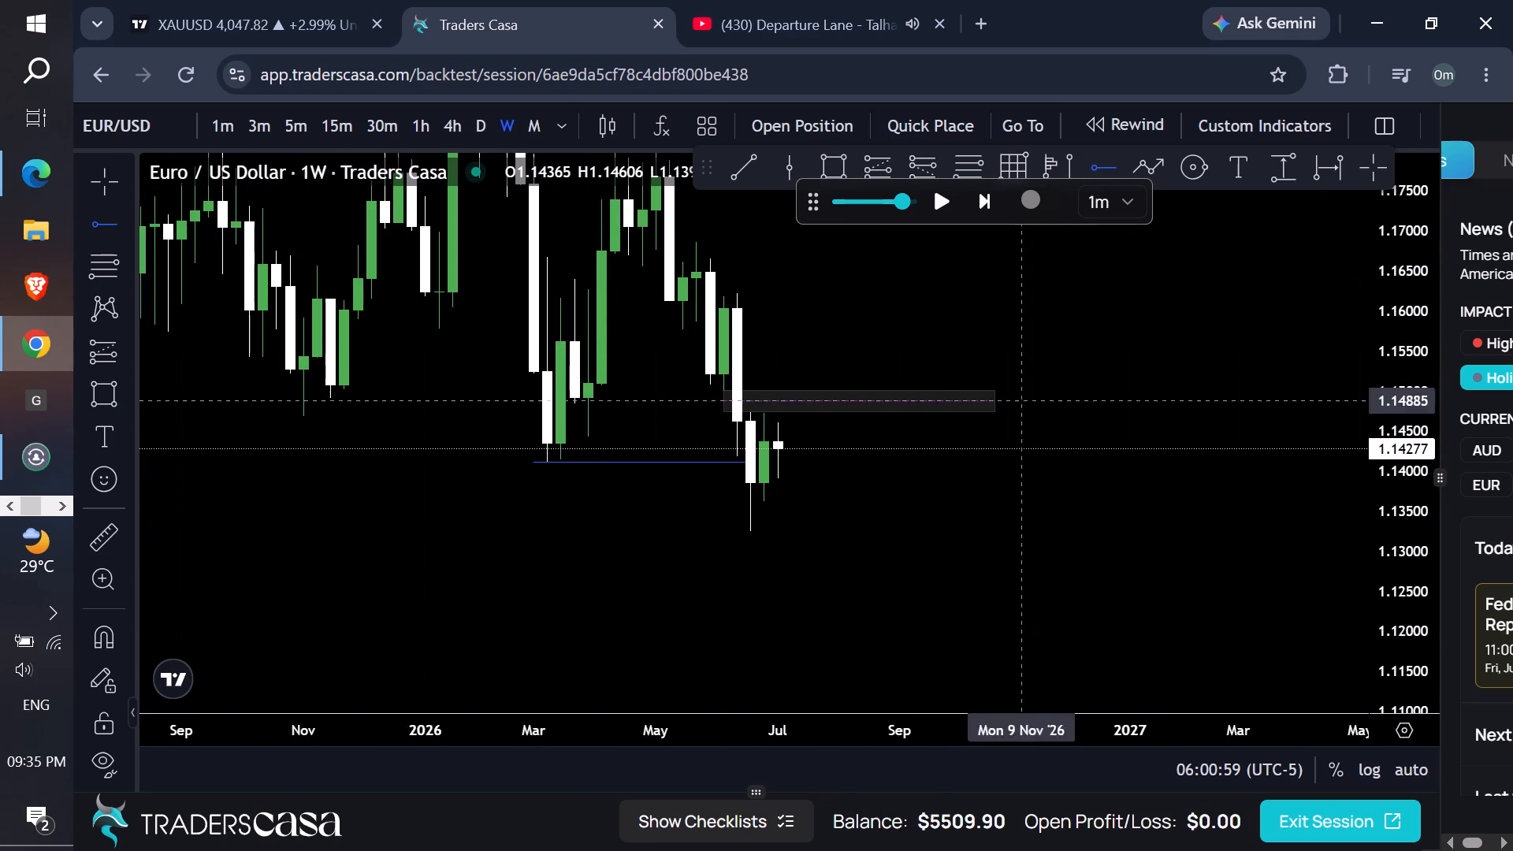
left_click(748, 528)
left_click(938, 478)
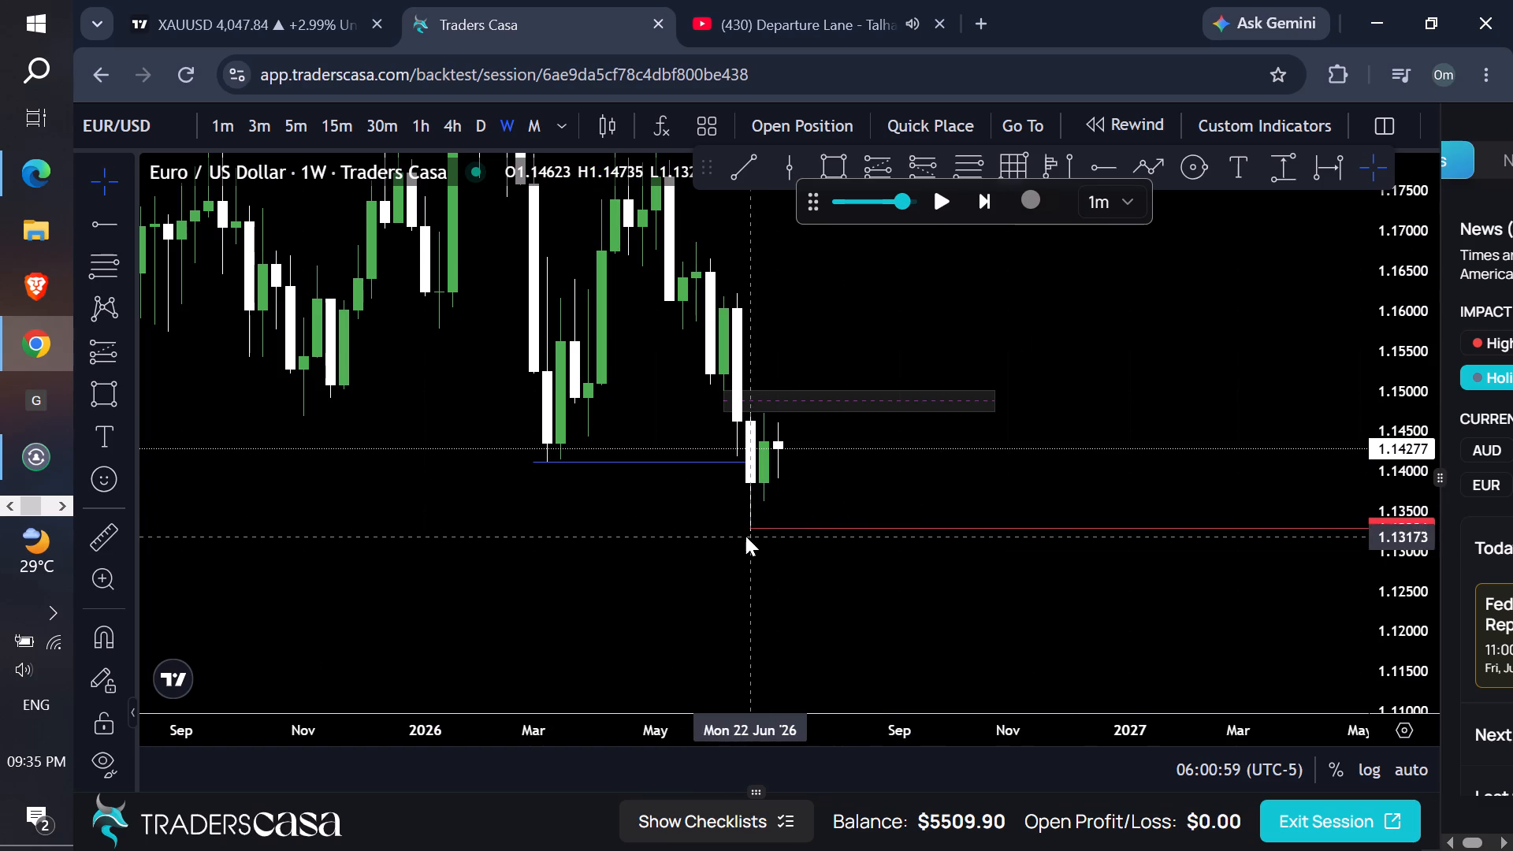
left_click(749, 530)
left_click(868, 476)
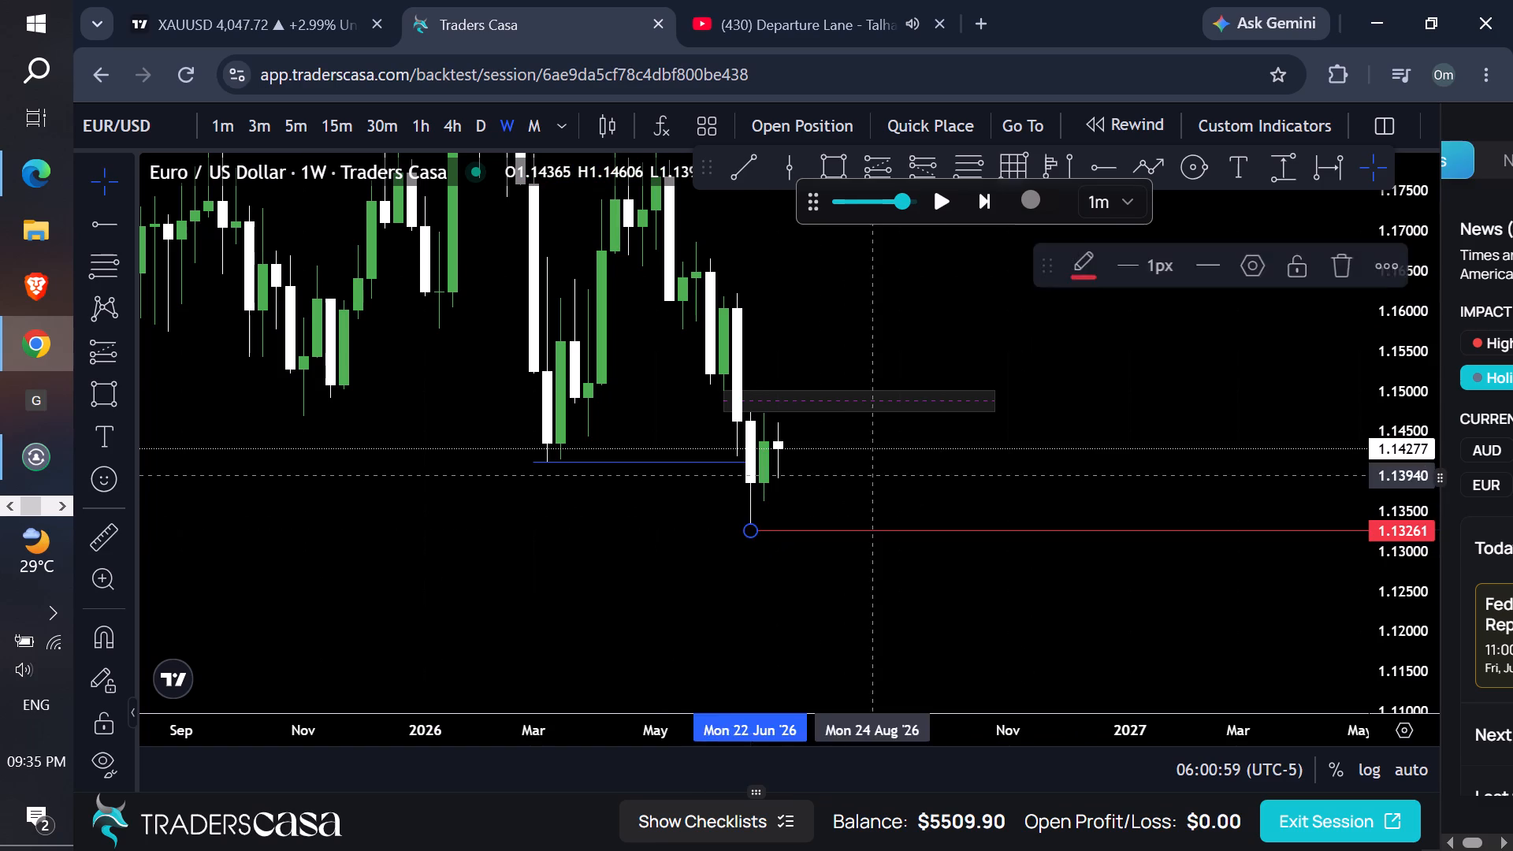
On the daily chart, place a horizontal ray at the 2 Jul '26 high, 1.14733.
left_click_drag(1406, 620, 1284, 336)
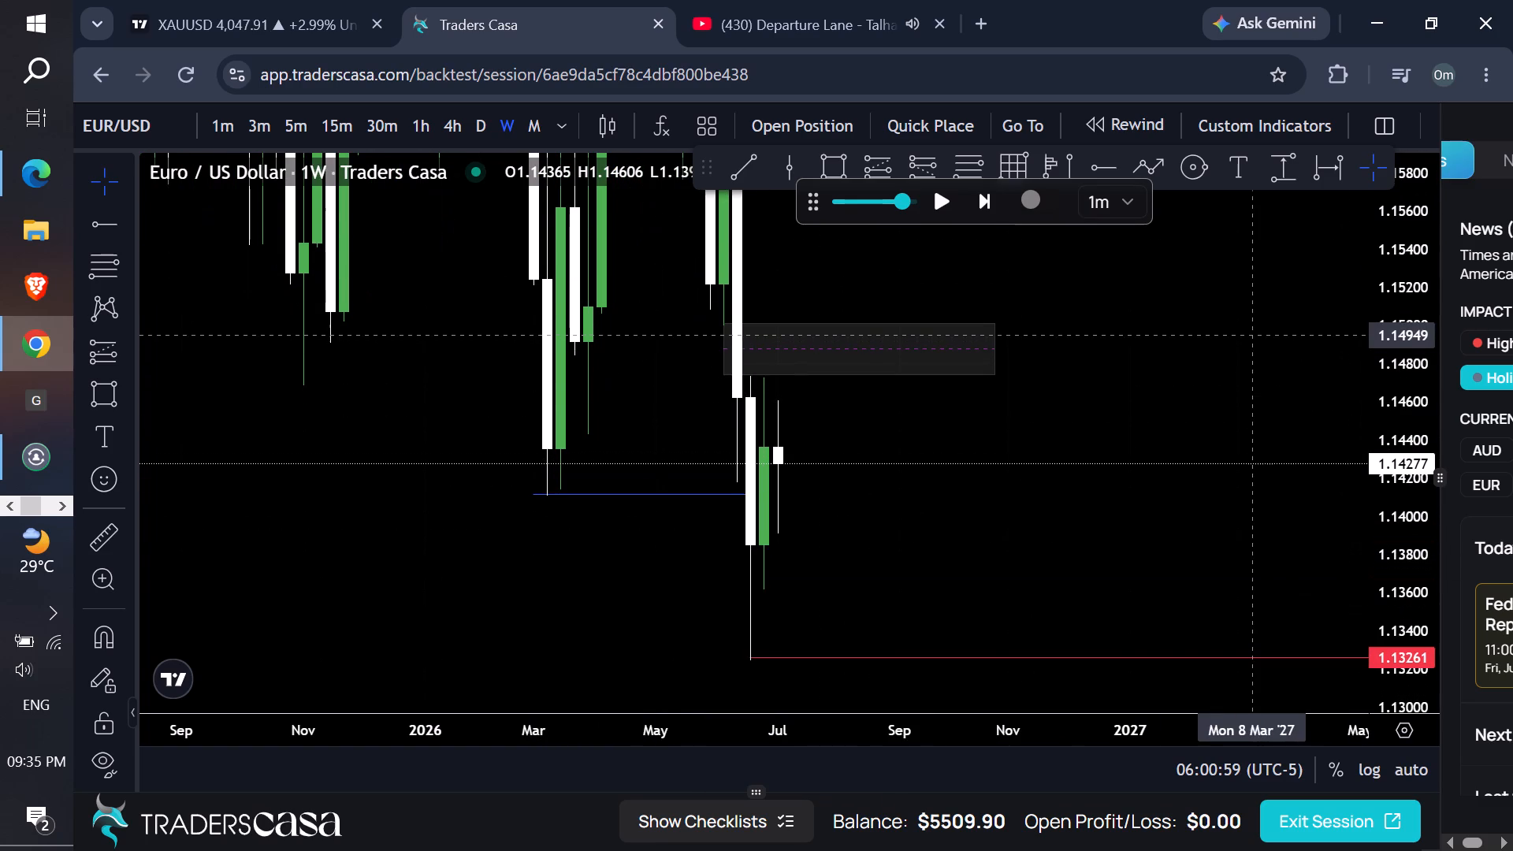
left_click_drag(1236, 335, 1149, 386)
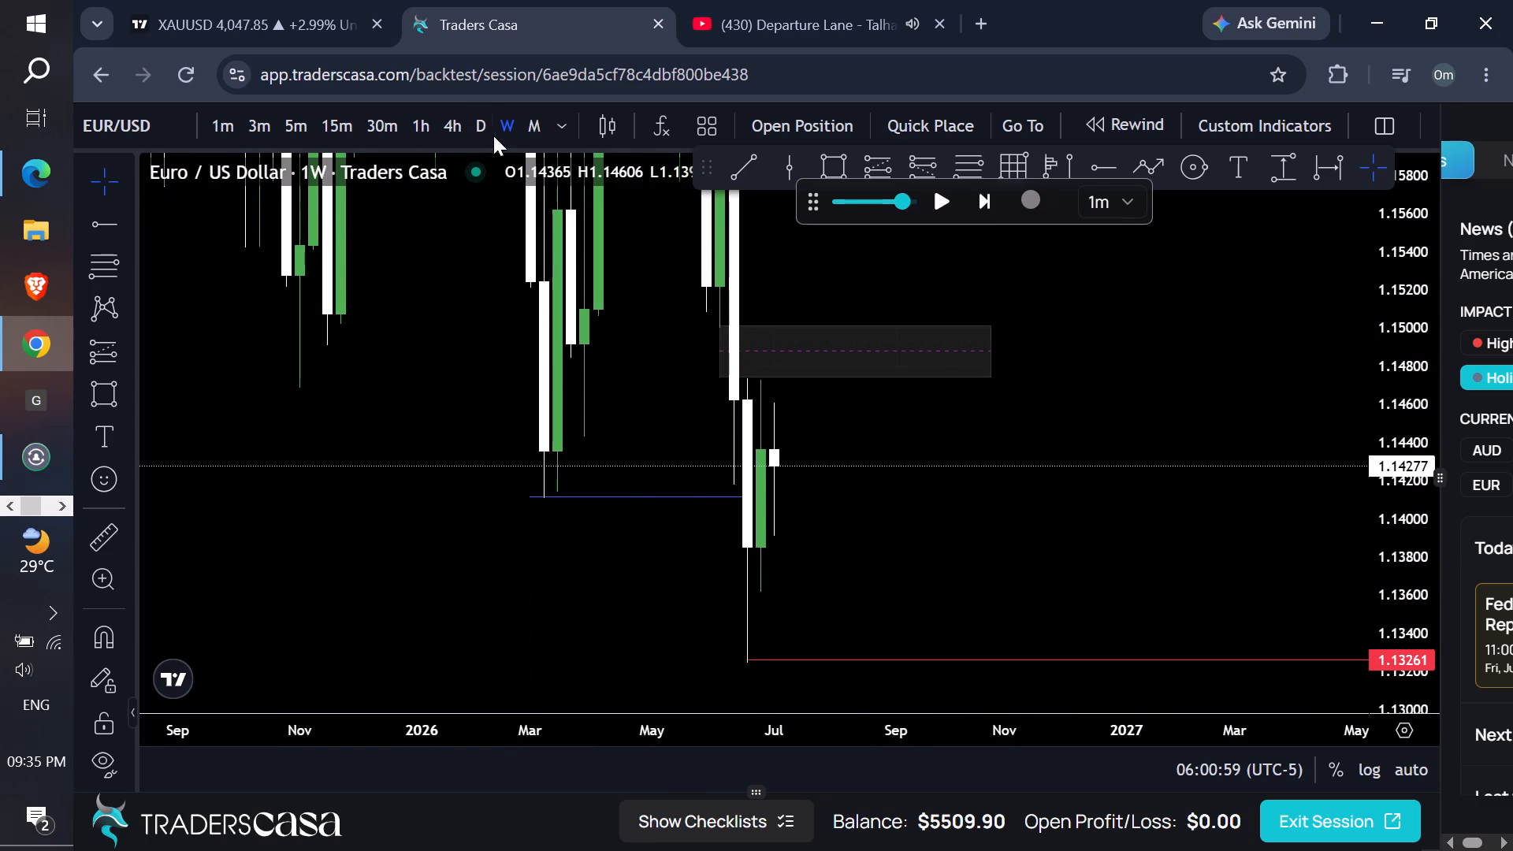
left_click(476, 126)
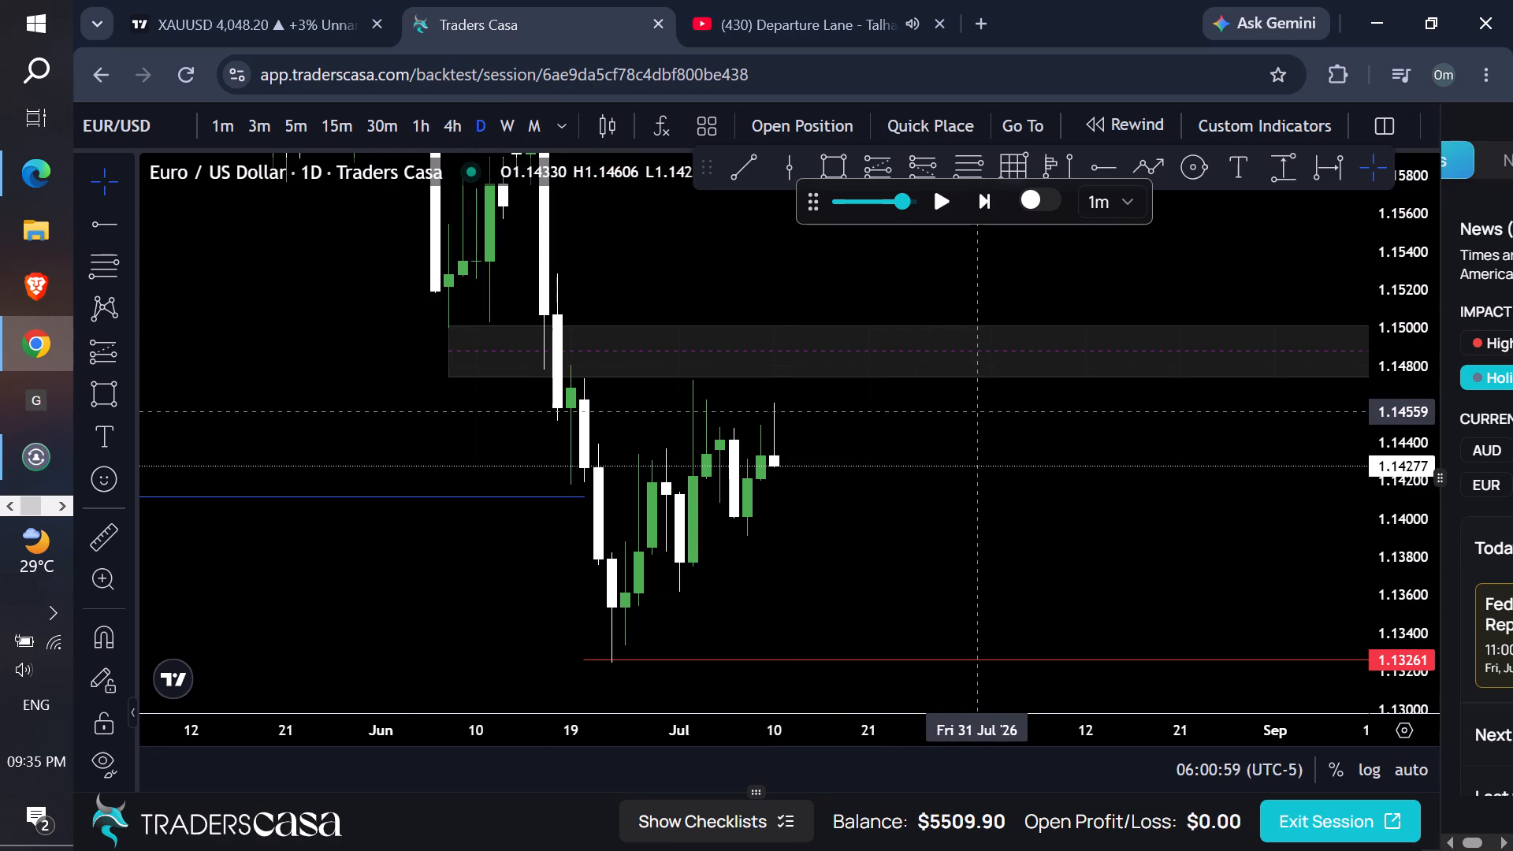
left_click(1101, 157)
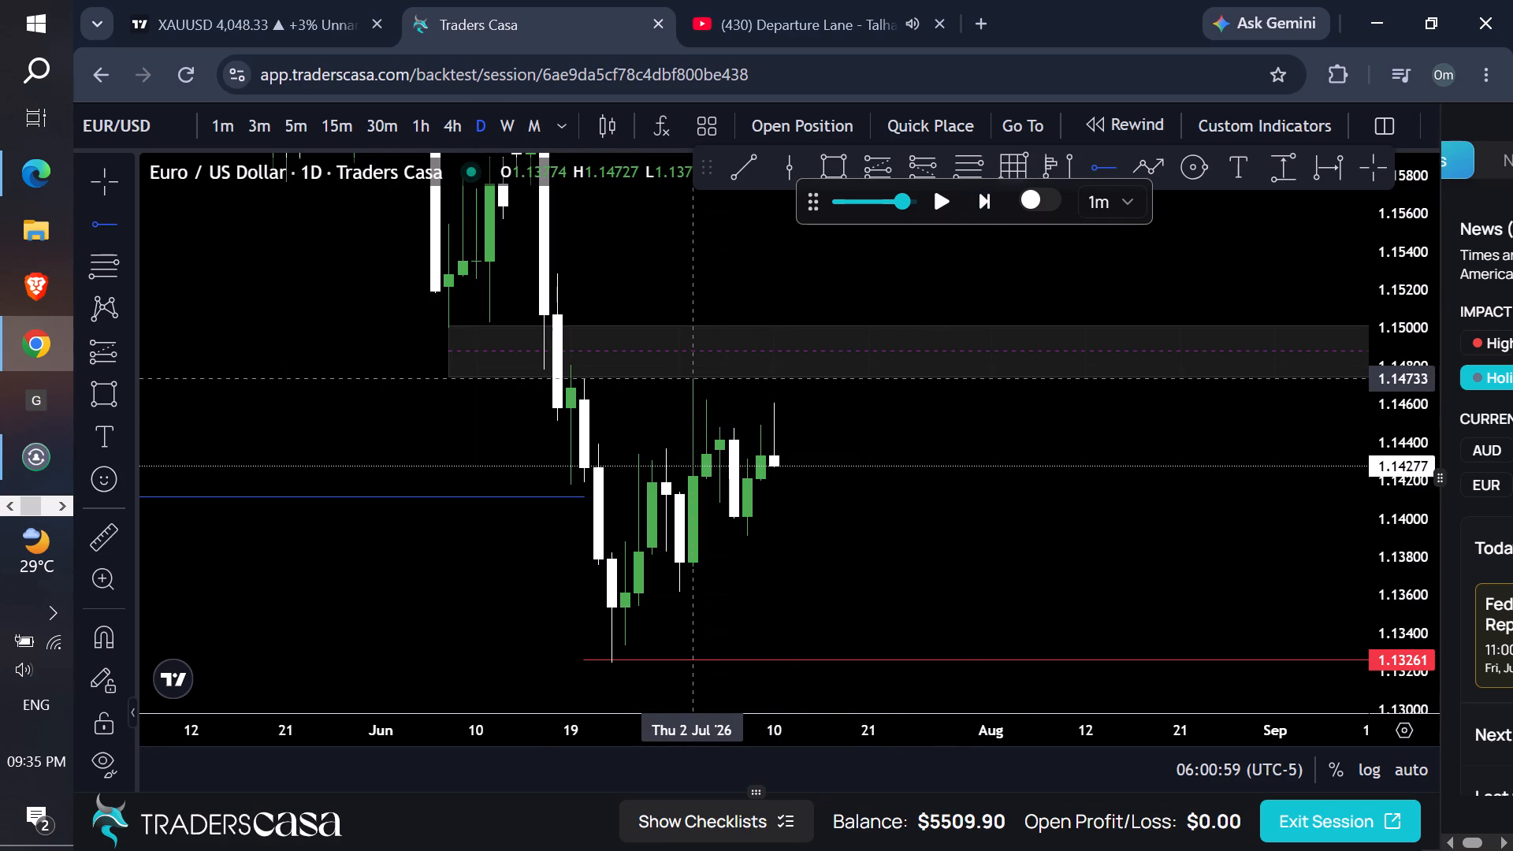
left_click(693, 378)
left_click(1037, 425)
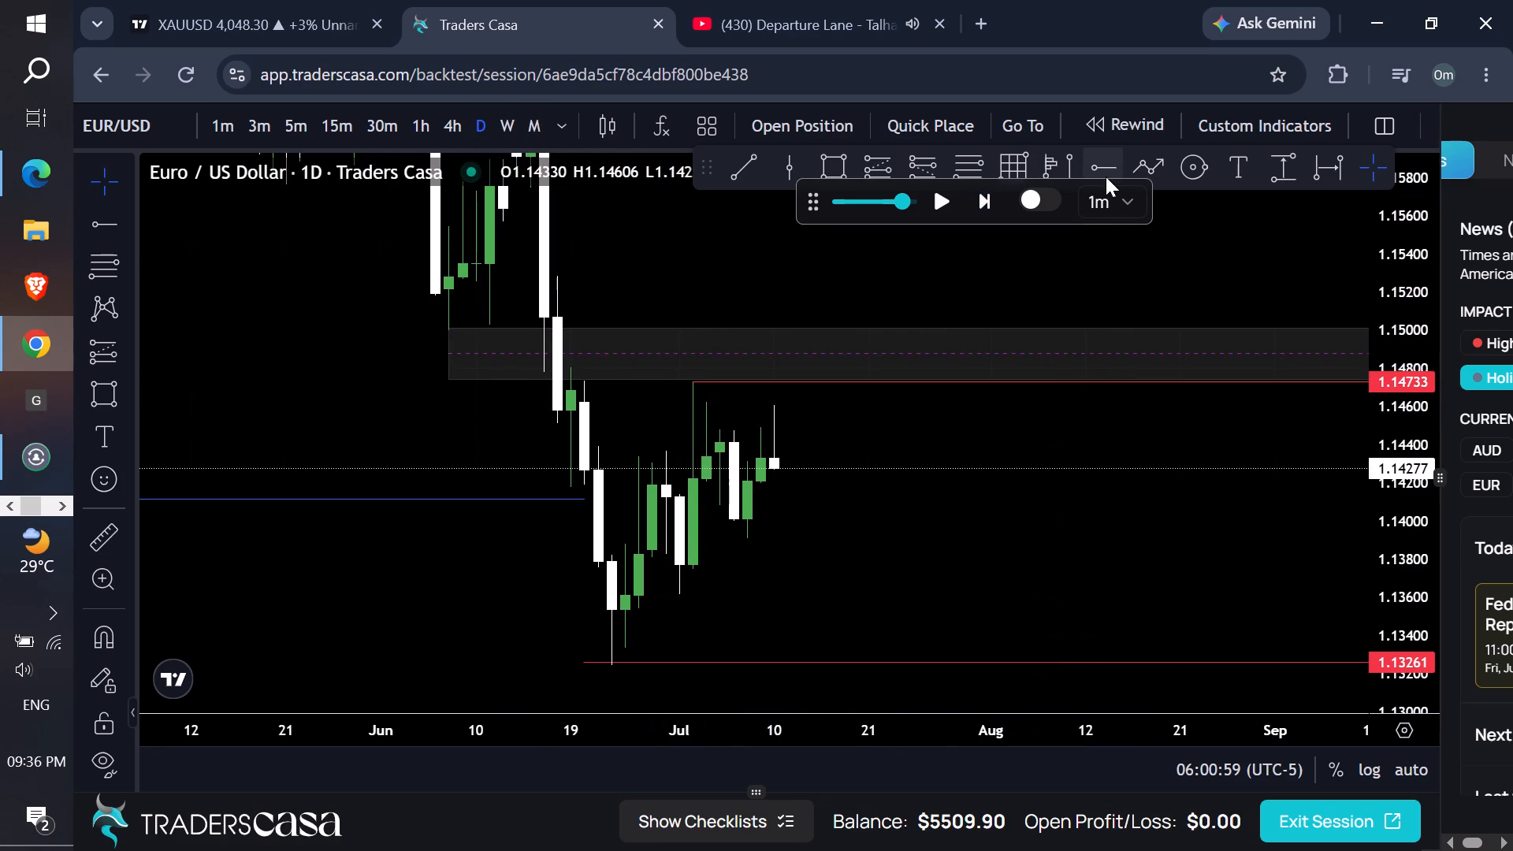
Place a horizontal ray at the 8 Jul '26 daily low, 1.13902.
left_click(1106, 177)
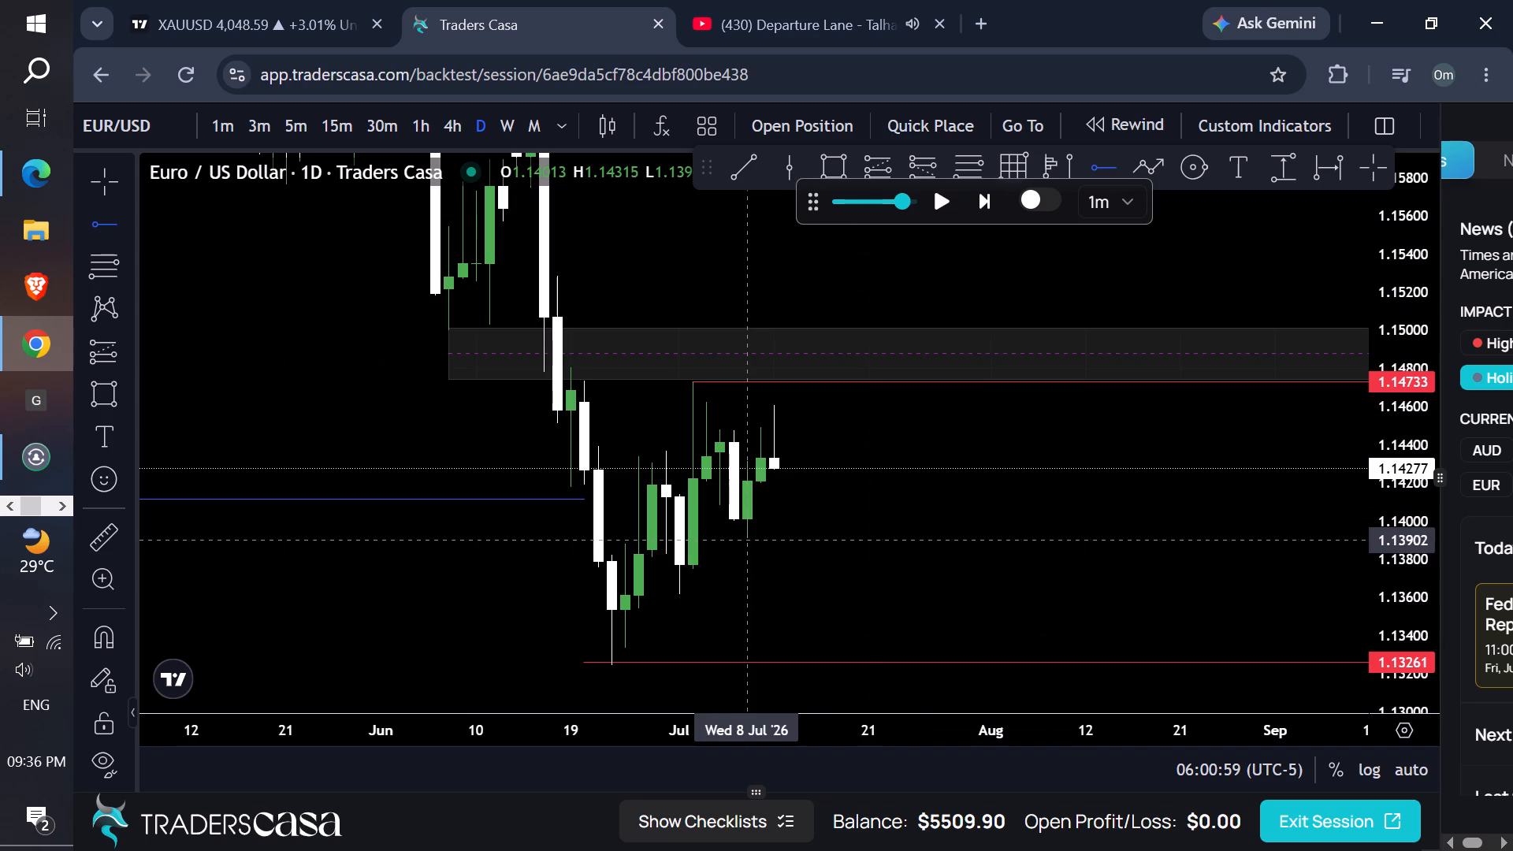
left_click(749, 539)
left_click(869, 454)
Examine the recent price action on the 4-hour chart below the 1.14733 level.
left_click(439, 127)
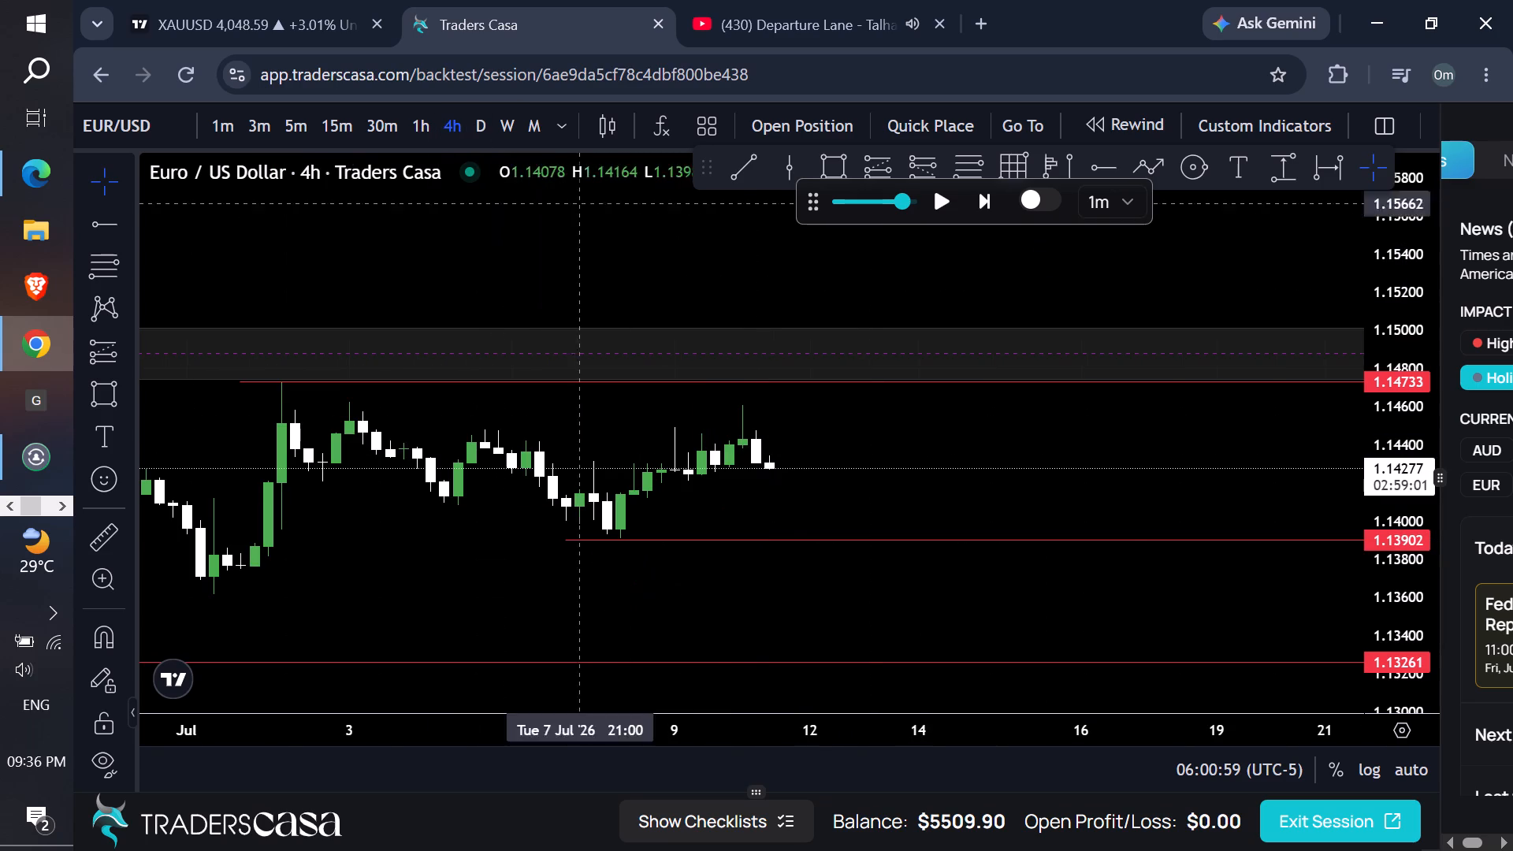
left_click_drag(1385, 654, 1076, 203)
scroll(909, 452, "down", 1)
scroll(915, 459, "up", 1)
left_click_drag(1032, 558, 1028, 561)
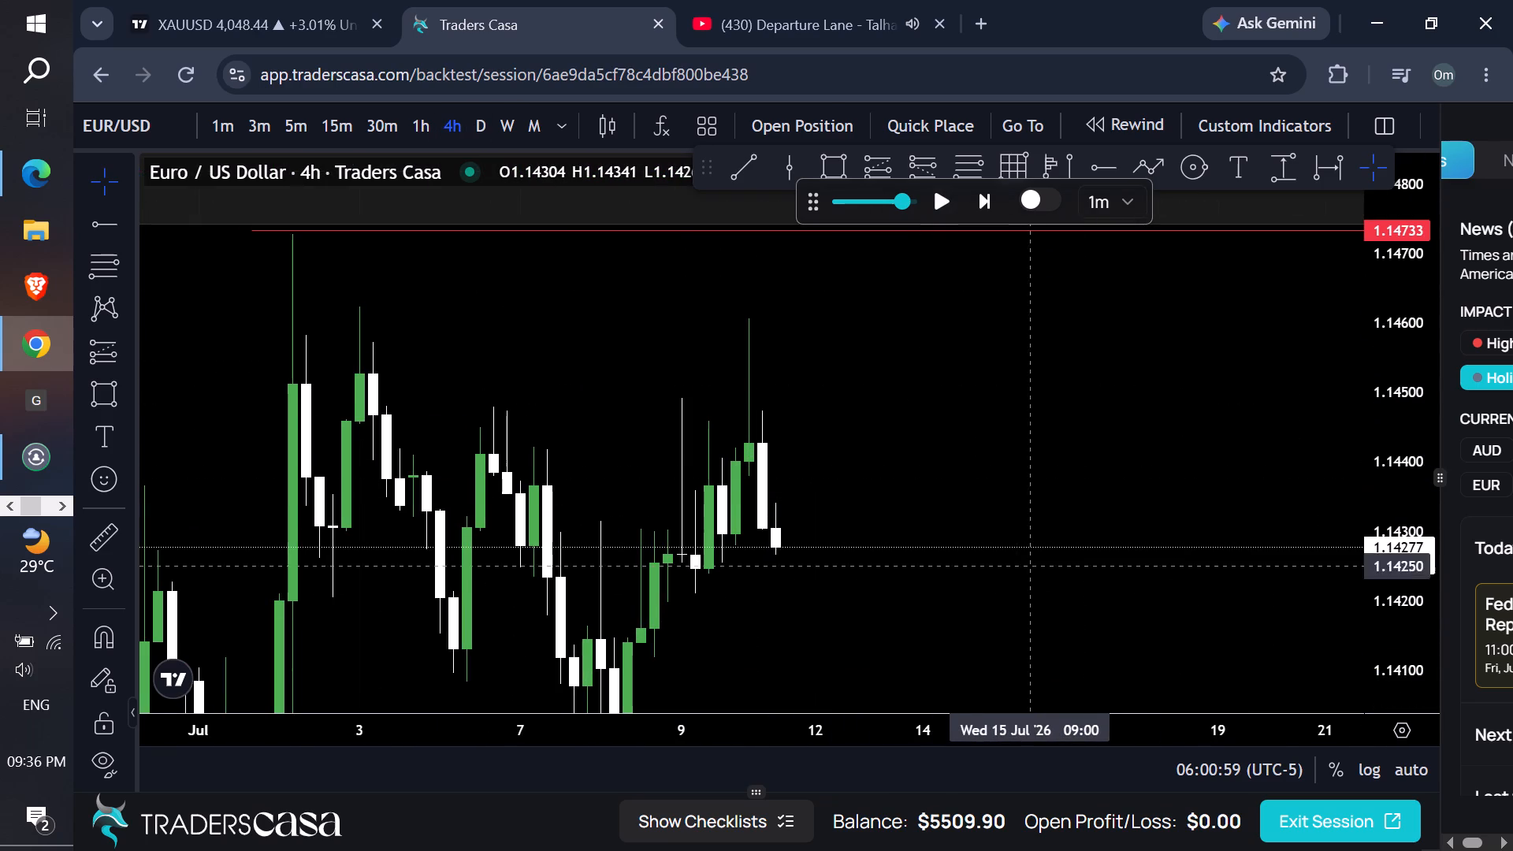
left_click_drag(1028, 561, 1074, 373)
left_click_drag(1092, 459, 1070, 526)
left_click_drag(992, 373, 912, 492)
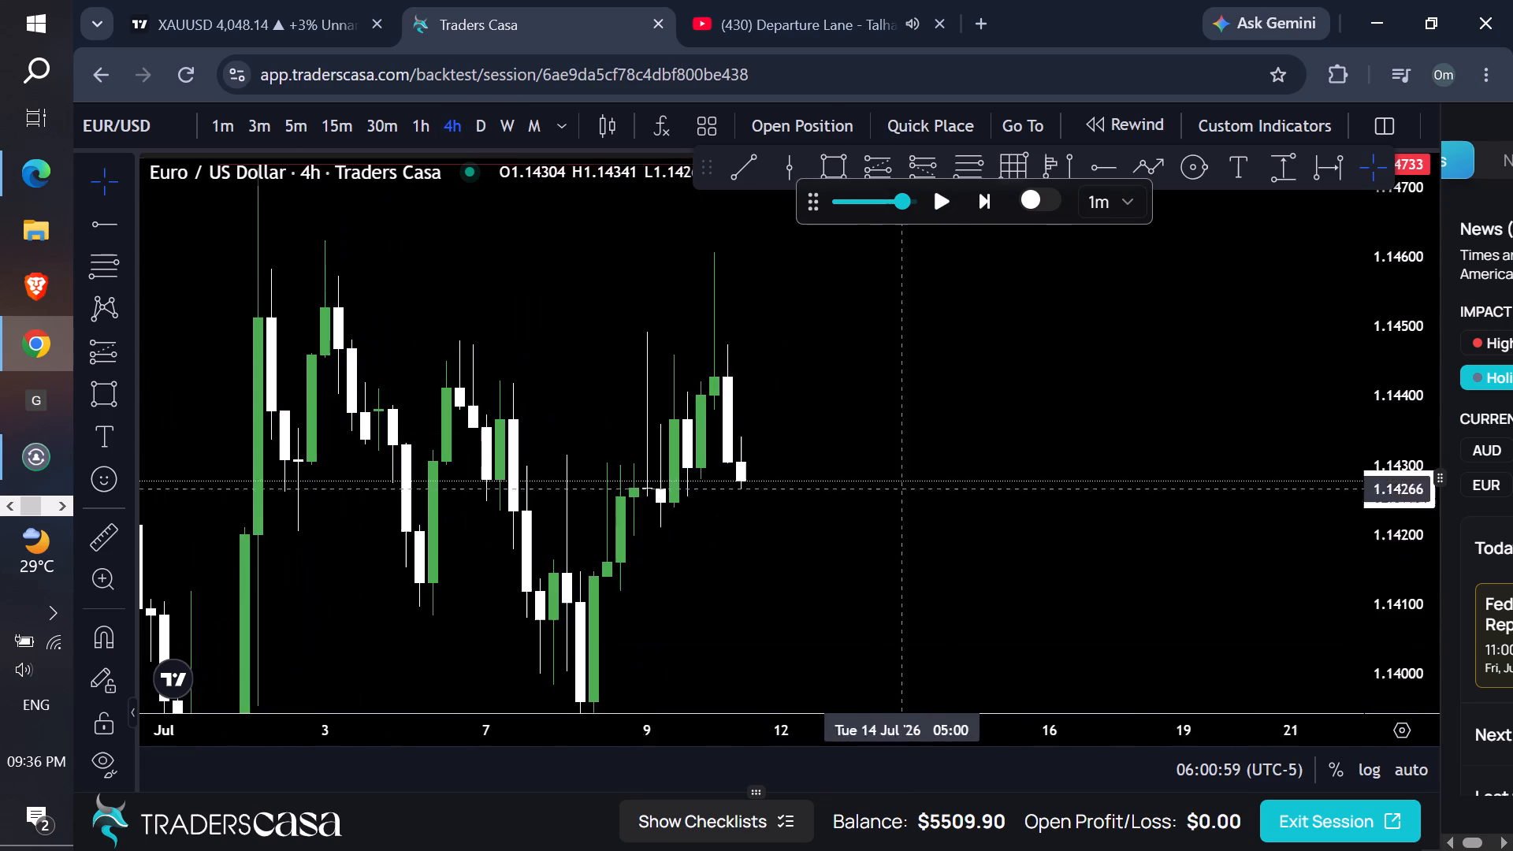
On the daily chart, set the replay step to 15m and run the replay in stretches, pausing at 21:00:59 (UTC-5).
left_click(477, 125)
left_click_drag(1388, 292, 1303, 443)
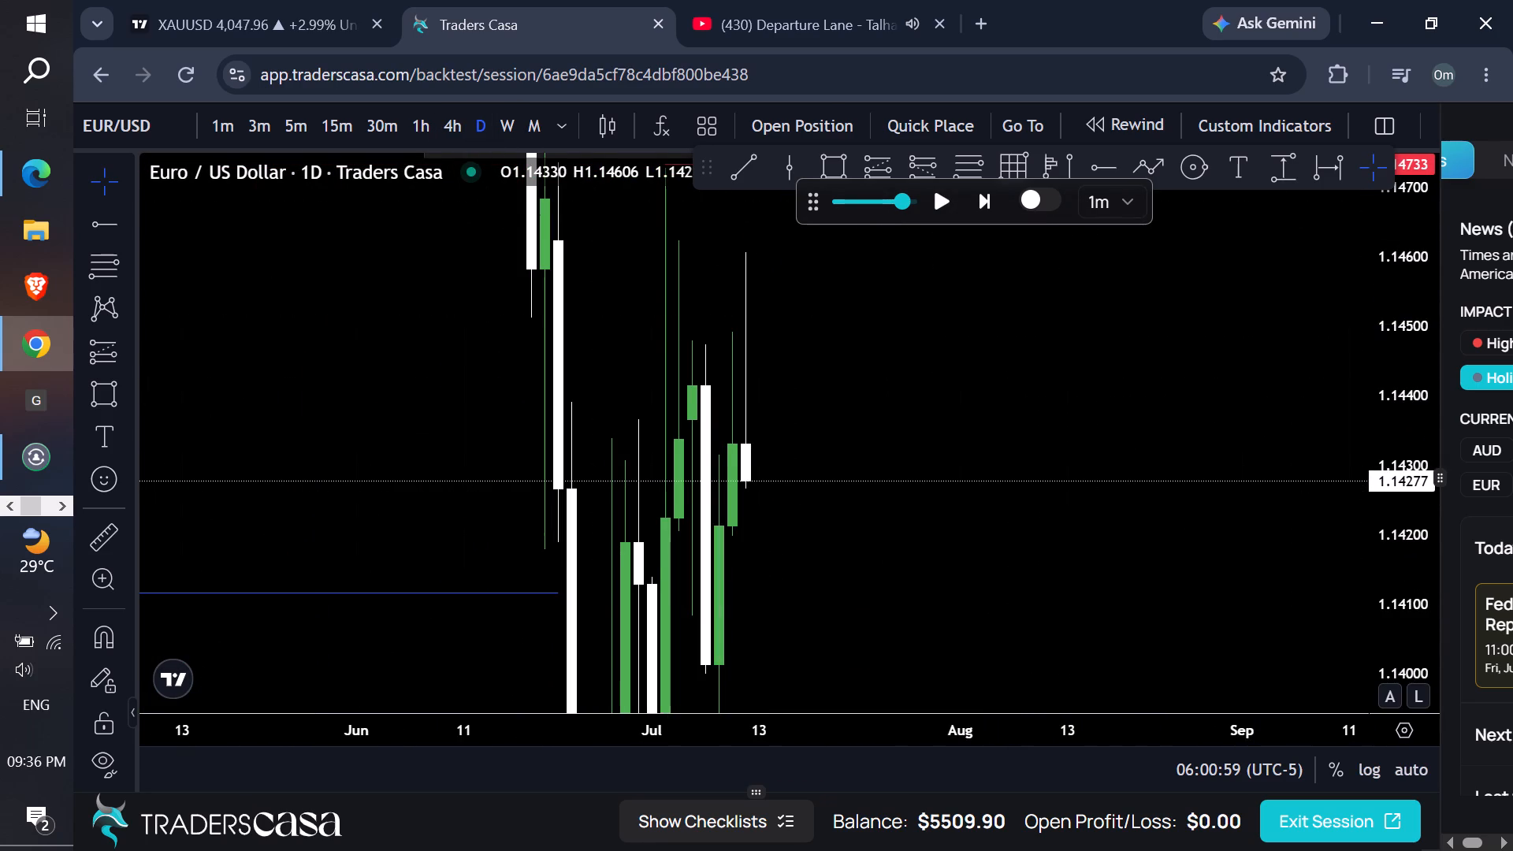
left_click_drag(1303, 443, 1183, 610)
left_click(1116, 195)
left_click(1143, 444)
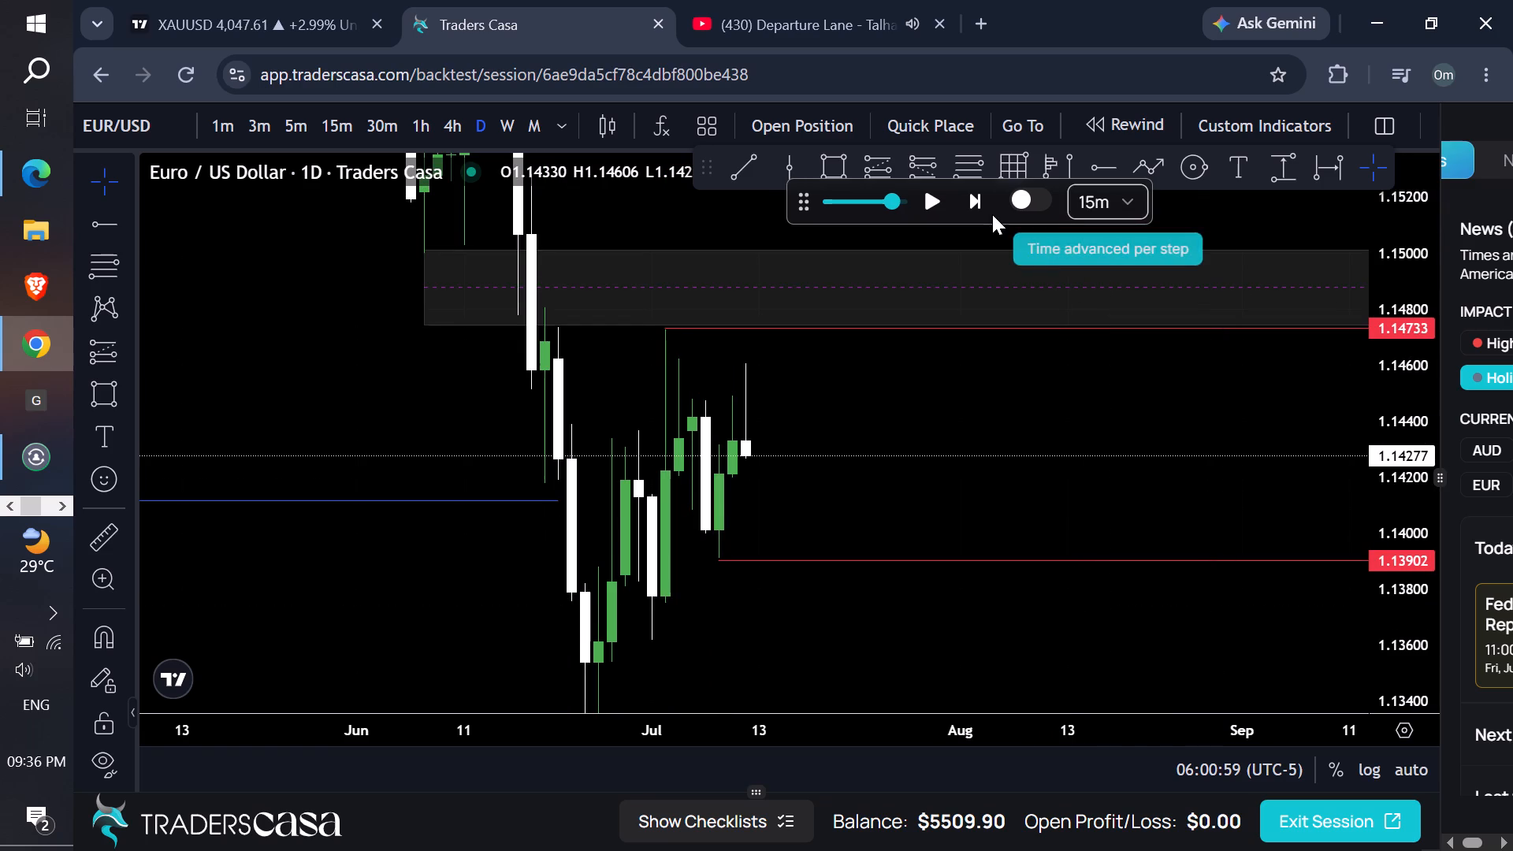
left_click(933, 199)
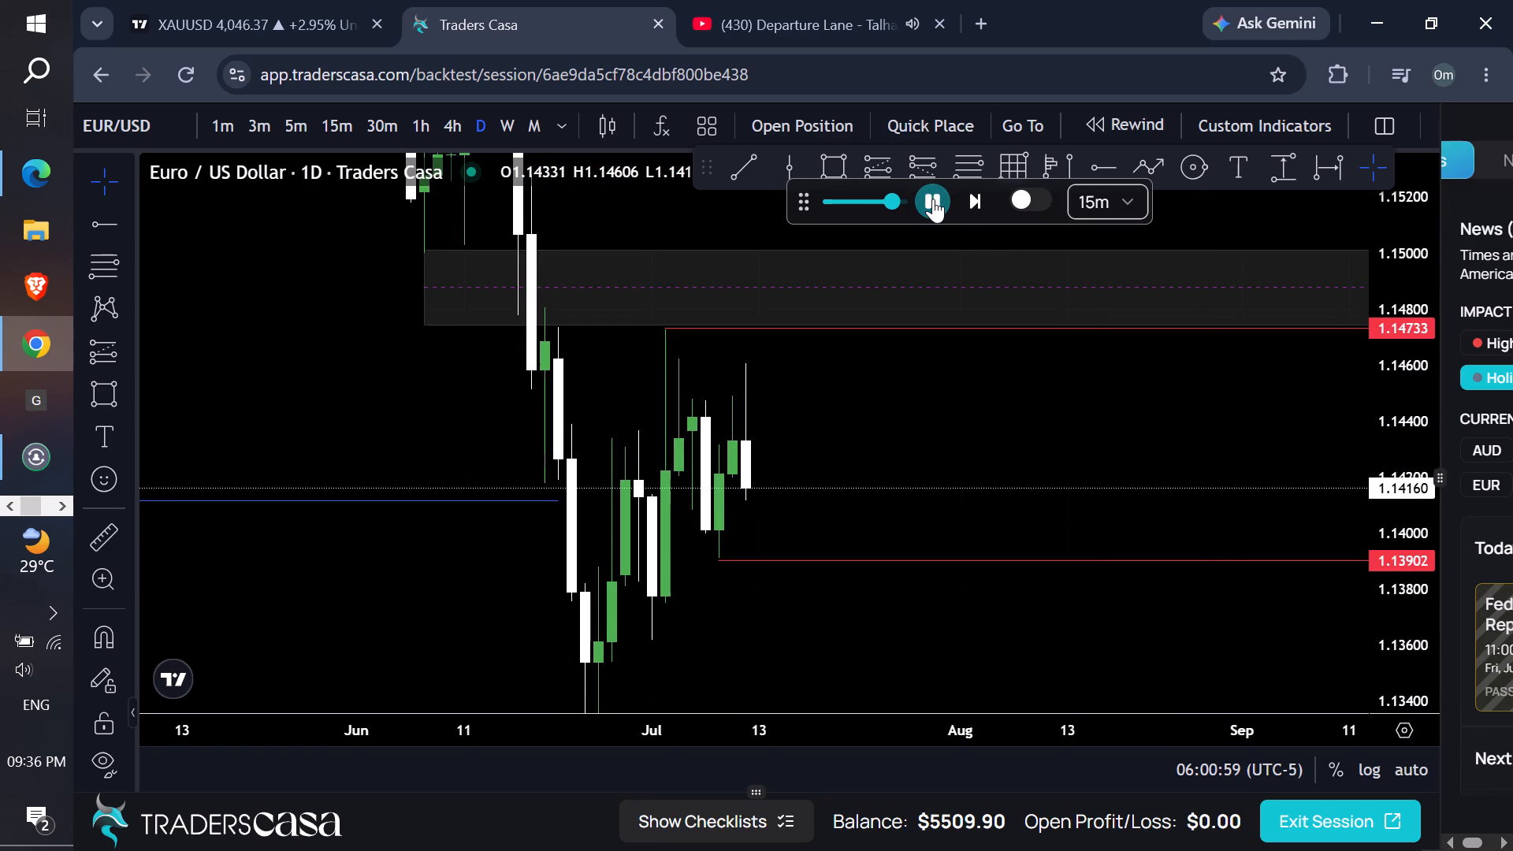
left_click(933, 199)
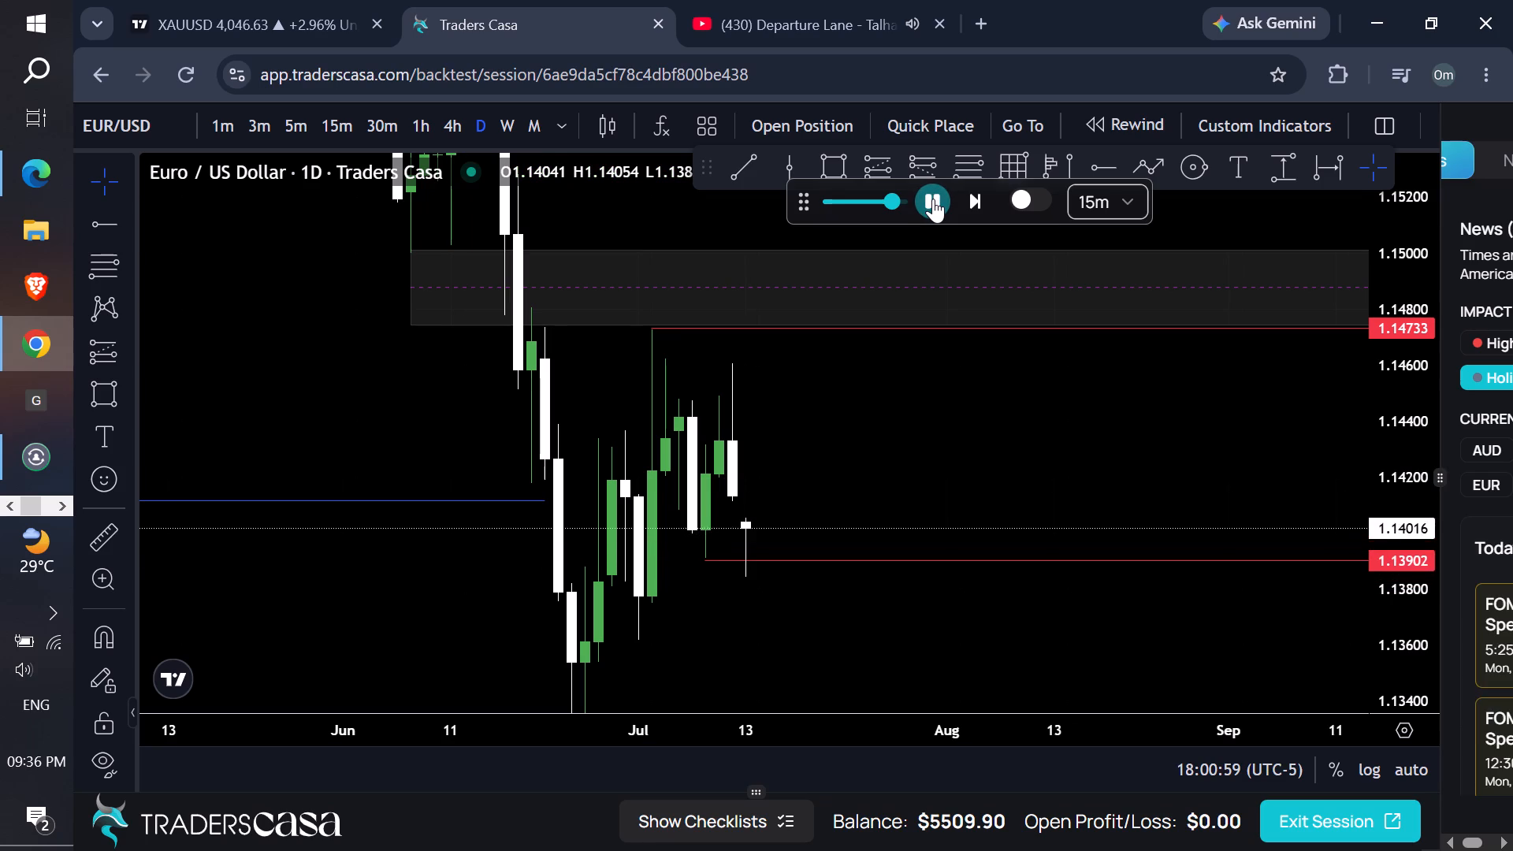
left_click(933, 199)
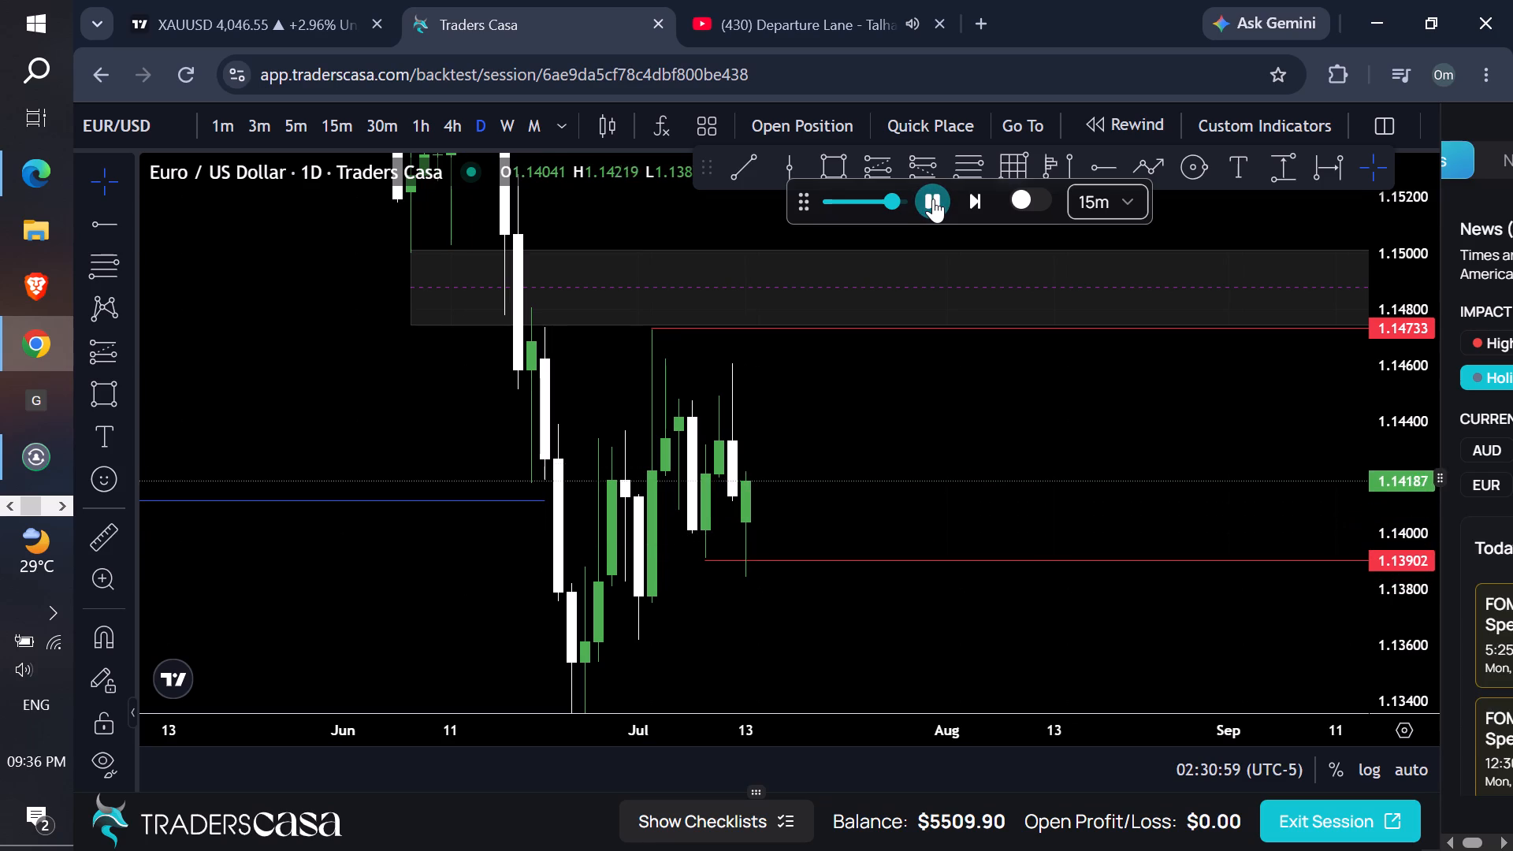
double_click(933, 199)
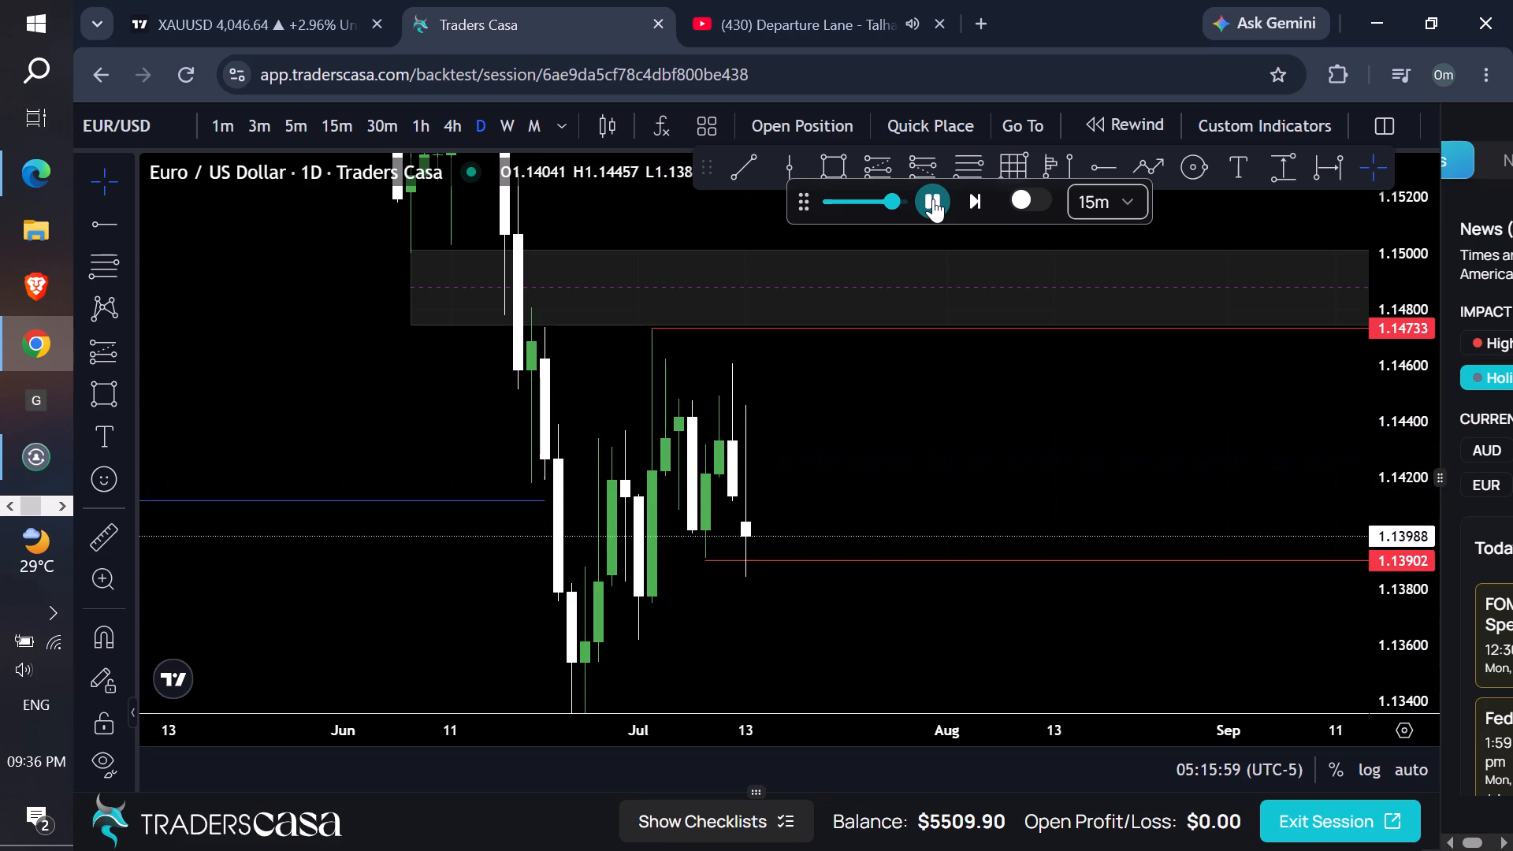
left_click(933, 199)
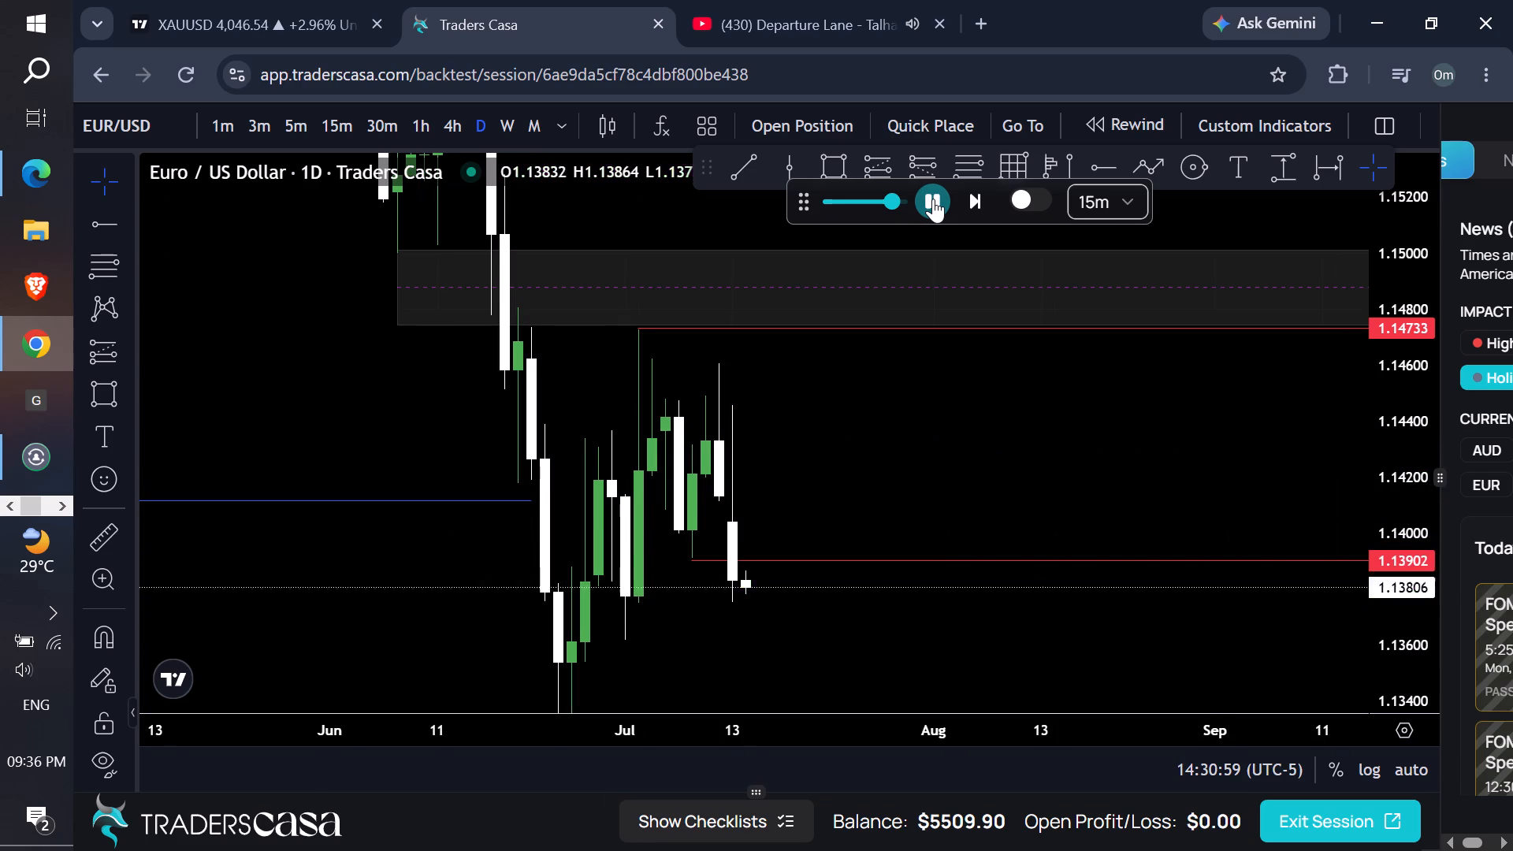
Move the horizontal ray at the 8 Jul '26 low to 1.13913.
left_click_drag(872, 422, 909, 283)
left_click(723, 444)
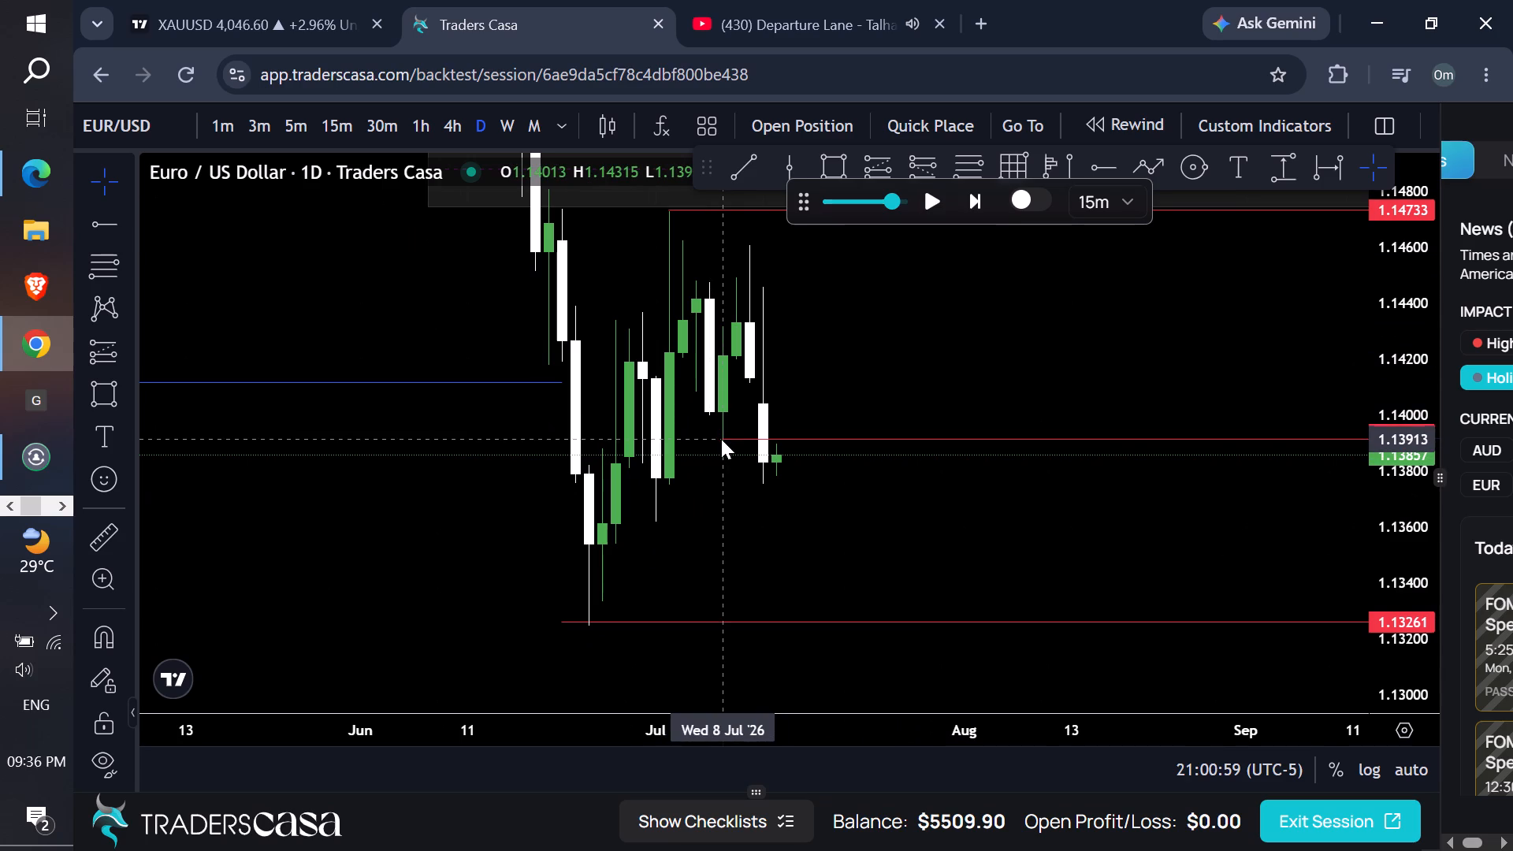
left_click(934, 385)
Place a horizontal ray at the 1 Jul '26 daily low, 1.13614.
left_click(1113, 169)
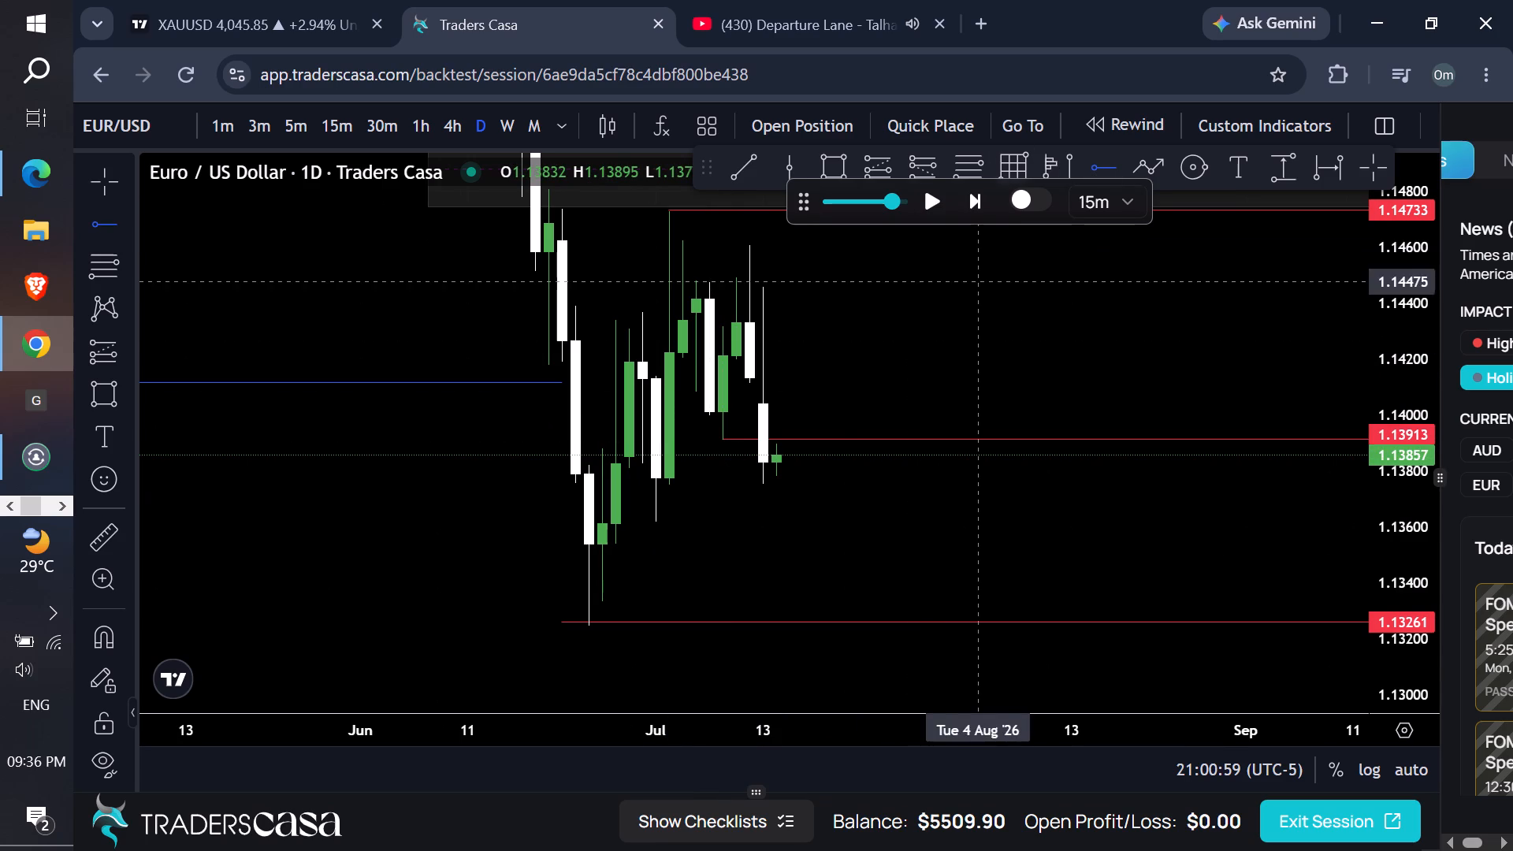
left_click(654, 522)
left_click(759, 463)
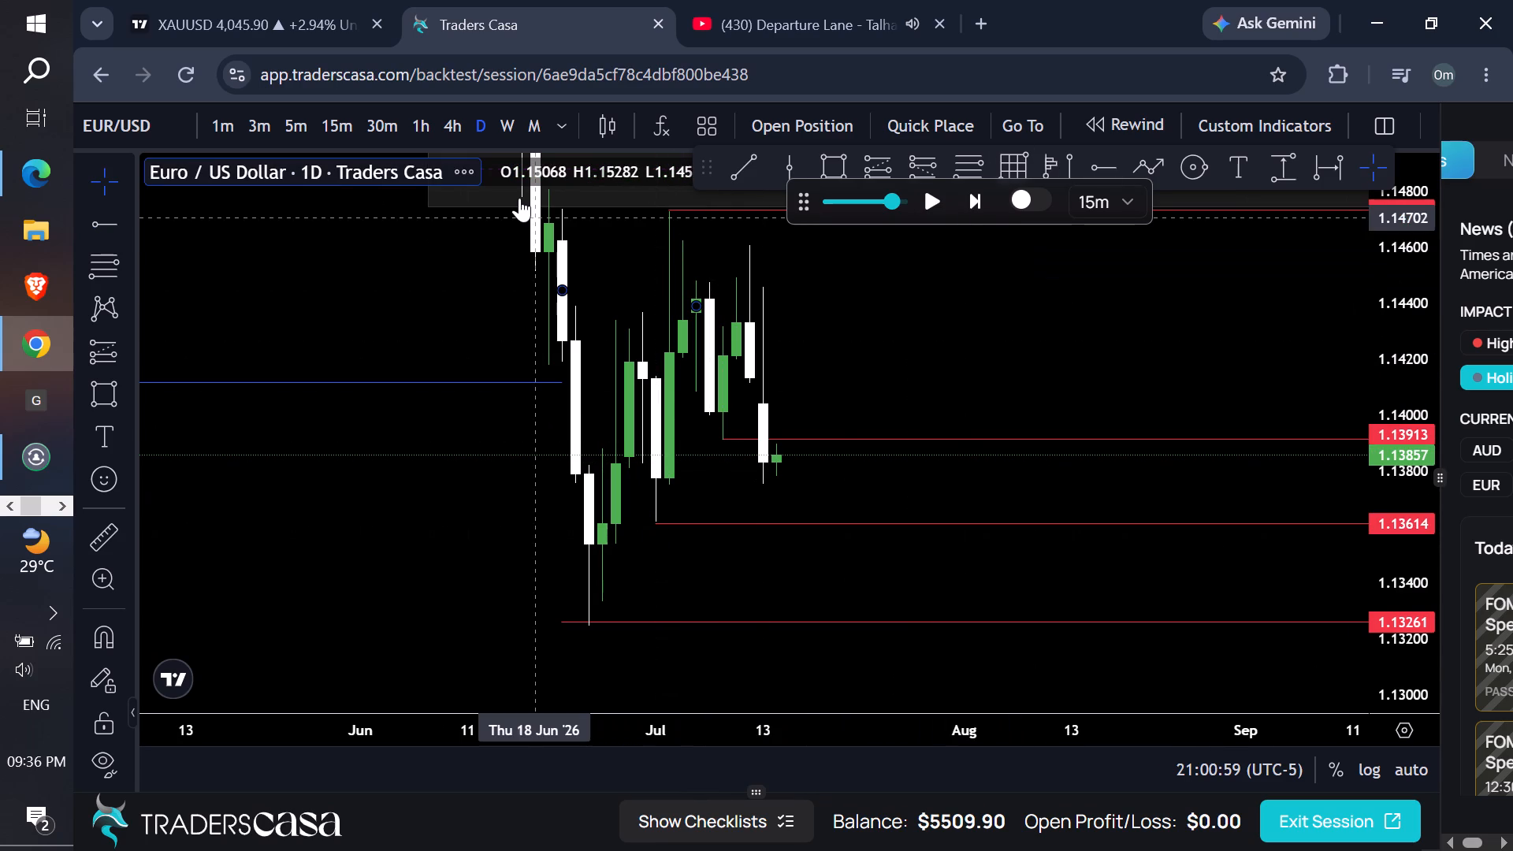
On the 4-hour chart, delete the horizontal ray at 1.13913.
left_click(452, 121)
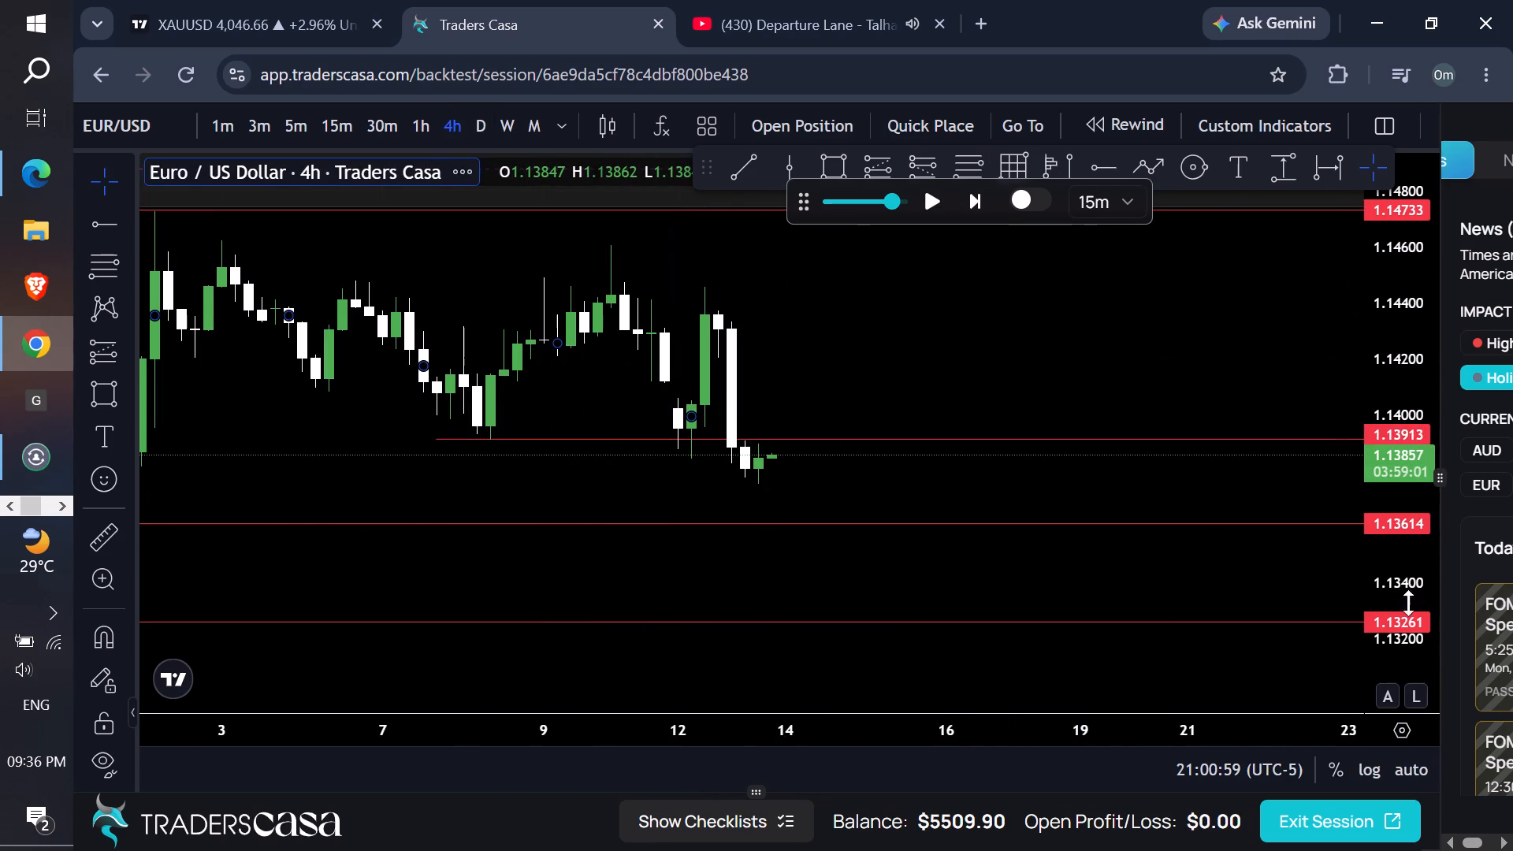
left_click_drag(1404, 613, 1329, 408)
left_click(989, 439)
left_click(1333, 255)
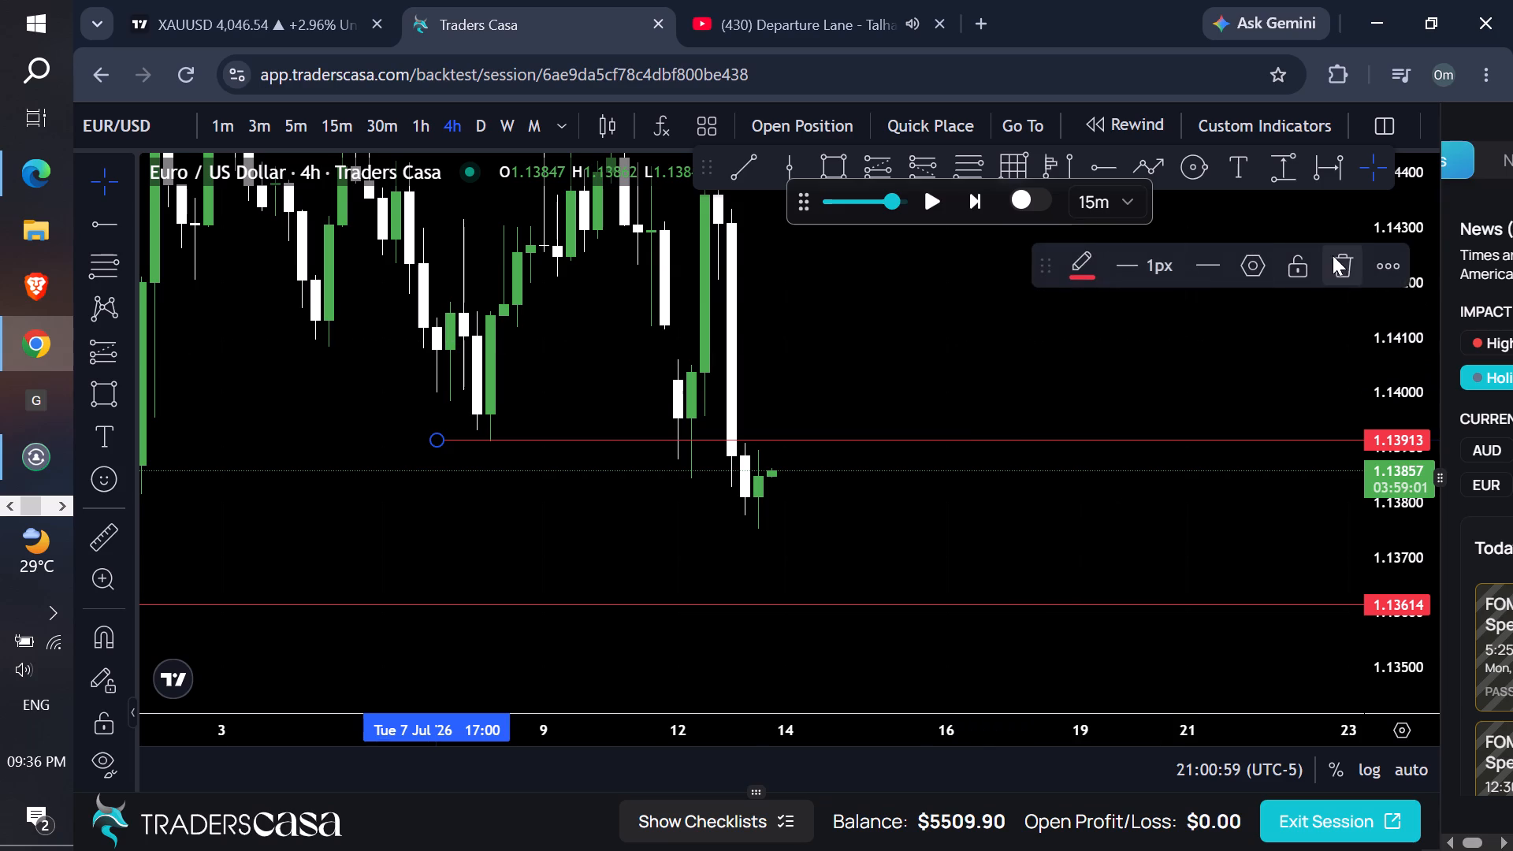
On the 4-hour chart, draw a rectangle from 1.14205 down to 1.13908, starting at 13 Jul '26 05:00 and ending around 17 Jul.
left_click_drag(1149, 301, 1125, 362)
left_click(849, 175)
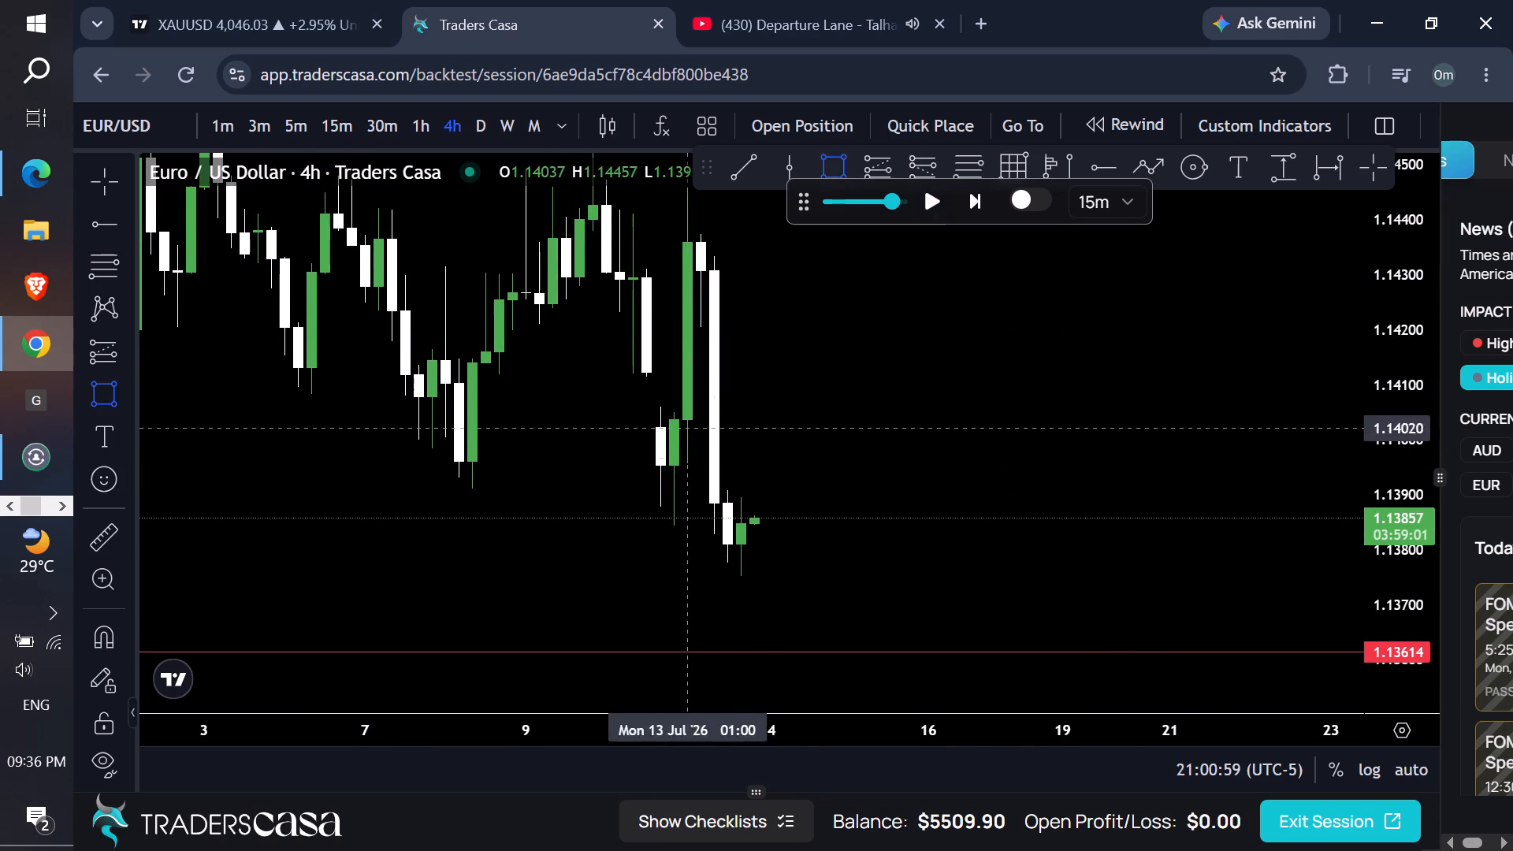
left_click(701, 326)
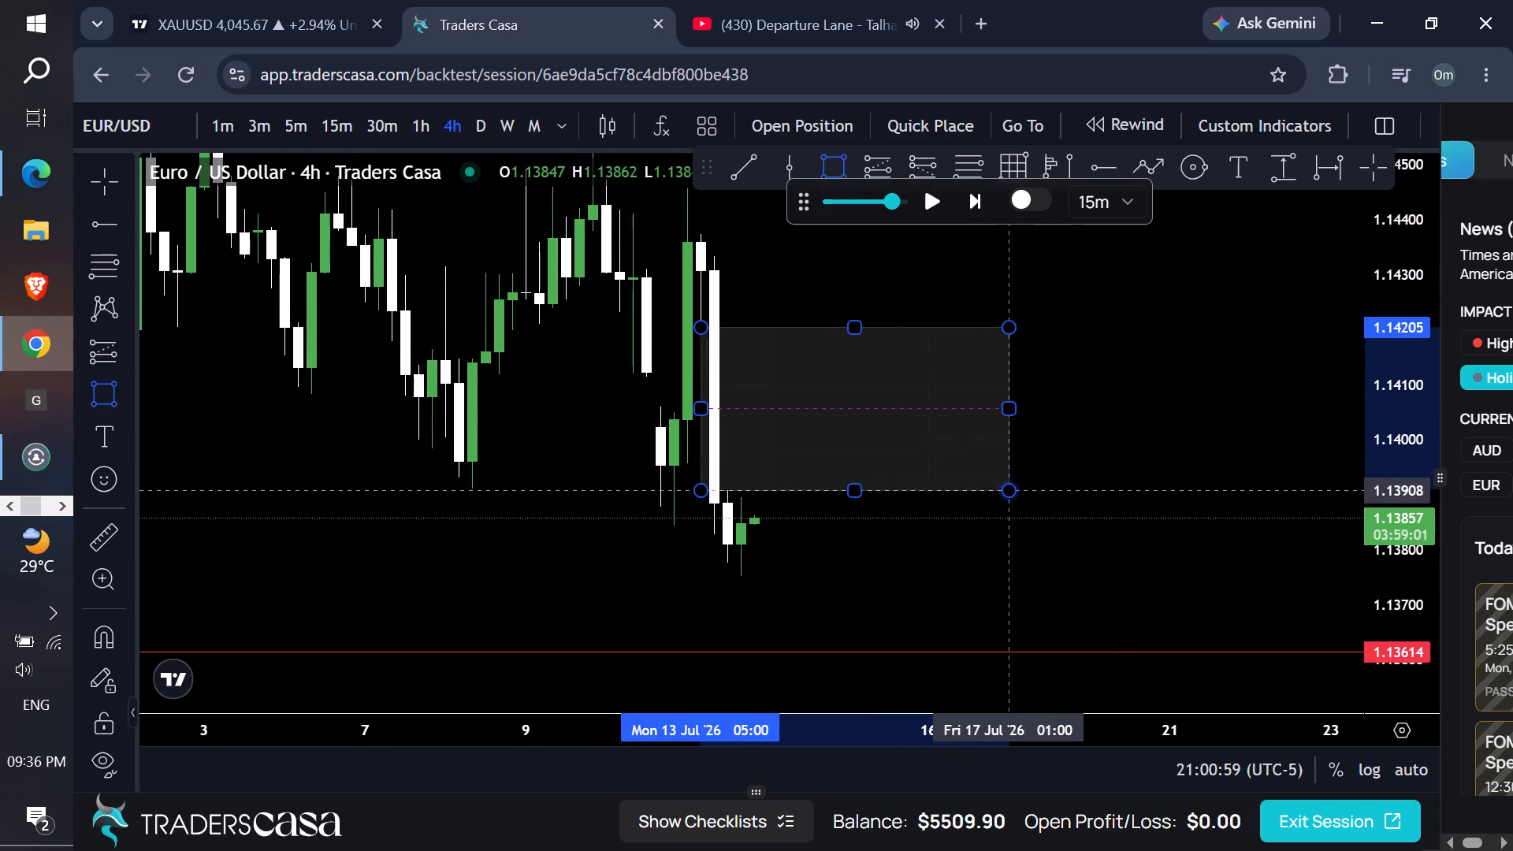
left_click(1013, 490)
Switch to the 1-hour chart and run the replay, pausing at 07:45:59 (UTC-5).
scroll(634, 418, "down", 1)
scroll(569, 424, "up", 1)
scroll(568, 424, "down", 2)
left_click_drag(703, 473, 674, 466)
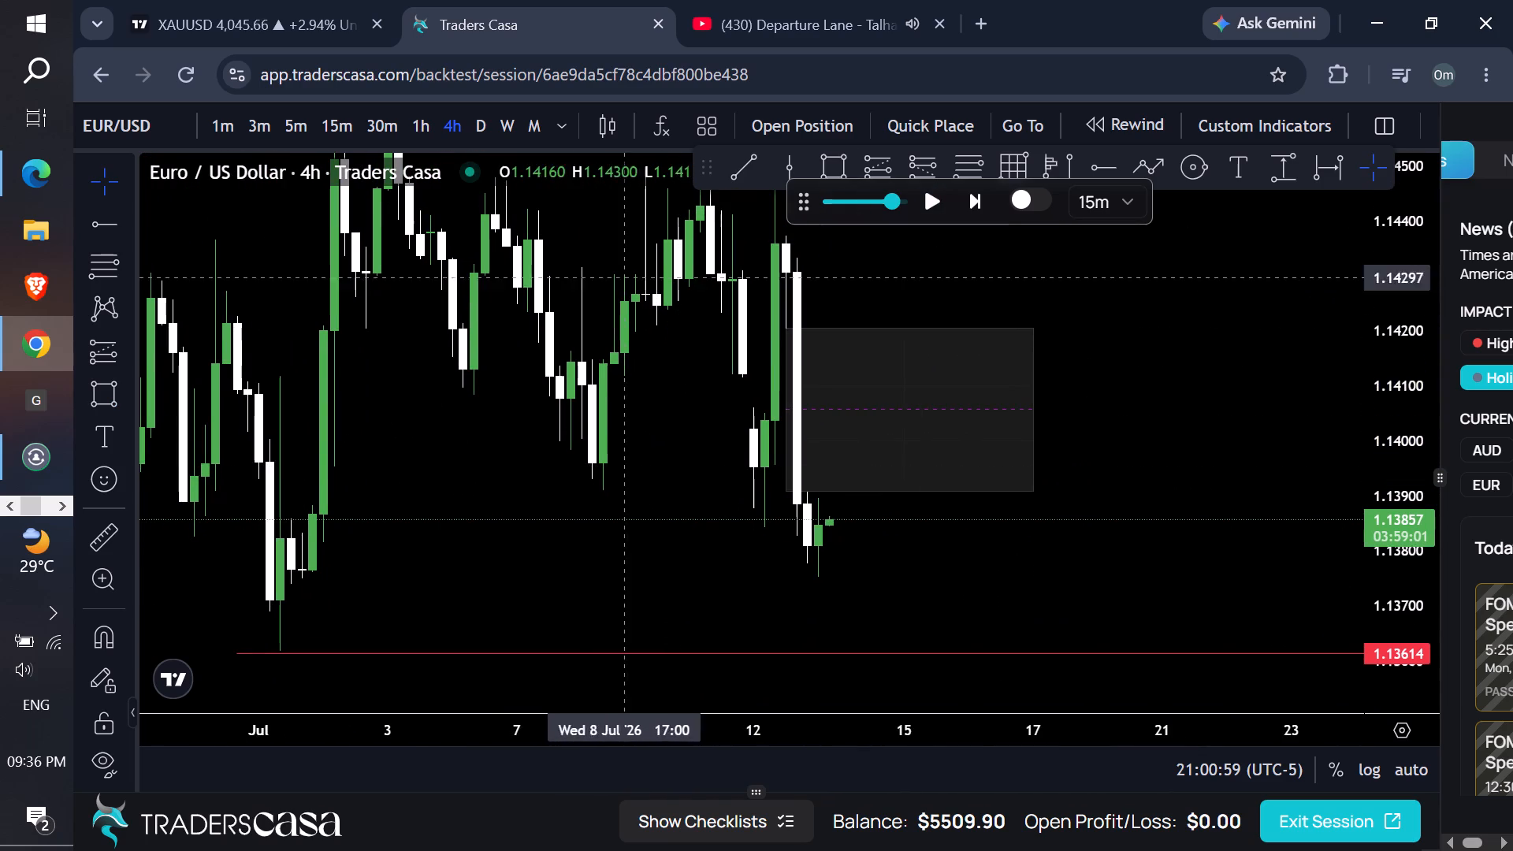
left_click(417, 123)
left_click_drag(943, 292, 905, 292)
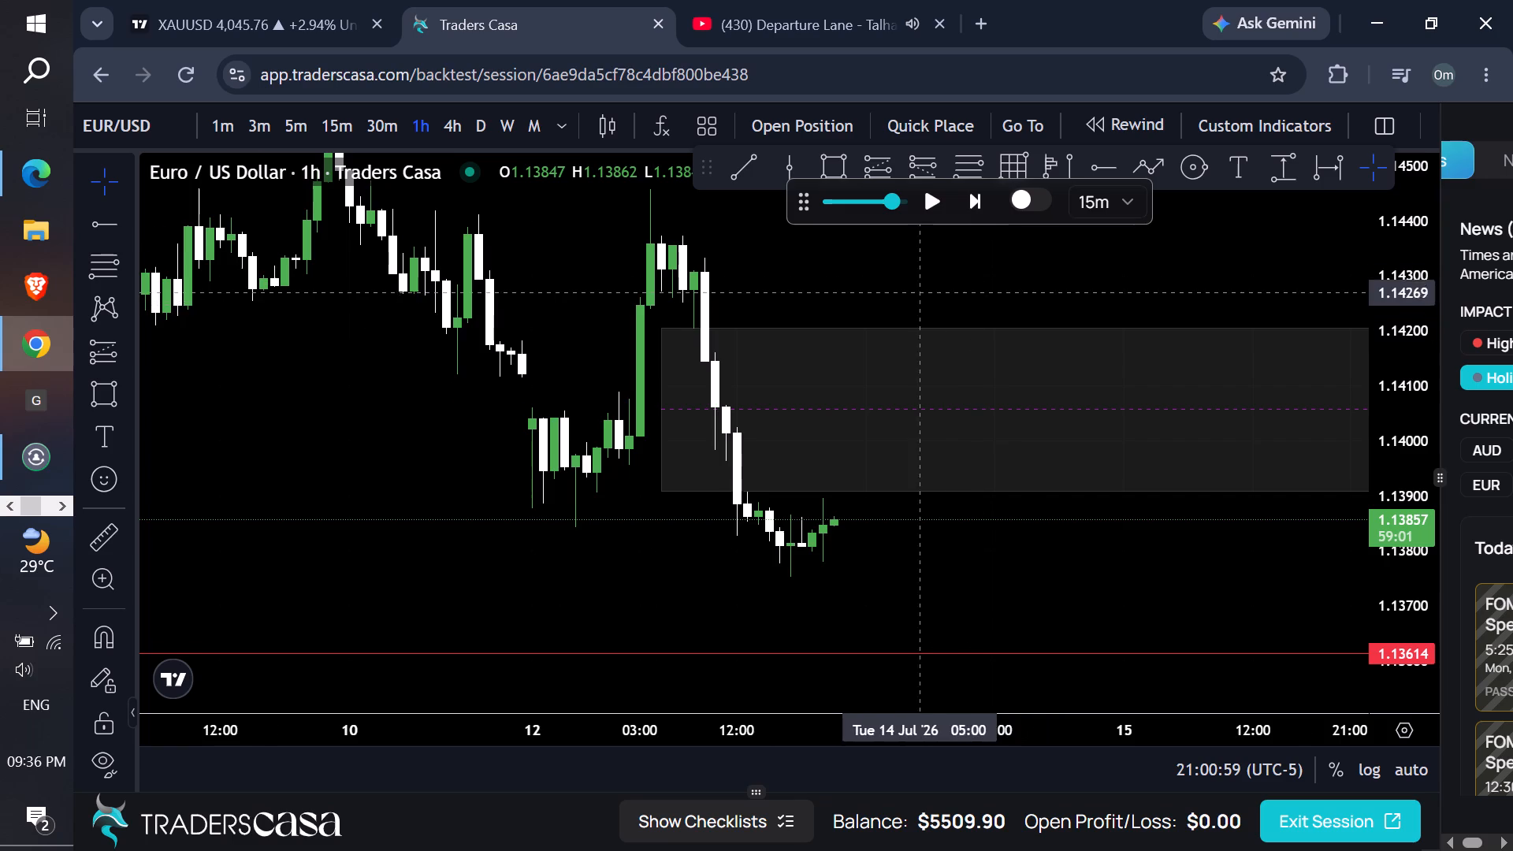
left_click_drag(905, 292, 844, 288)
left_click(935, 201)
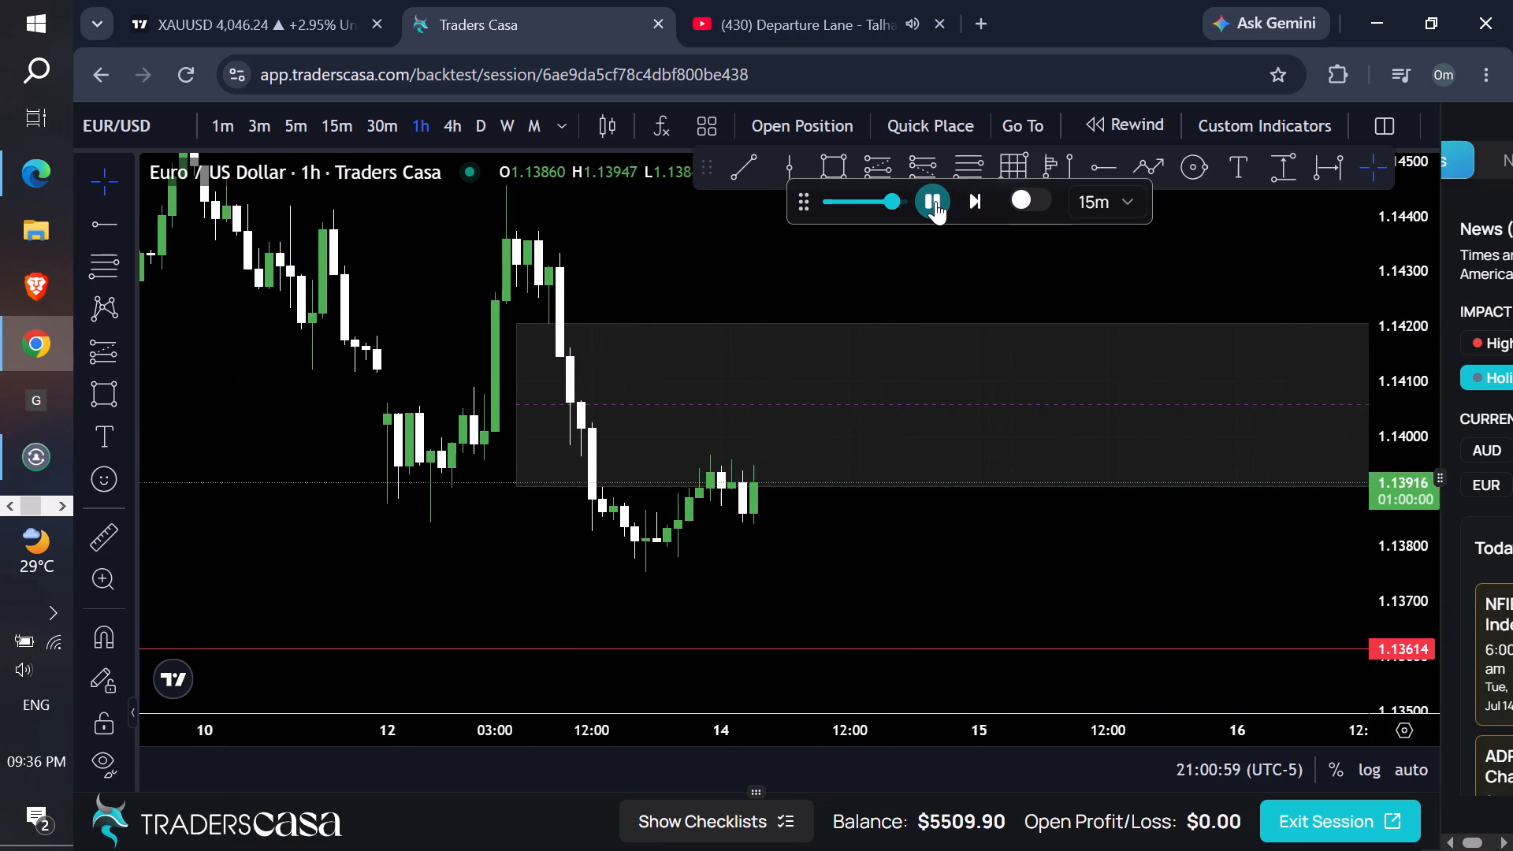
left_click(935, 201)
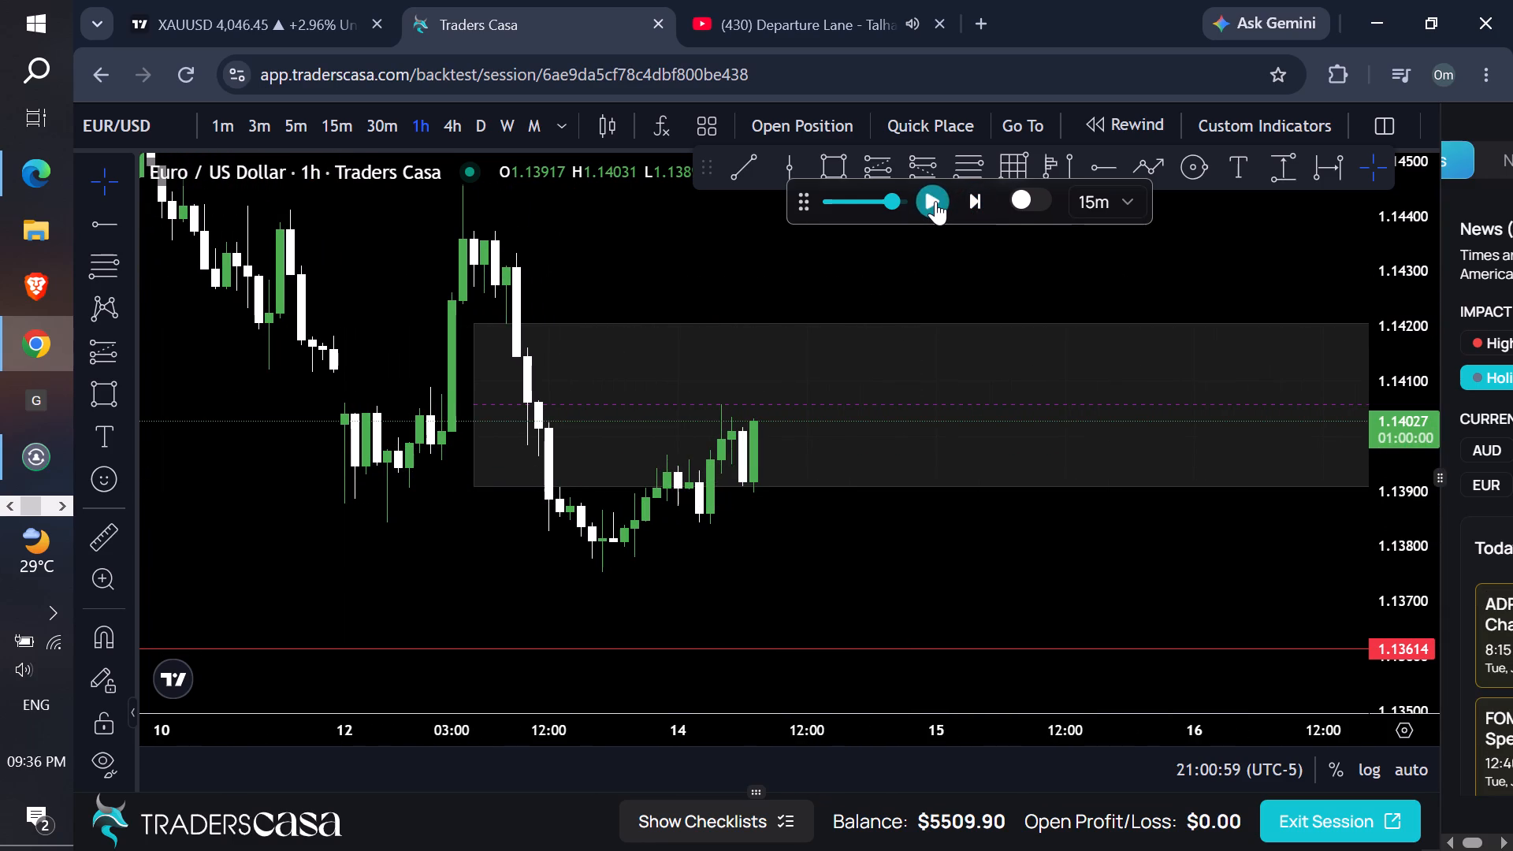
Switch to the 4-hour chart and run the replay briefly, pausing at 09:45:59 (UTC-5).
left_click(447, 130)
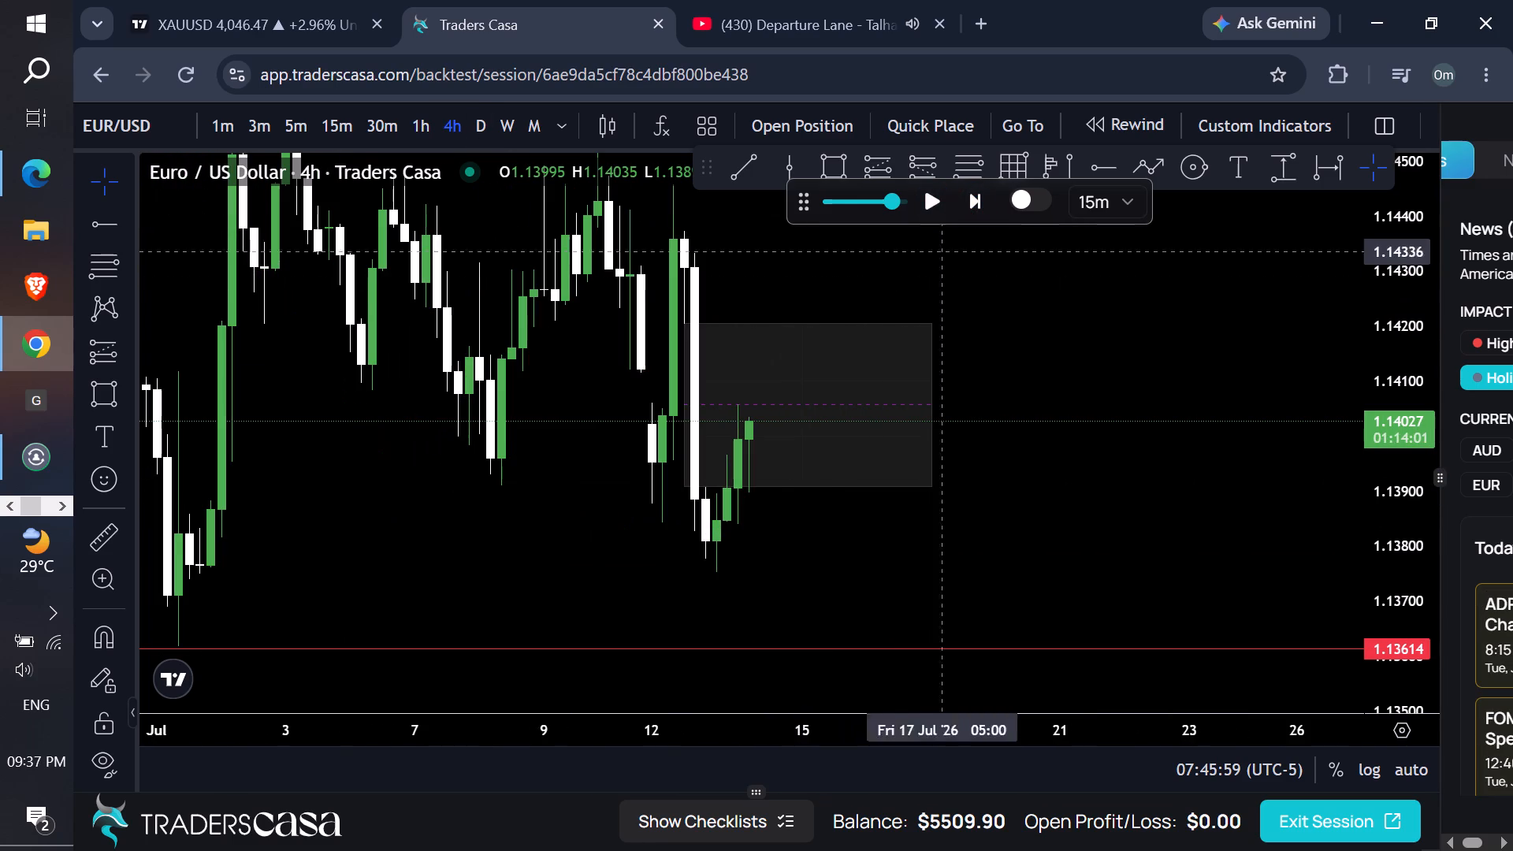
left_click(939, 200)
left_click(939, 200)
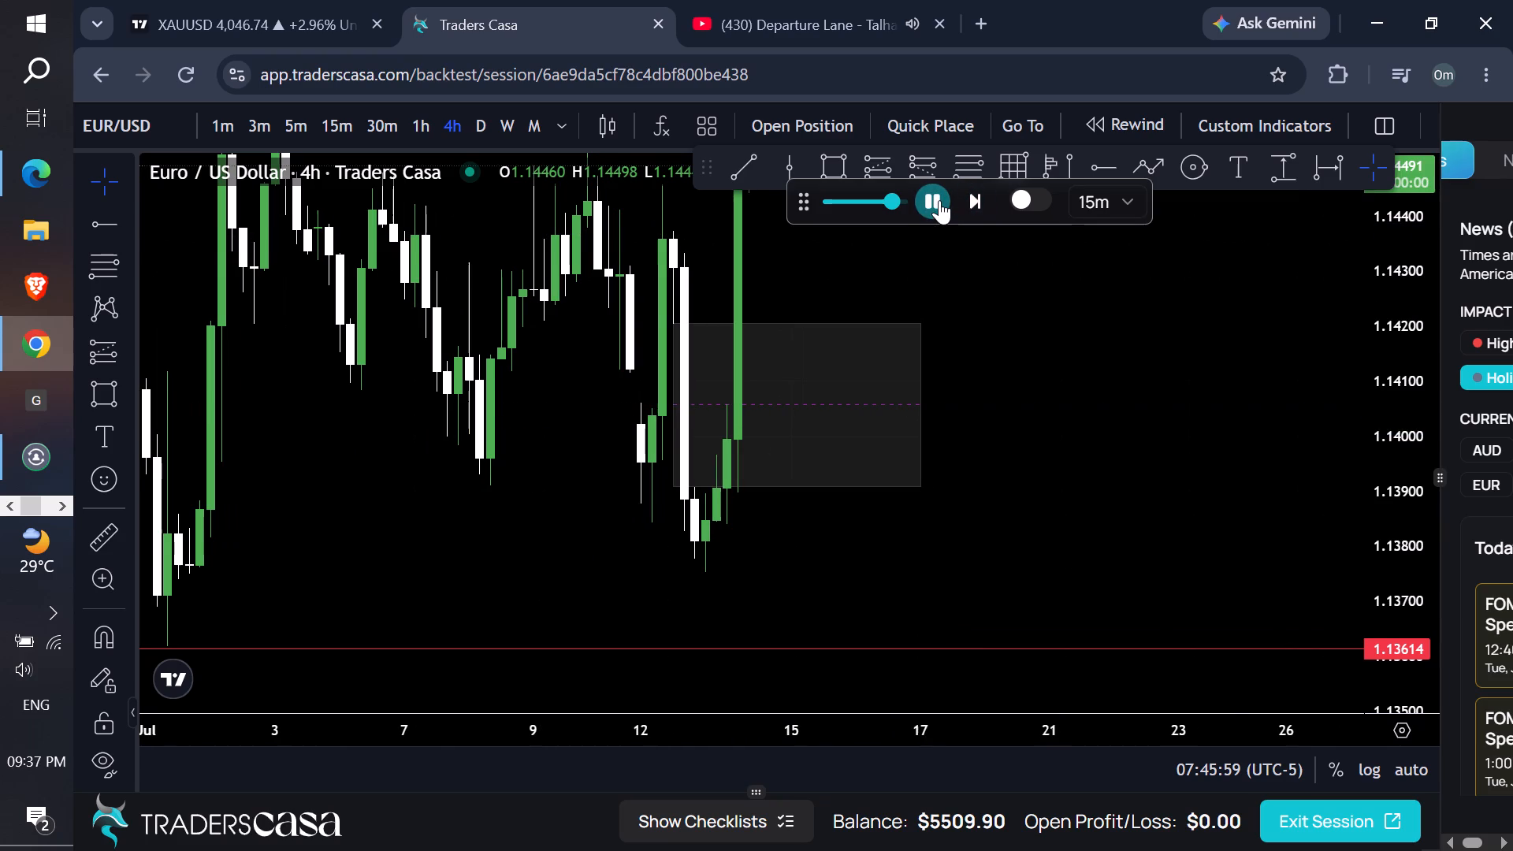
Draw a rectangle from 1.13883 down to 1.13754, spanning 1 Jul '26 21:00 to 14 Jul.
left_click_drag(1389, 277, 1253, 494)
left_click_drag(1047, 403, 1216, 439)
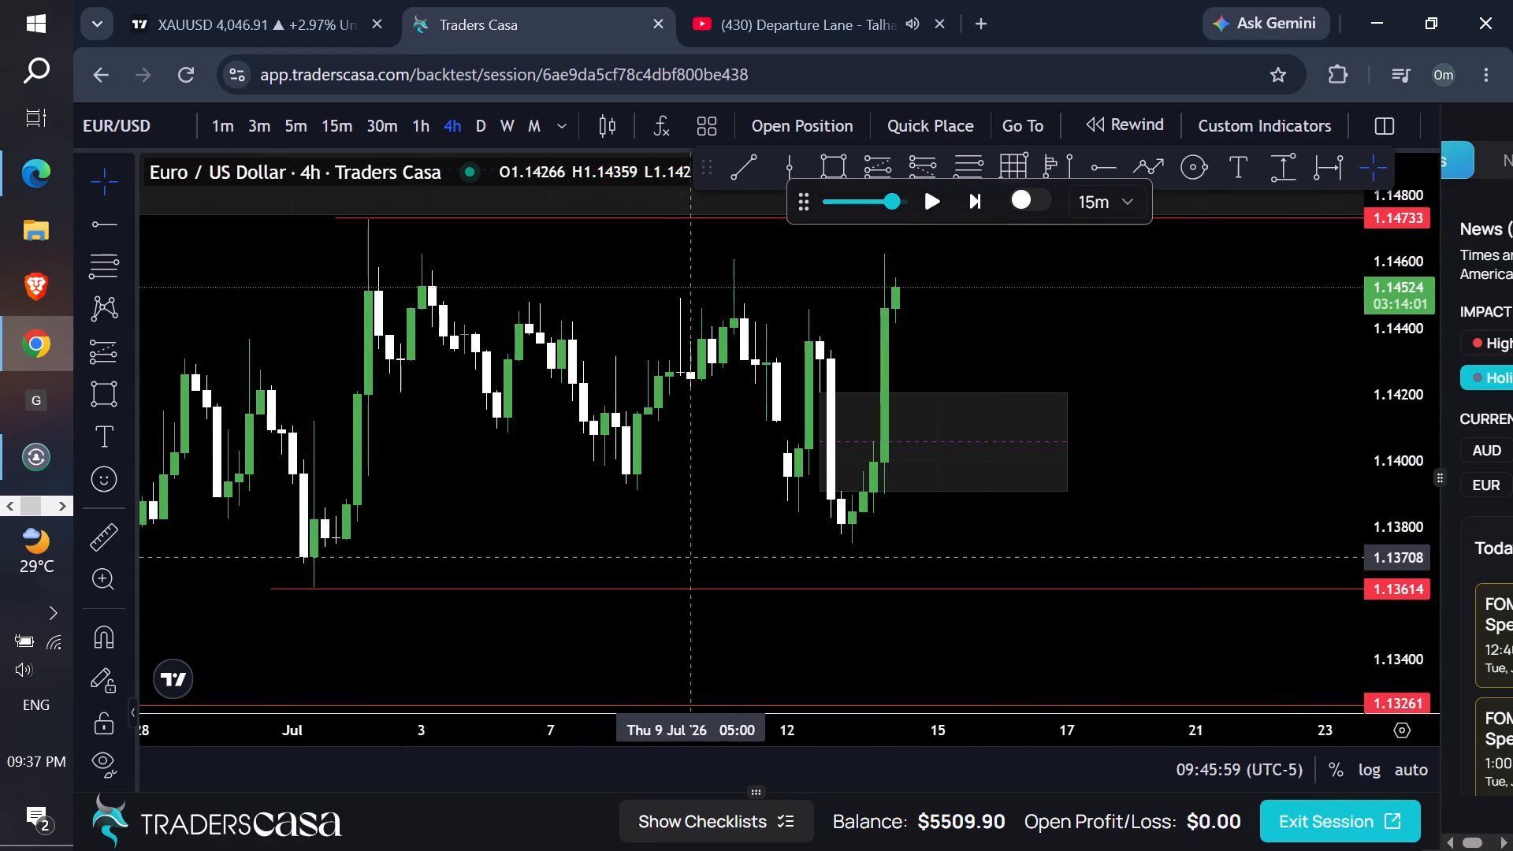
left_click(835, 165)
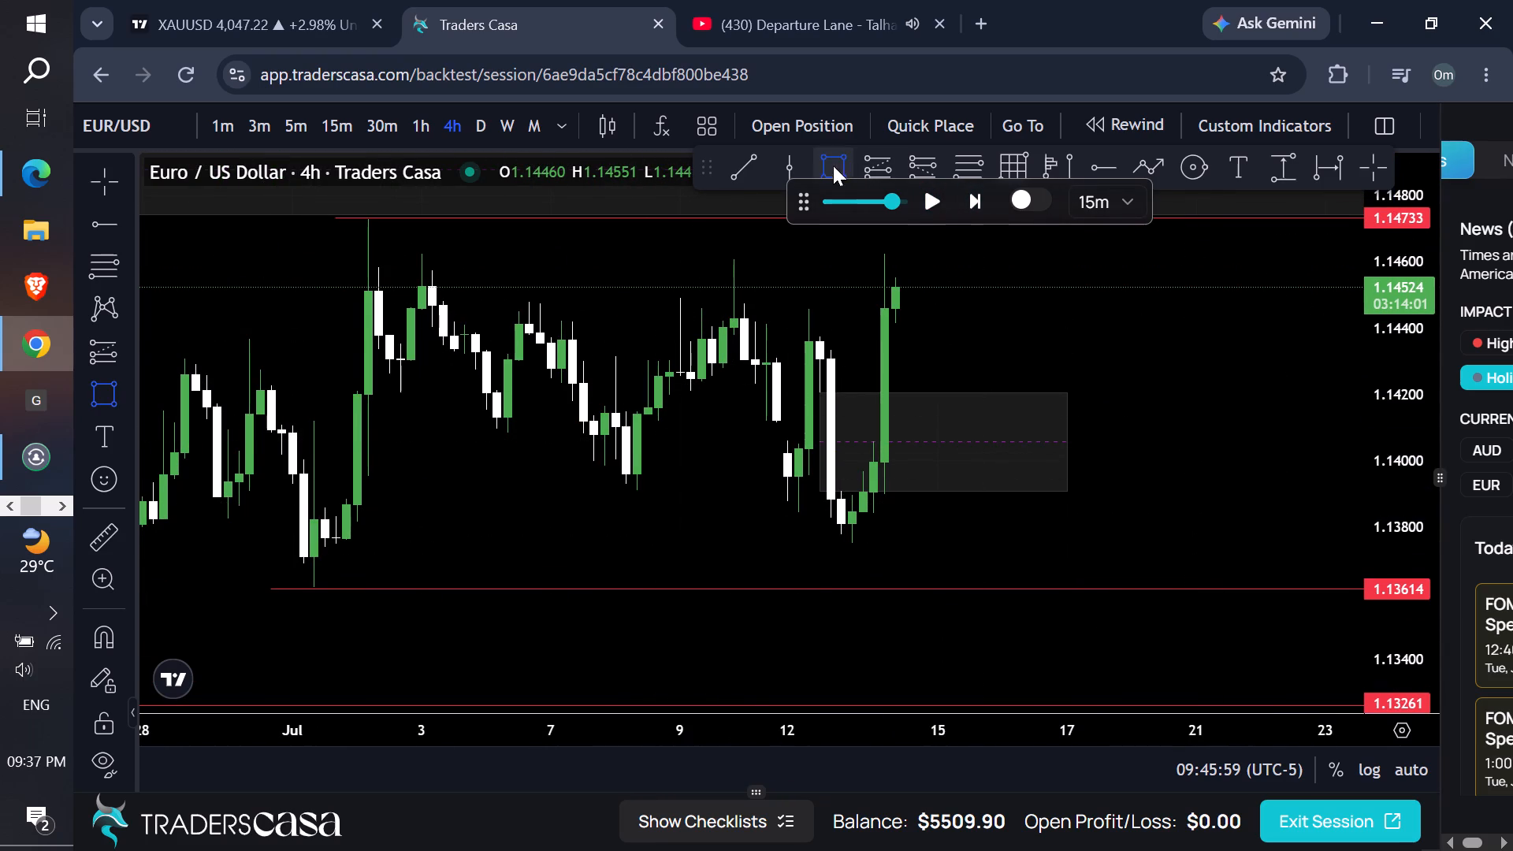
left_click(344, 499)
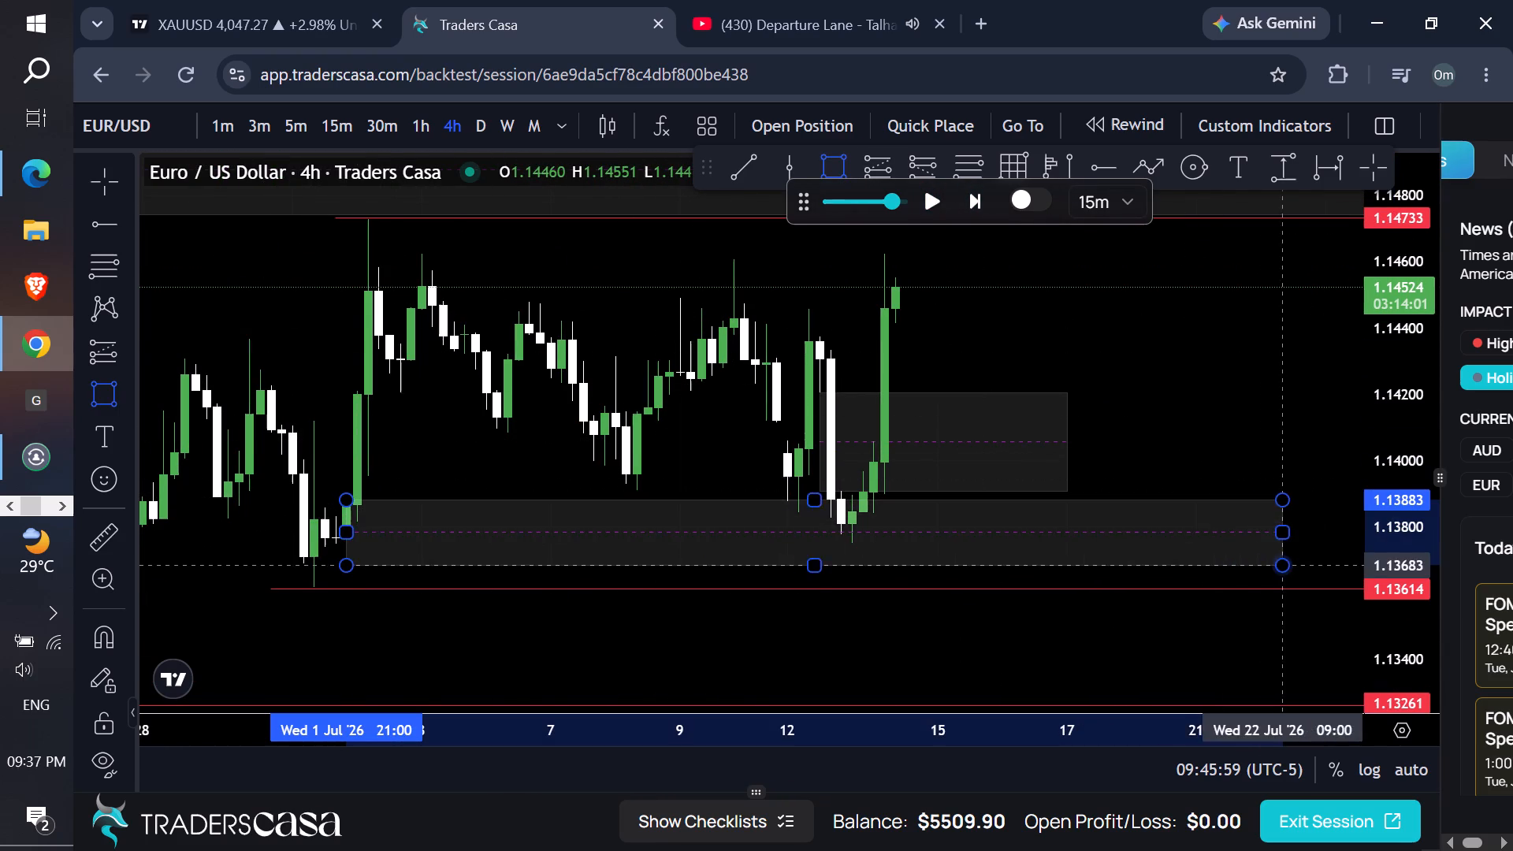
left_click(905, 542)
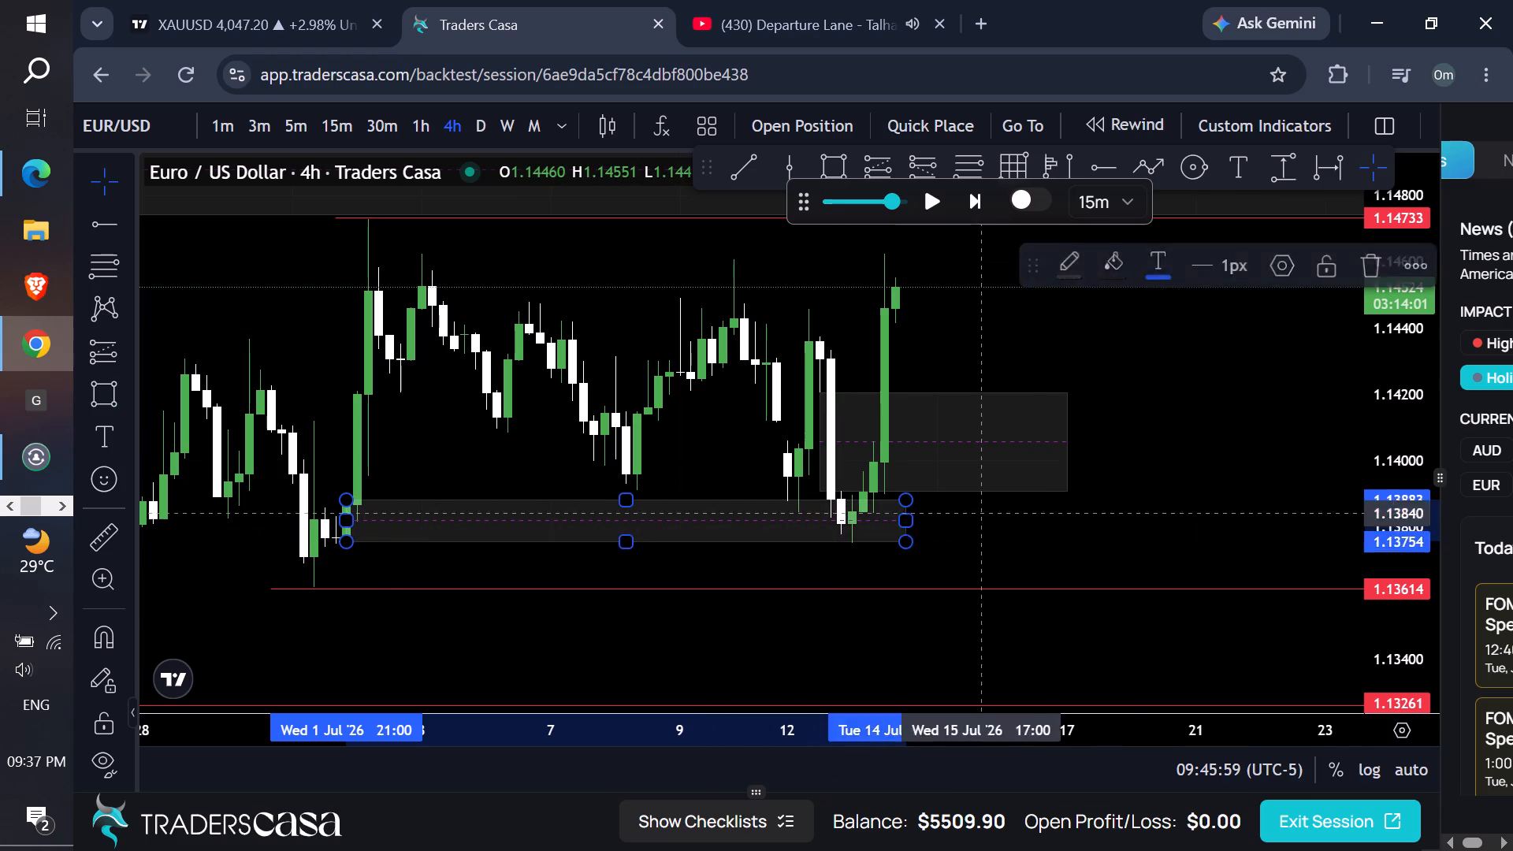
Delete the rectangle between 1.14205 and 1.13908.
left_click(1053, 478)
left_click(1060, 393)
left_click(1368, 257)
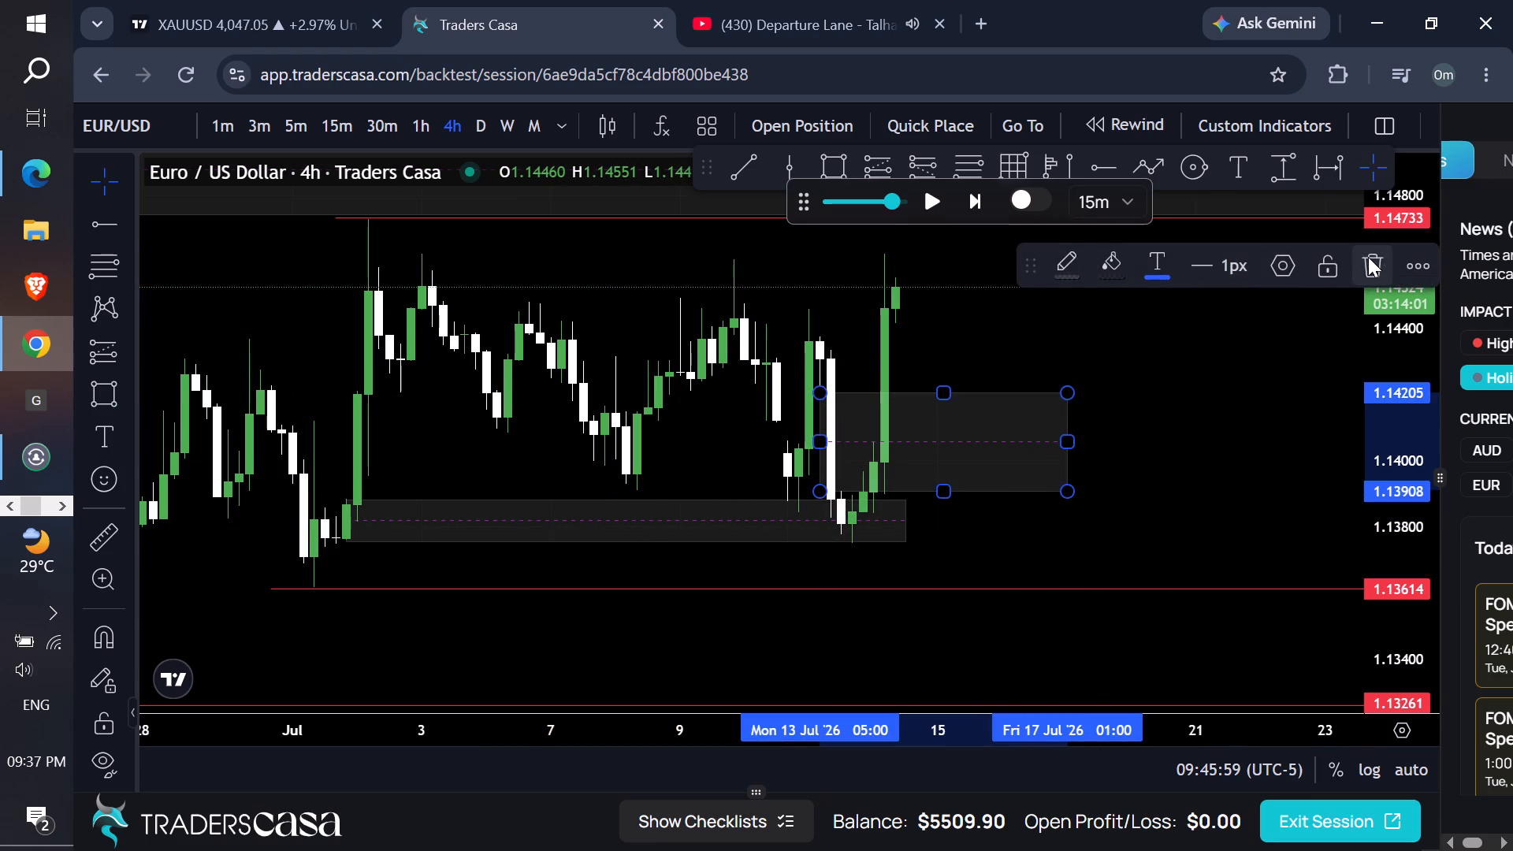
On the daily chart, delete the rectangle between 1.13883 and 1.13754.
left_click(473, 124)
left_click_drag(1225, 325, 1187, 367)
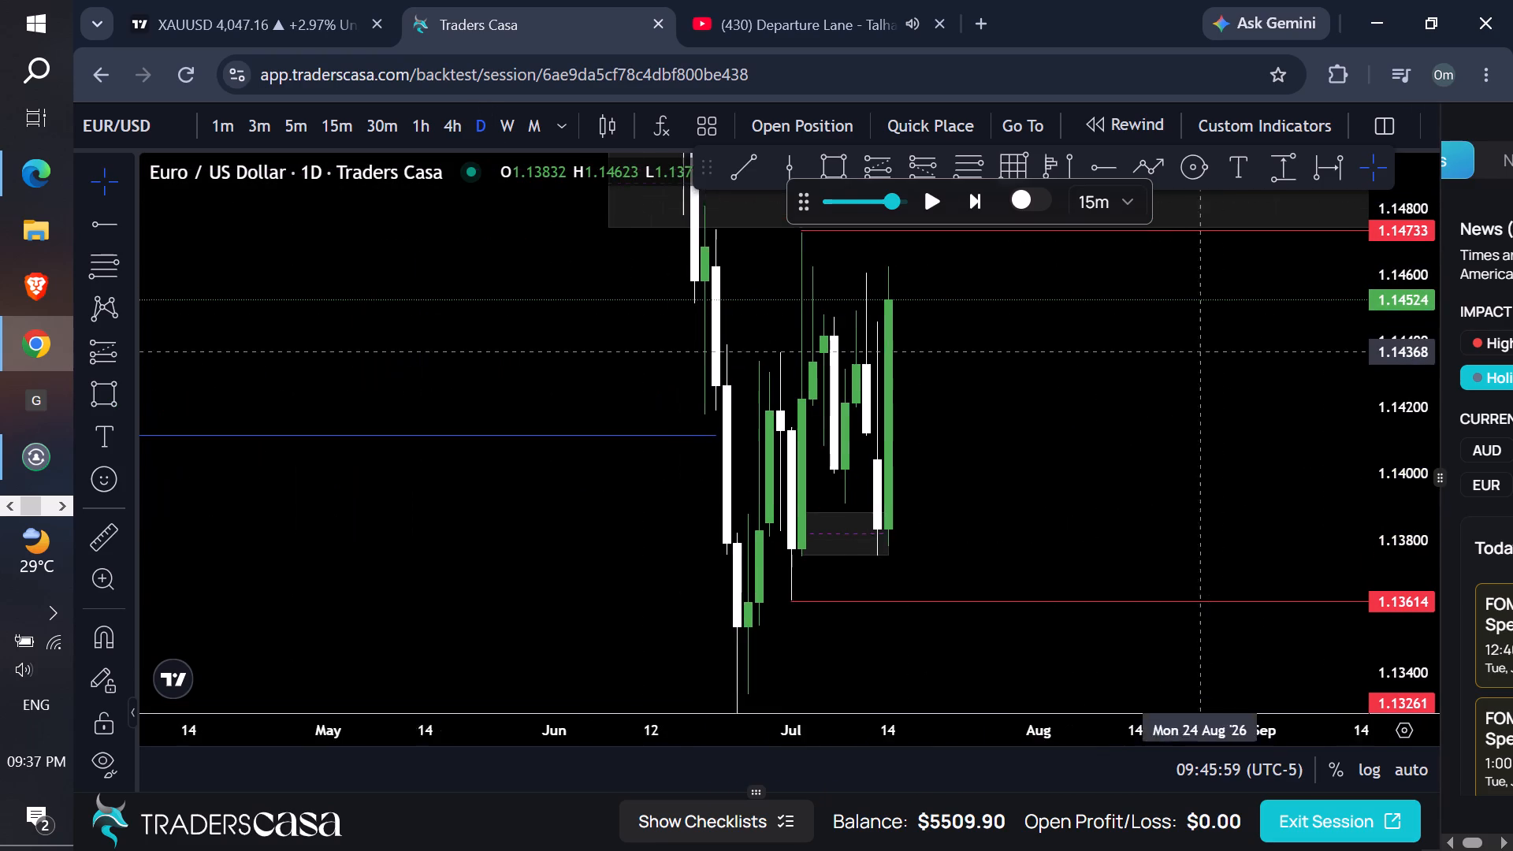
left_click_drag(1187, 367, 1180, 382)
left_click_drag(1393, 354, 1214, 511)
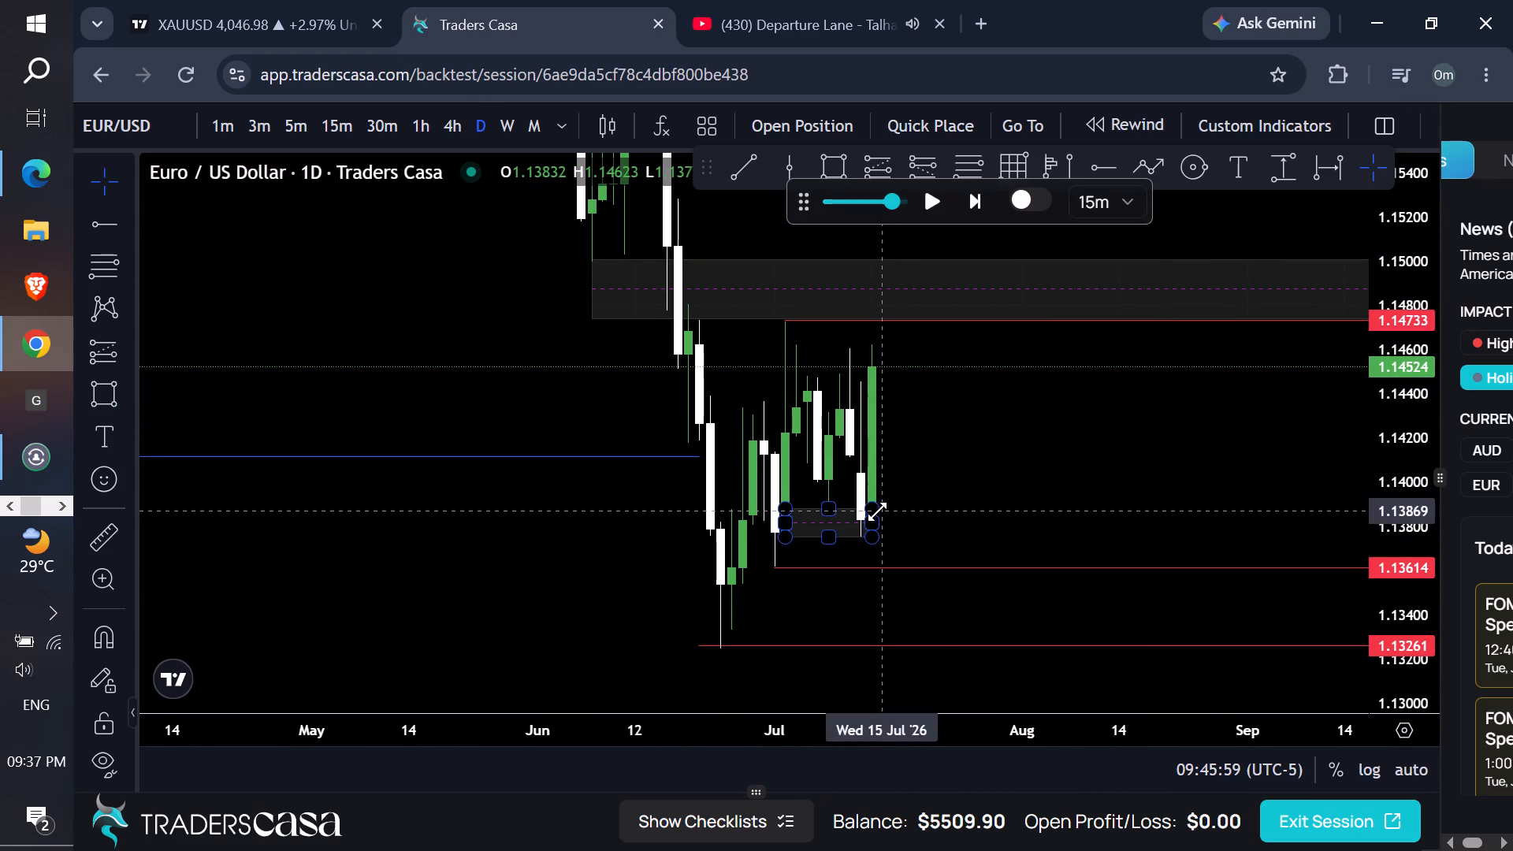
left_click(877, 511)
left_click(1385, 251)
On the daily chart, run the replay forward and pause at 21:00:59 (UTC-5).
left_click_drag(1159, 414, 1083, 452)
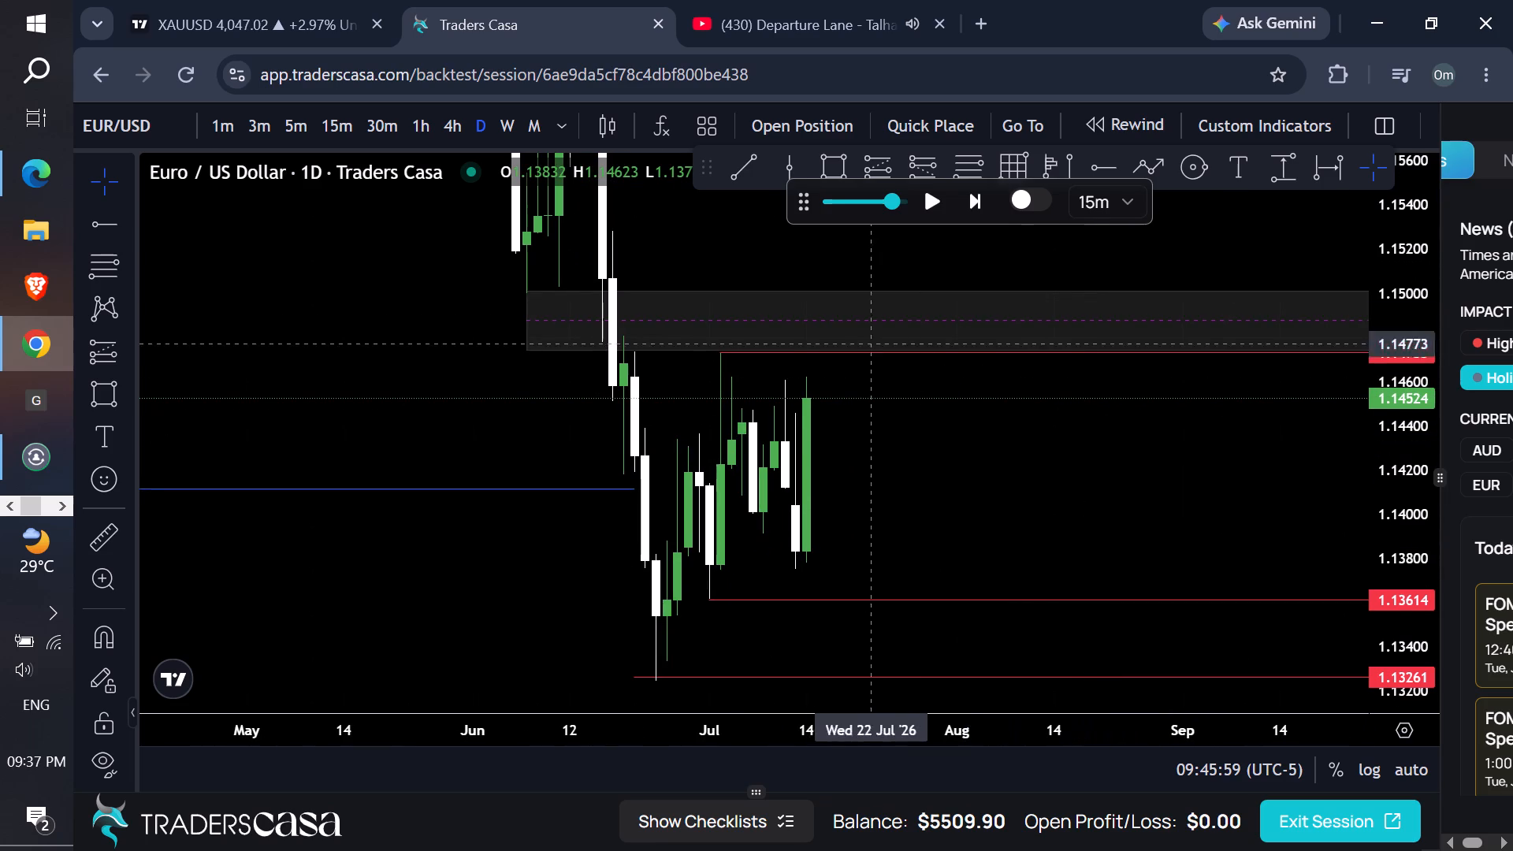
left_click(939, 206)
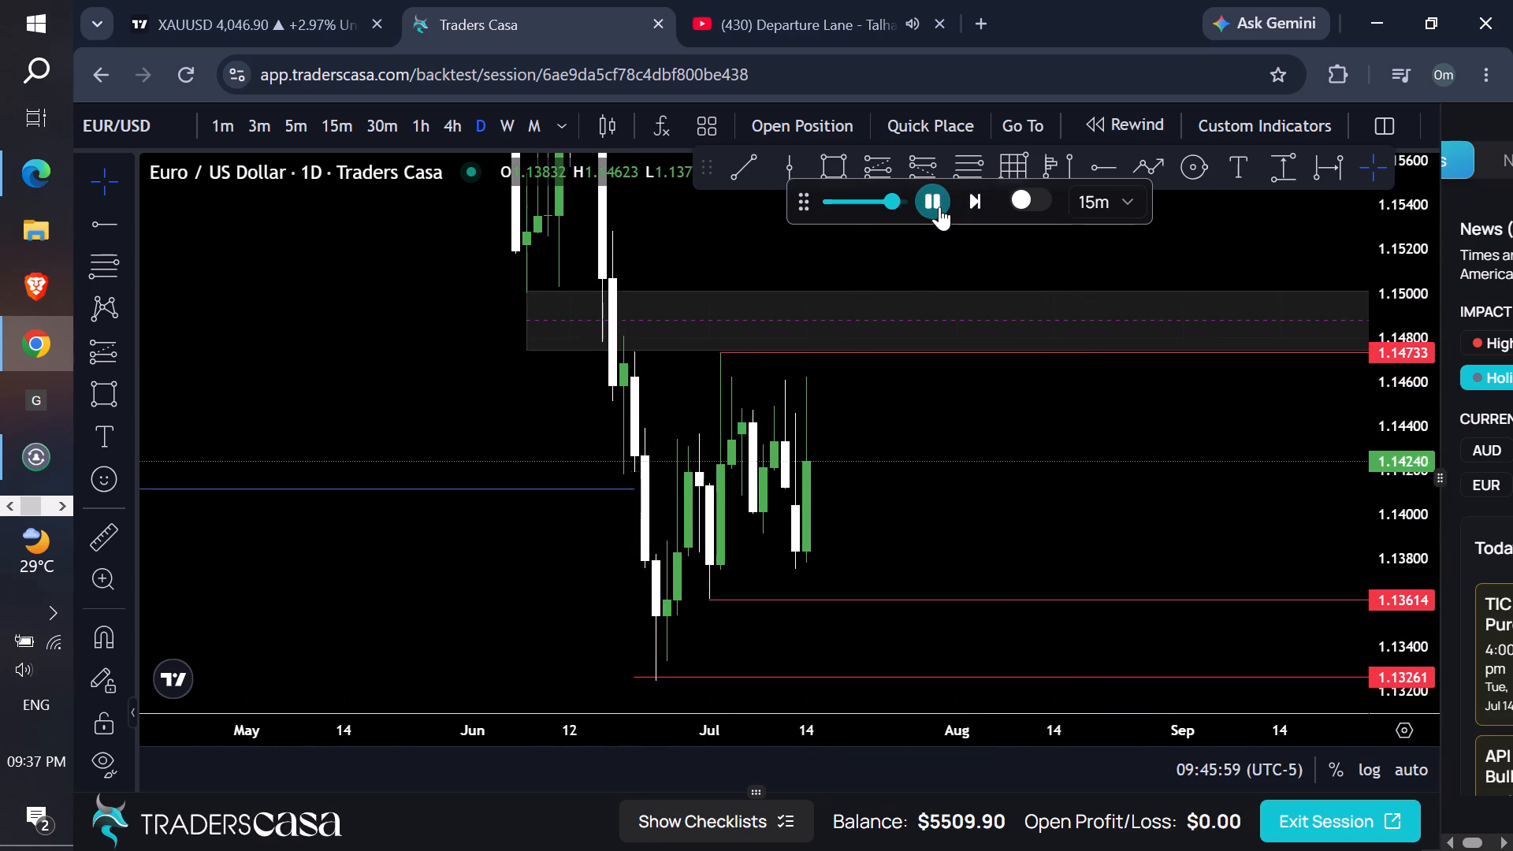
left_click(939, 206)
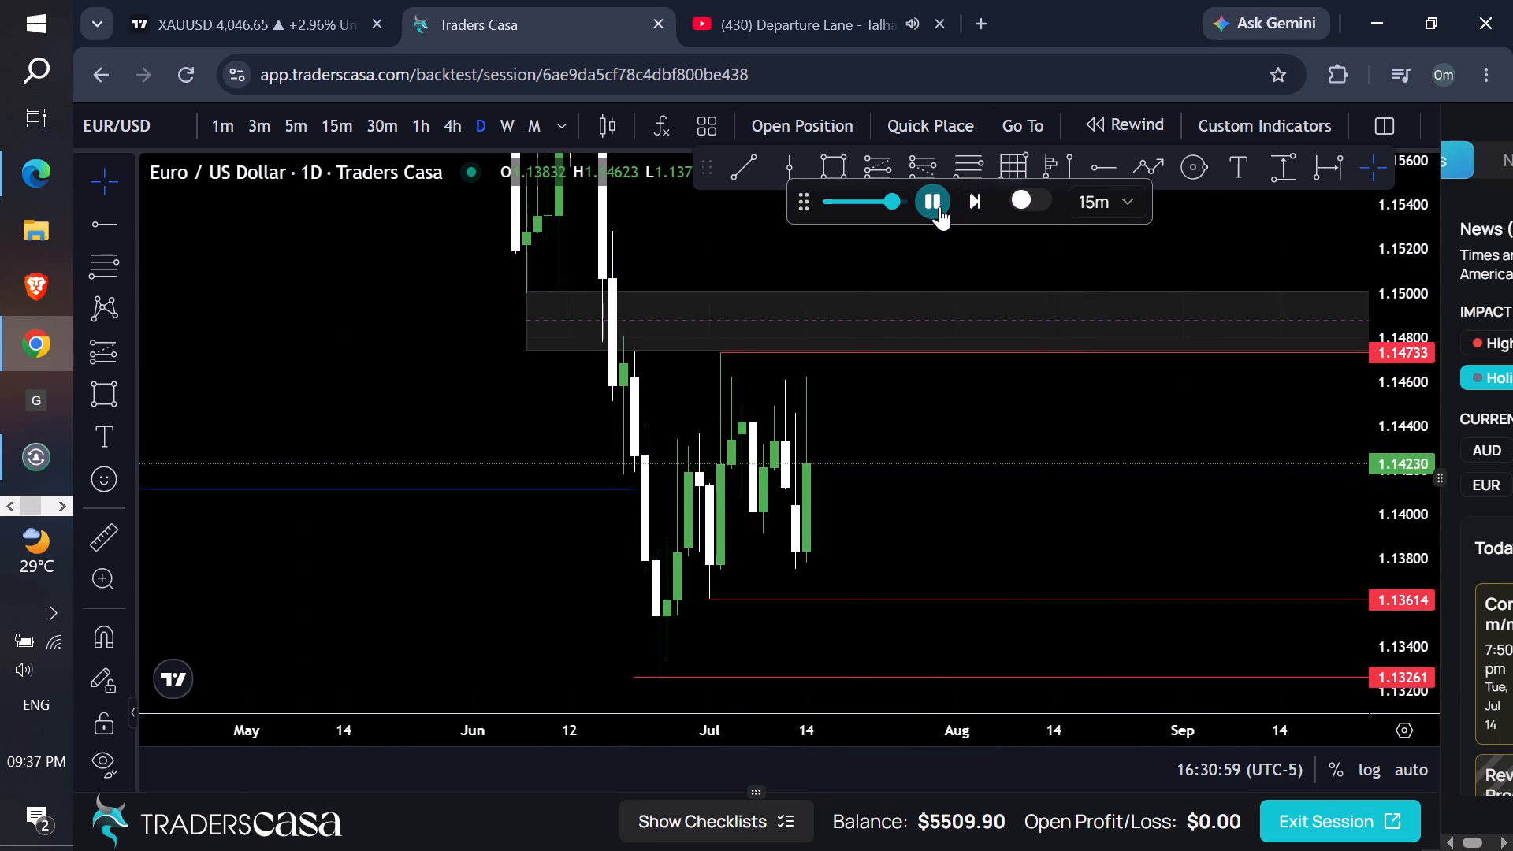
left_click(939, 206)
Draw a short trend line at about 1.1461 from the 10 Jul '26 high across to the 14 Jul candle's high.
left_click(742, 158)
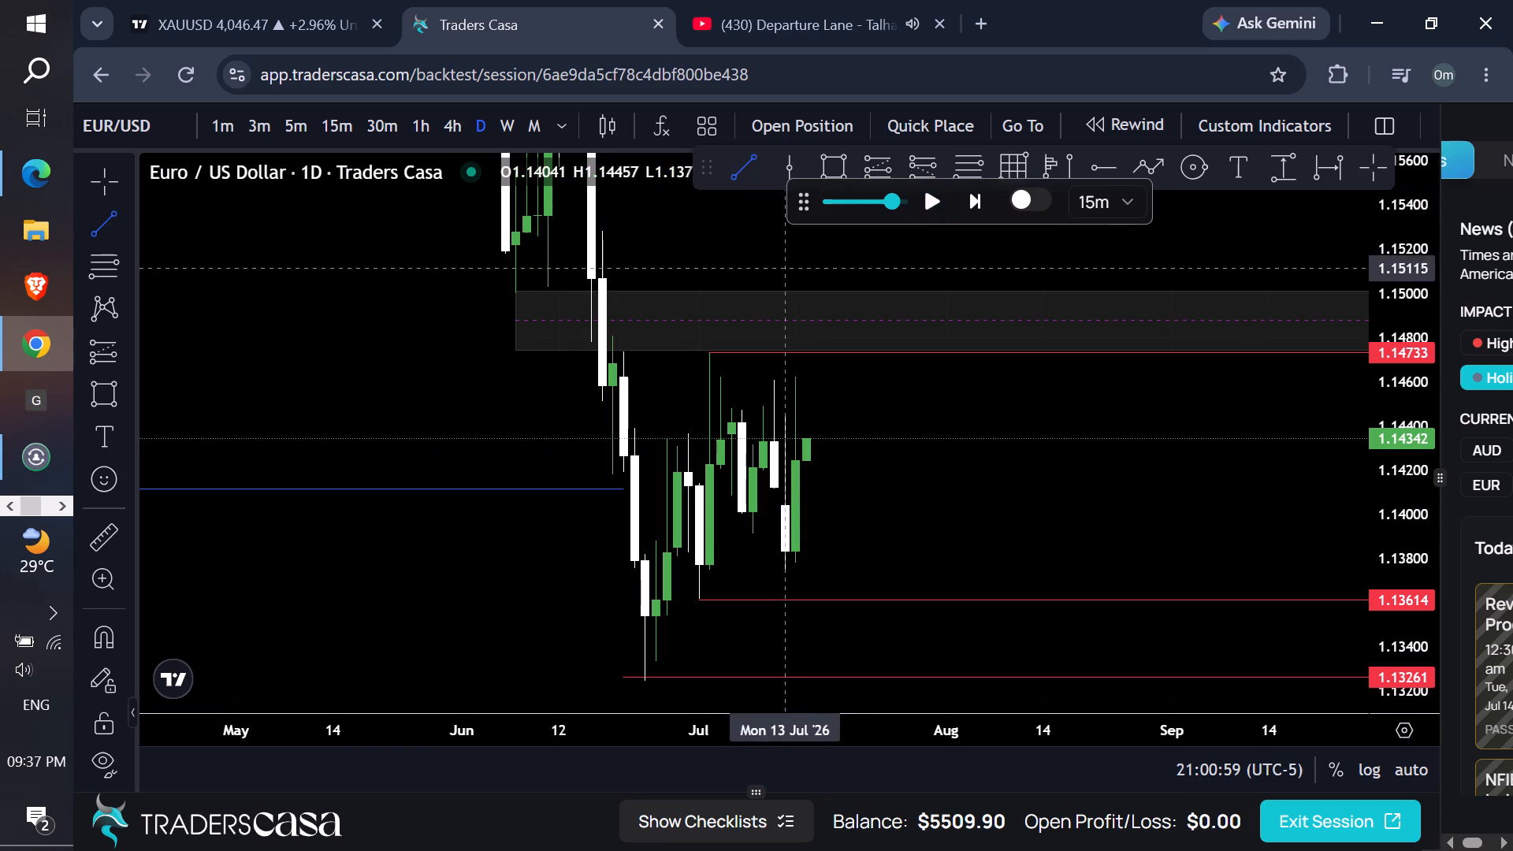
left_click(774, 379)
left_click(797, 380, "shift")
left_click(846, 389)
left_click(854, 389)
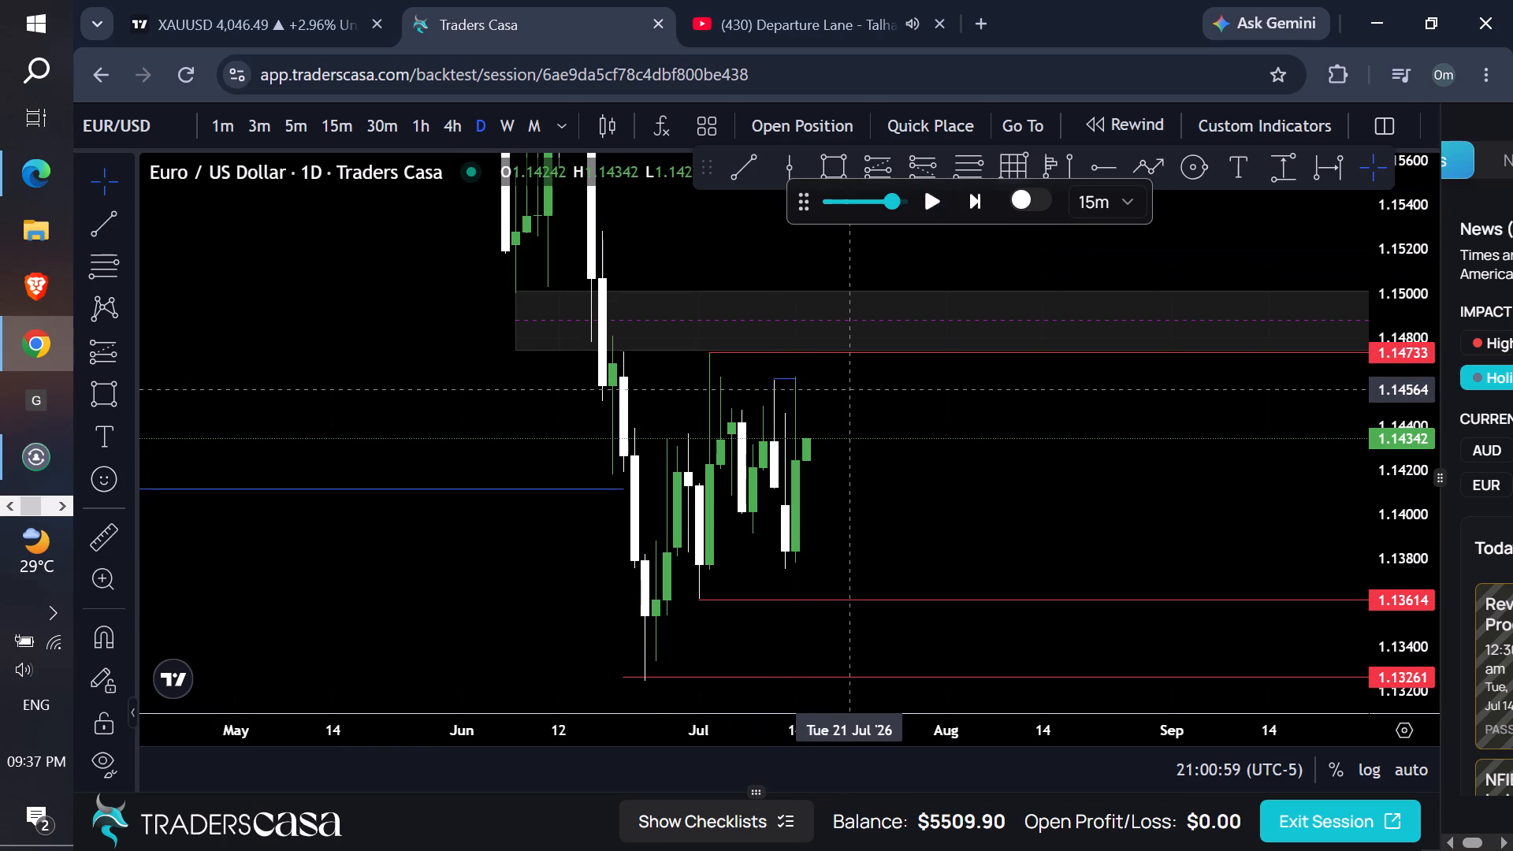
Check the 4-hour chart, and on the 1-hour chart draw a rectangle from 1.14403 to about 1.1434, starting 14 Jul '26 10:00.
left_click(452, 132)
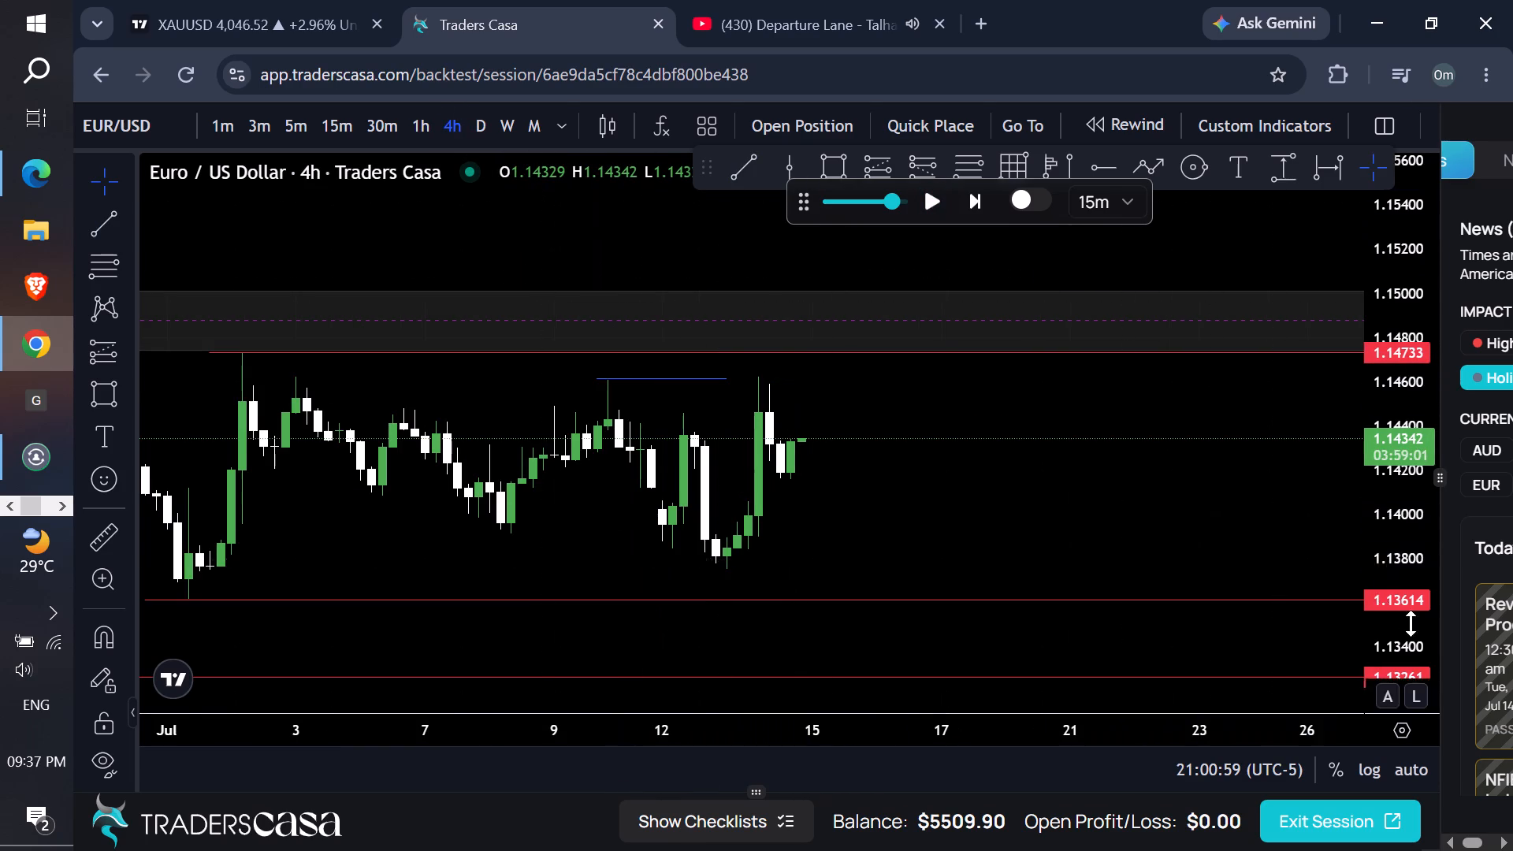
left_click_drag(1403, 641, 1311, 340)
left_click_drag(668, 281, 689, 289)
left_click_drag(738, 289, 758, 292)
left_click_drag(983, 390, 930, 268)
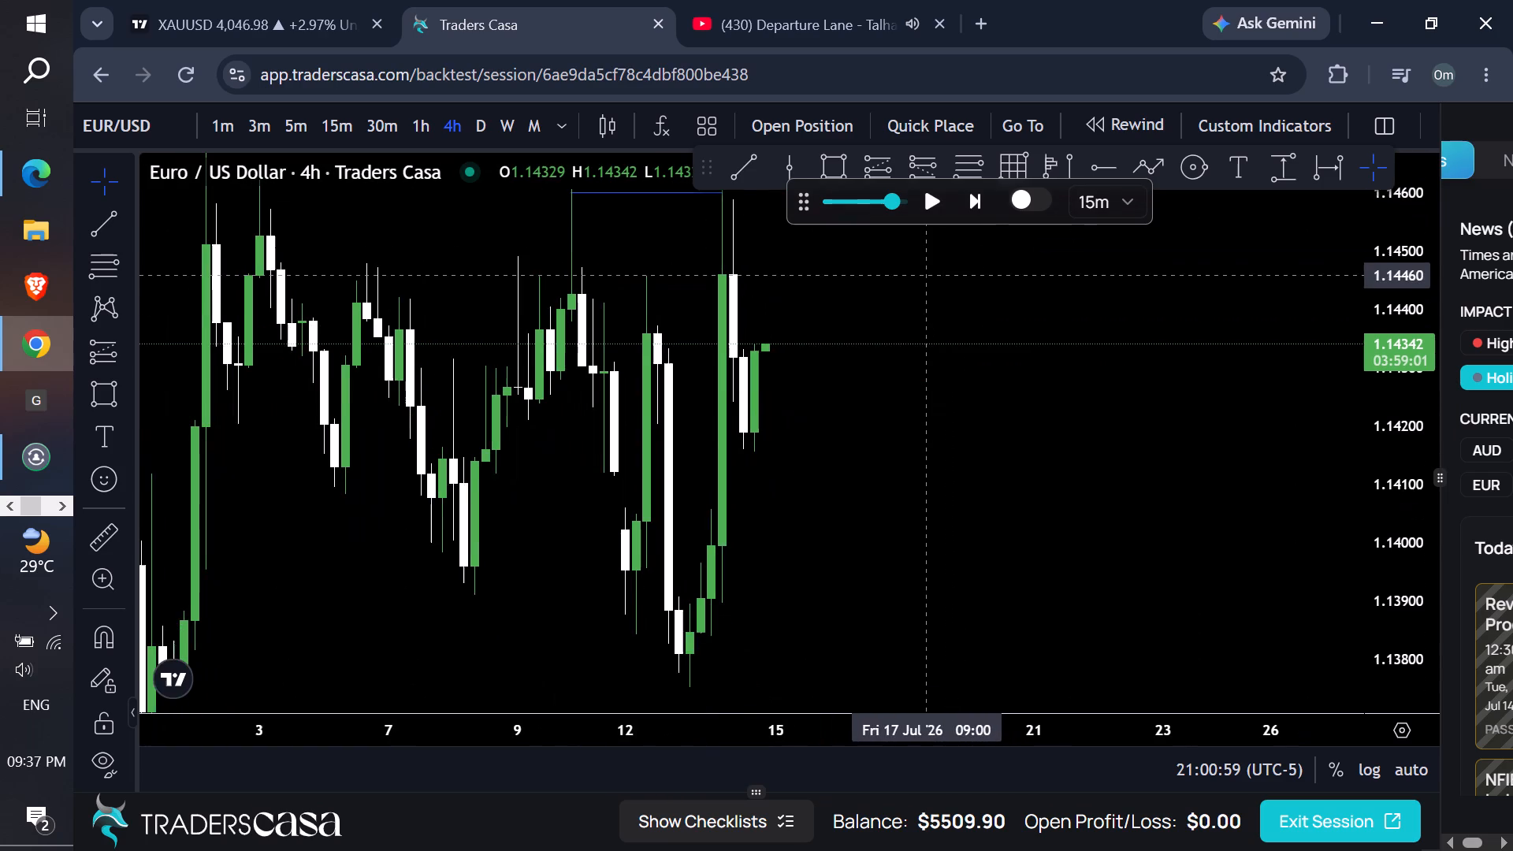
left_click_drag(930, 268, 928, 267)
left_click(418, 128)
left_click_drag(913, 302, 896, 390)
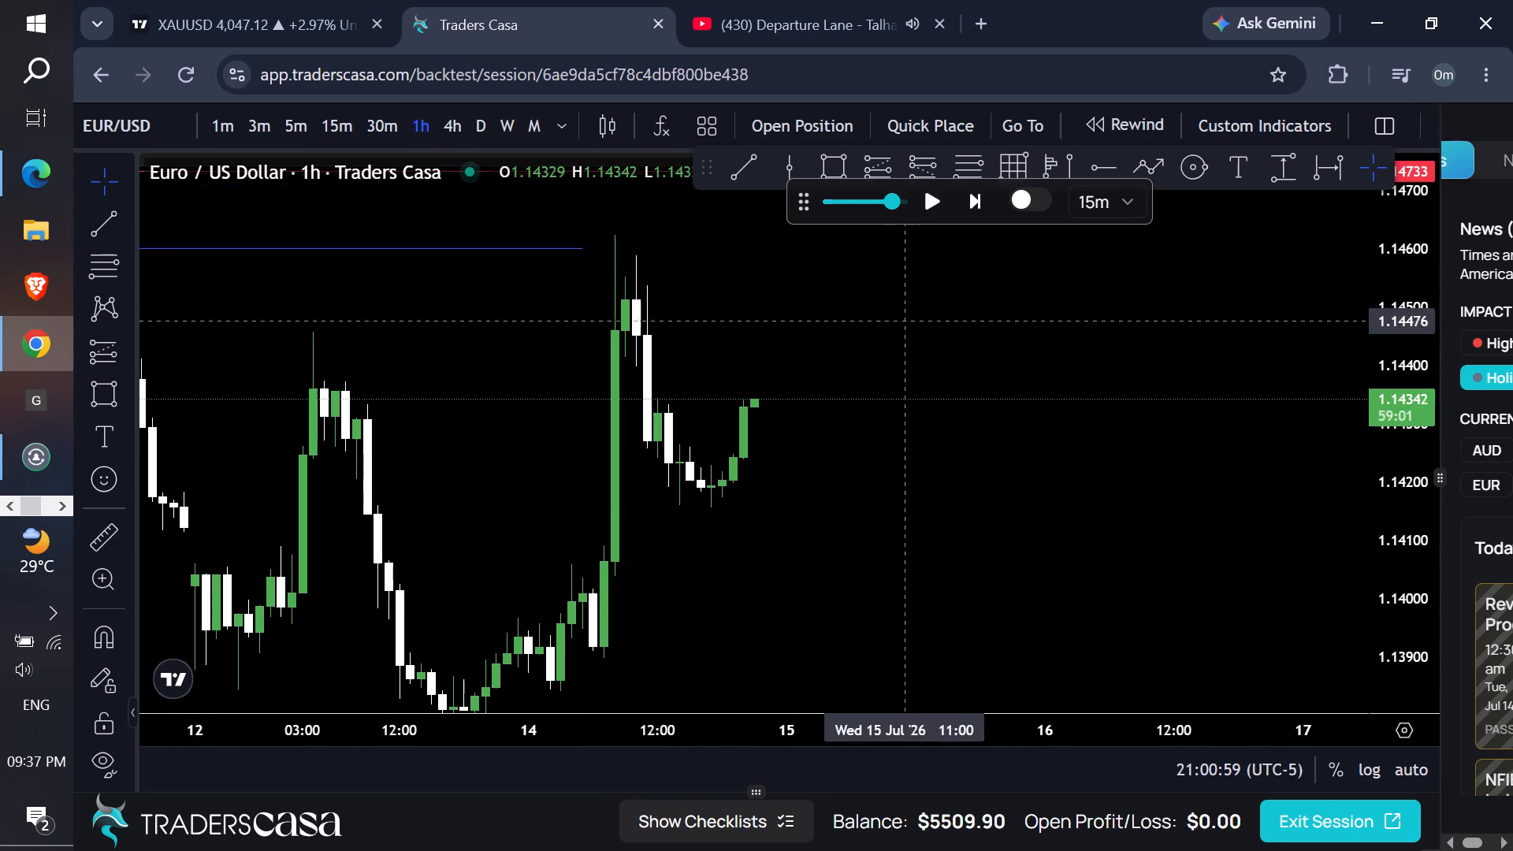
left_click(833, 159)
left_click(639, 363)
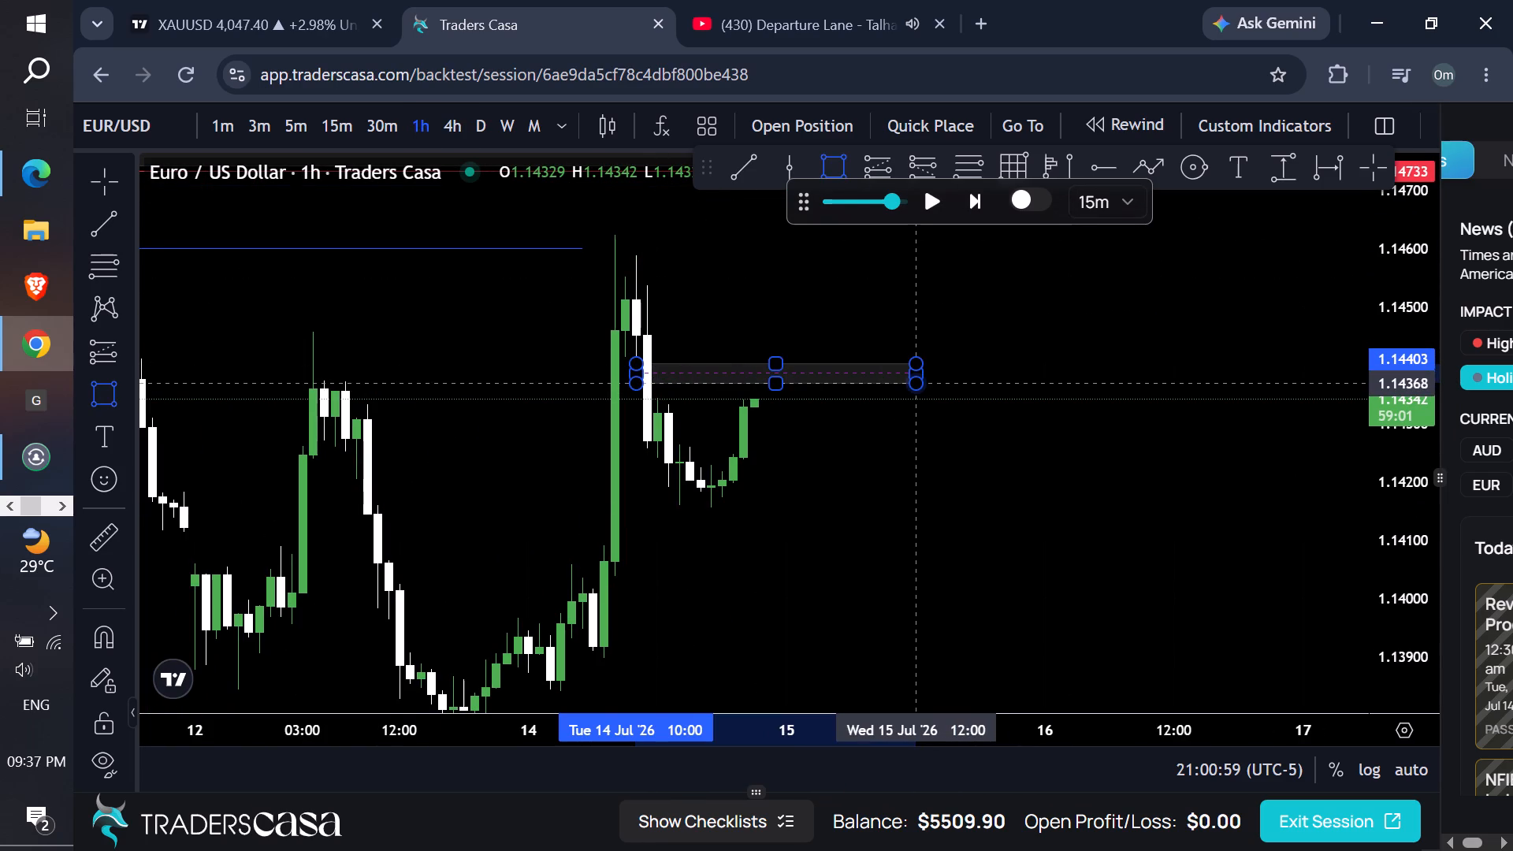
left_click(909, 398)
Set the replay step to 10m and run the replay in stretches, pausing at 00:00:59 (UTC-5).
left_click_drag(980, 380, 984, 358)
left_click(1138, 205)
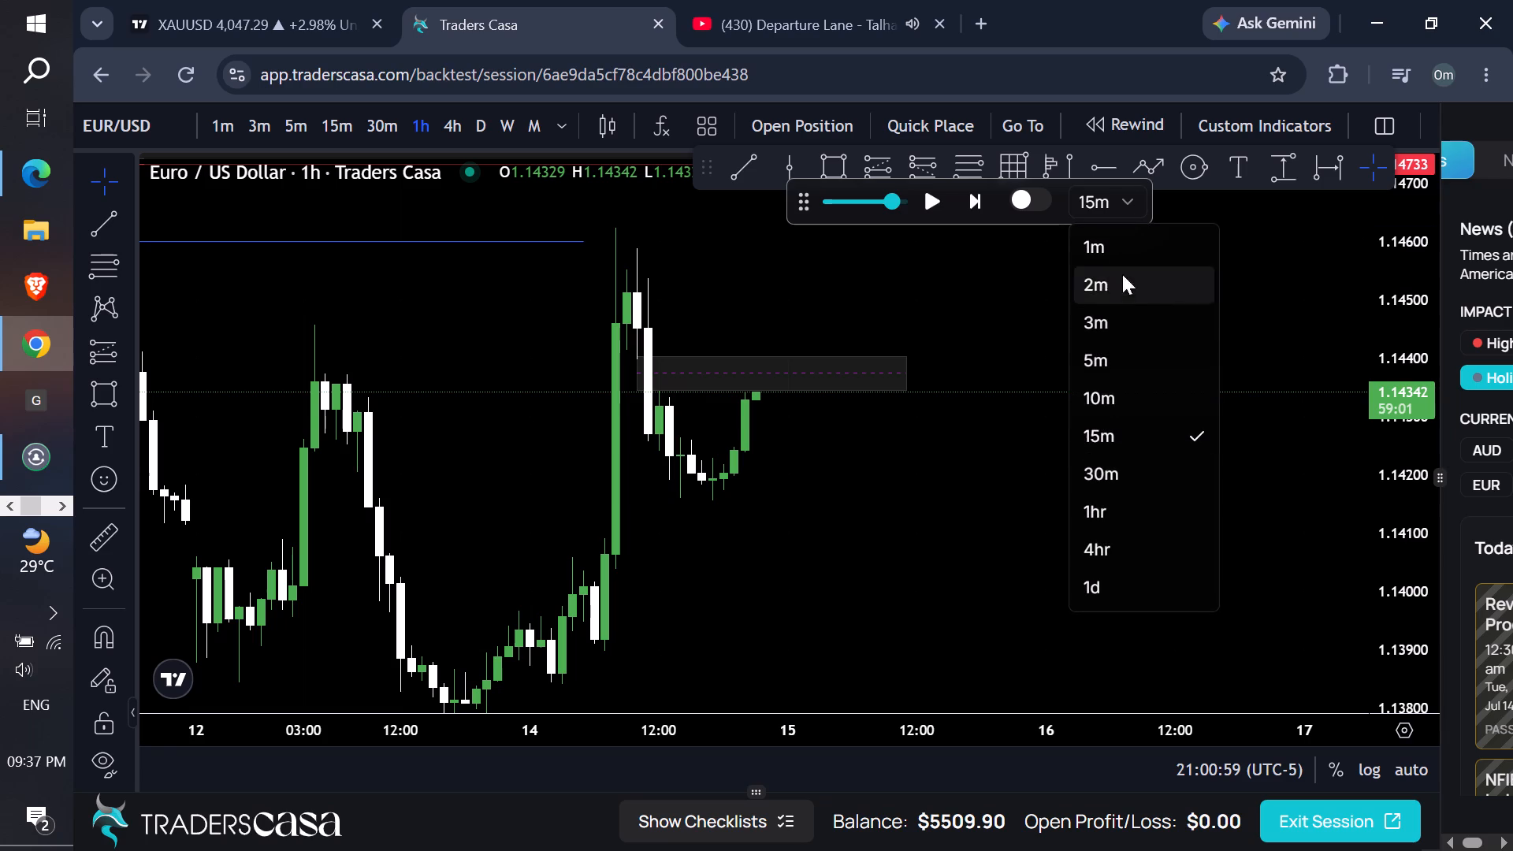
left_click(1126, 392)
left_click(1068, 364)
left_click(935, 193)
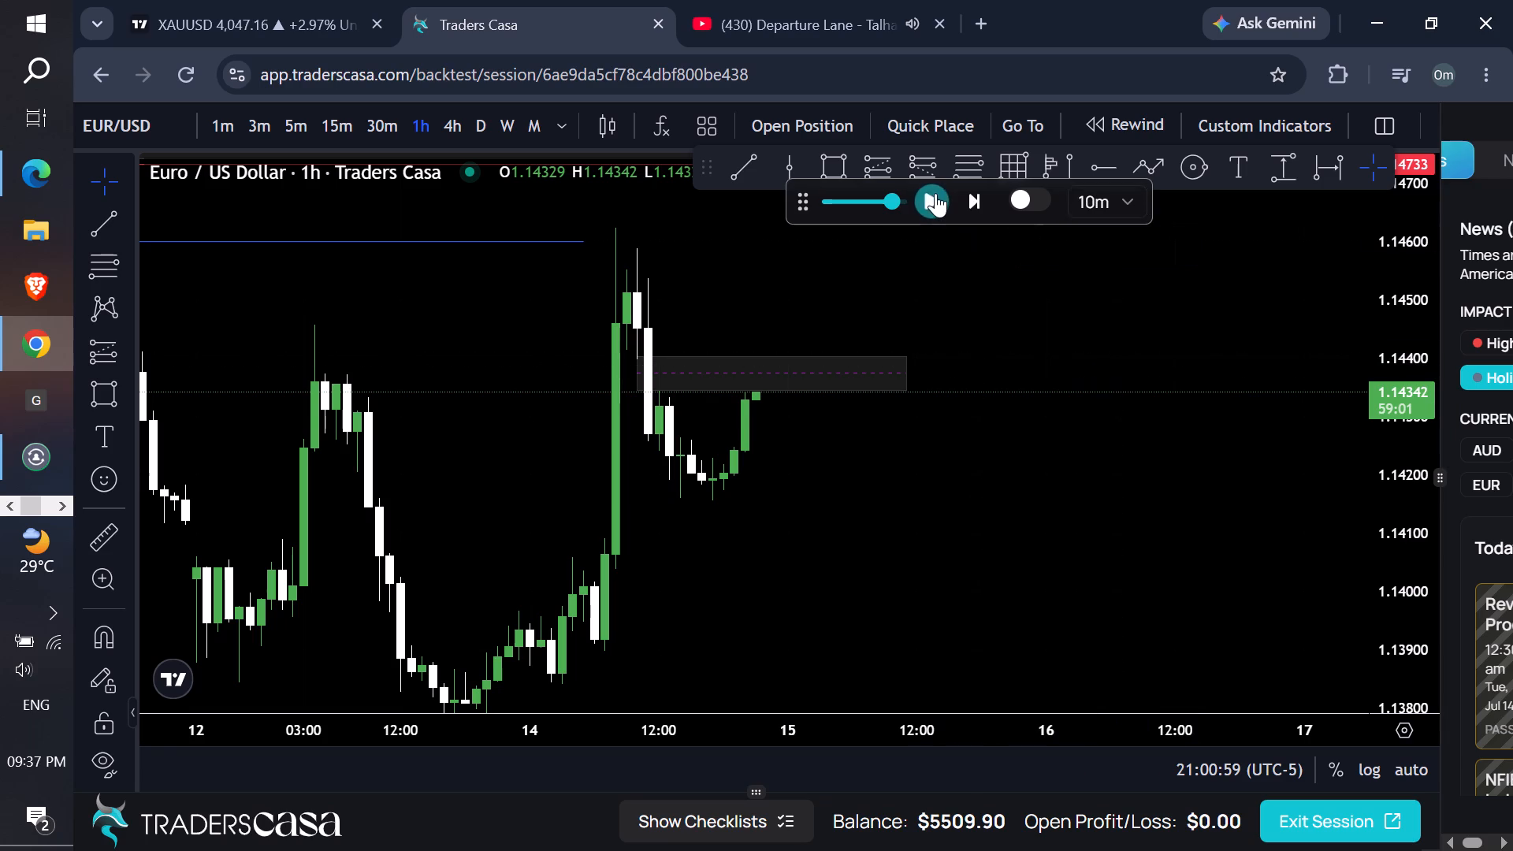
double_click(935, 193)
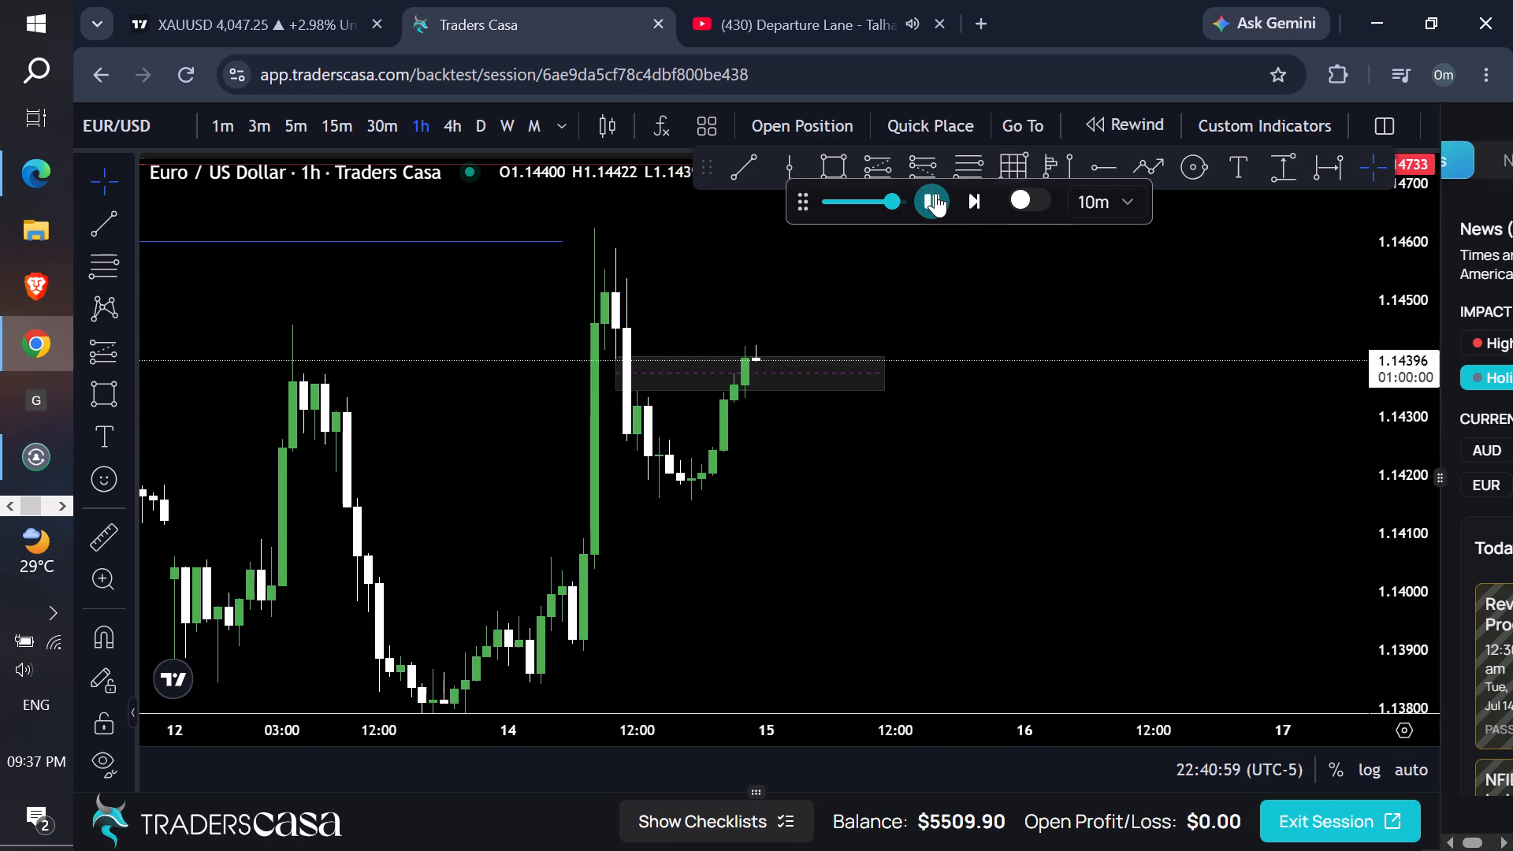
left_click(935, 193)
double_click(935, 193)
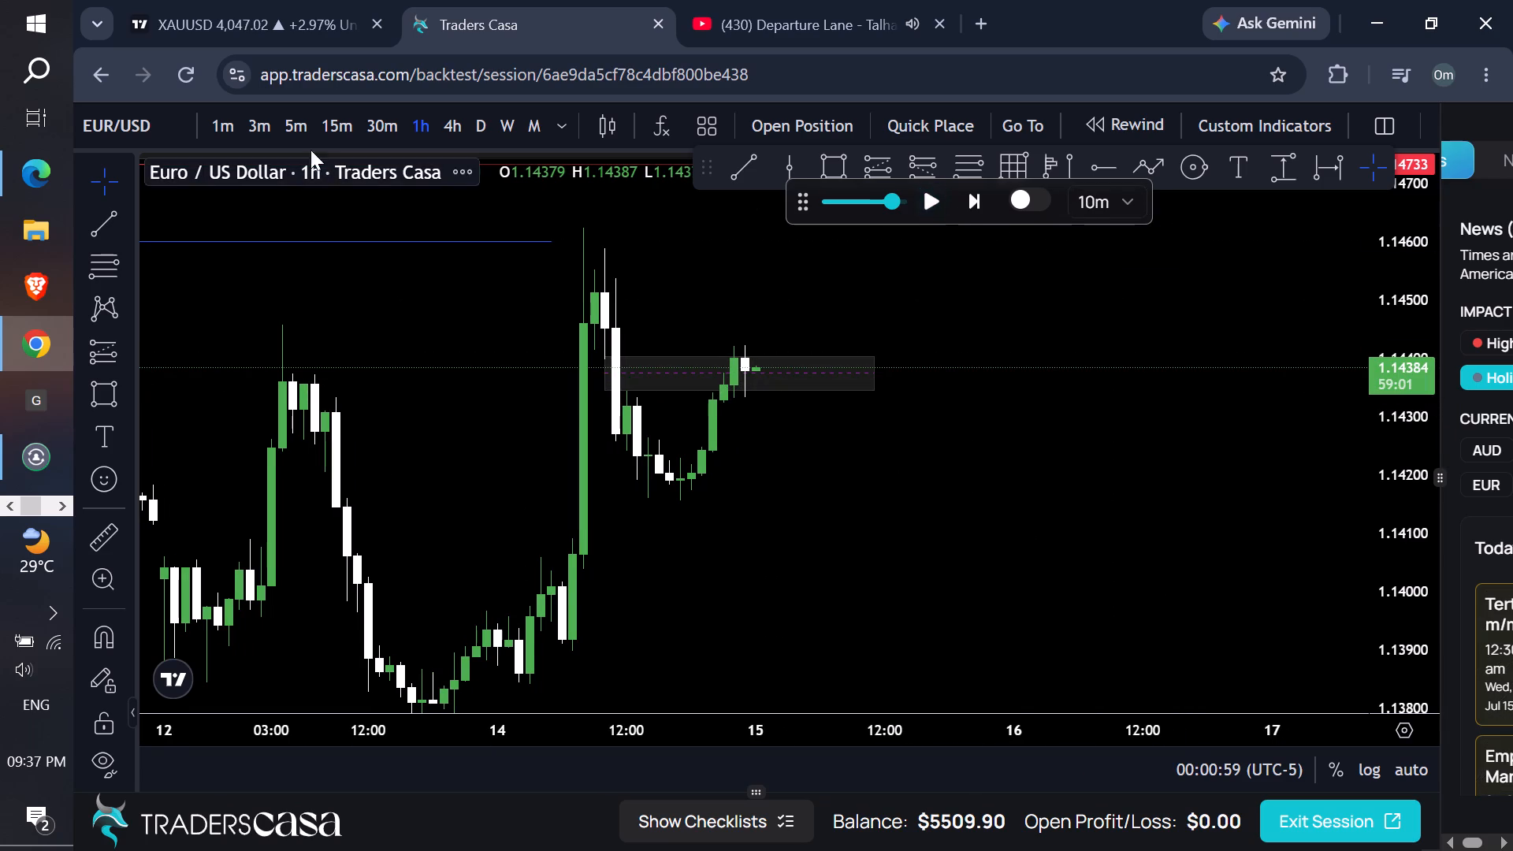
On the 15-minute chart, place a short position with its entry at 1.14378 on the 15 Jul '26 00:00 candle.
left_click(332, 118)
left_click_drag(1258, 483, 1234, 589)
left_click_drag(1409, 660, 1400, 607)
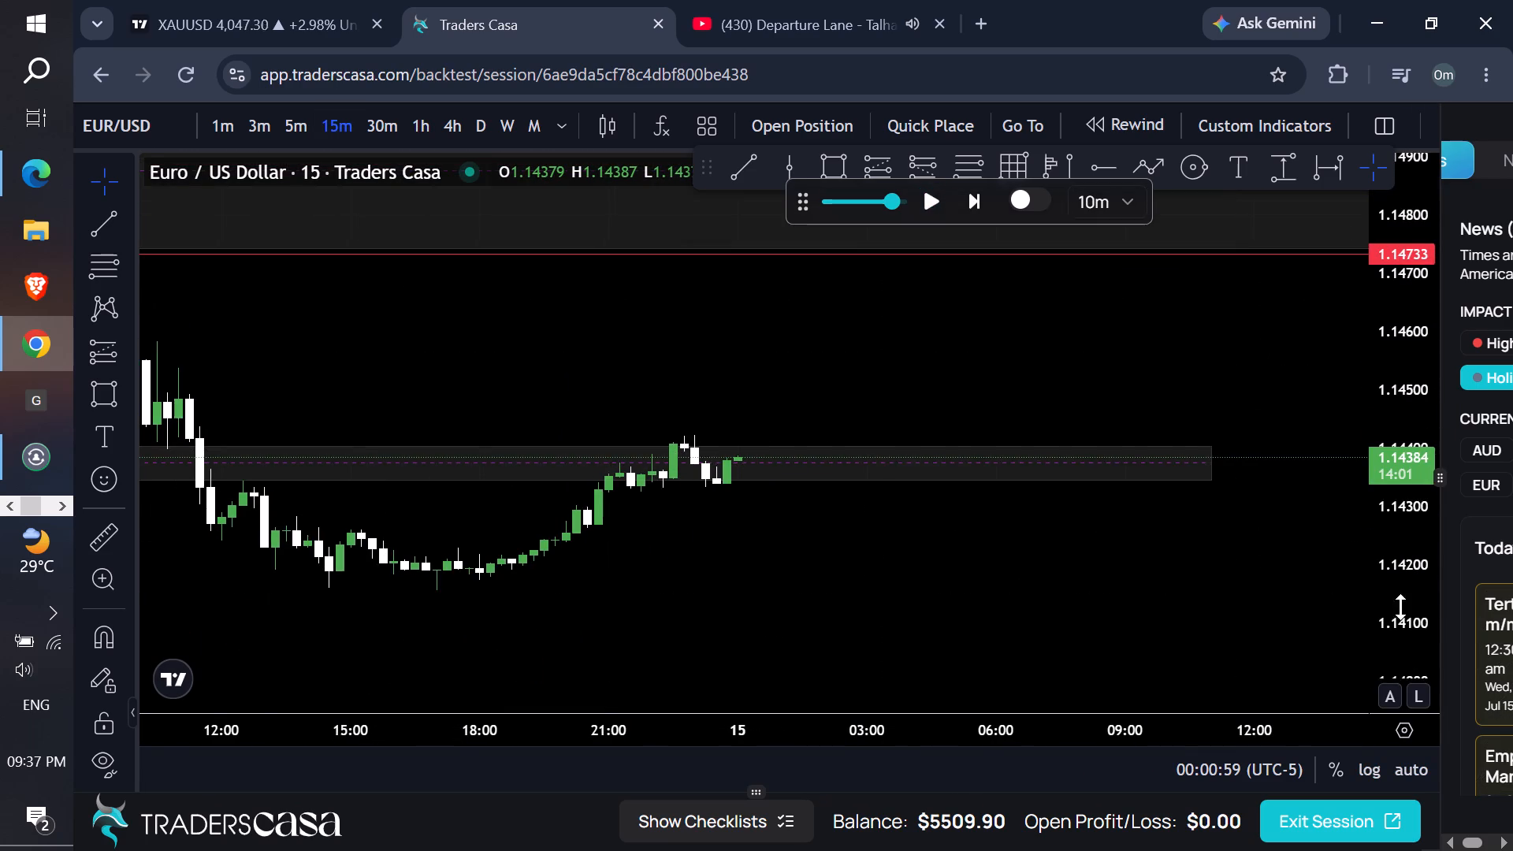
left_click_drag(1400, 607, 1154, 229)
left_click_drag(947, 358, 954, 269)
left_click(927, 162)
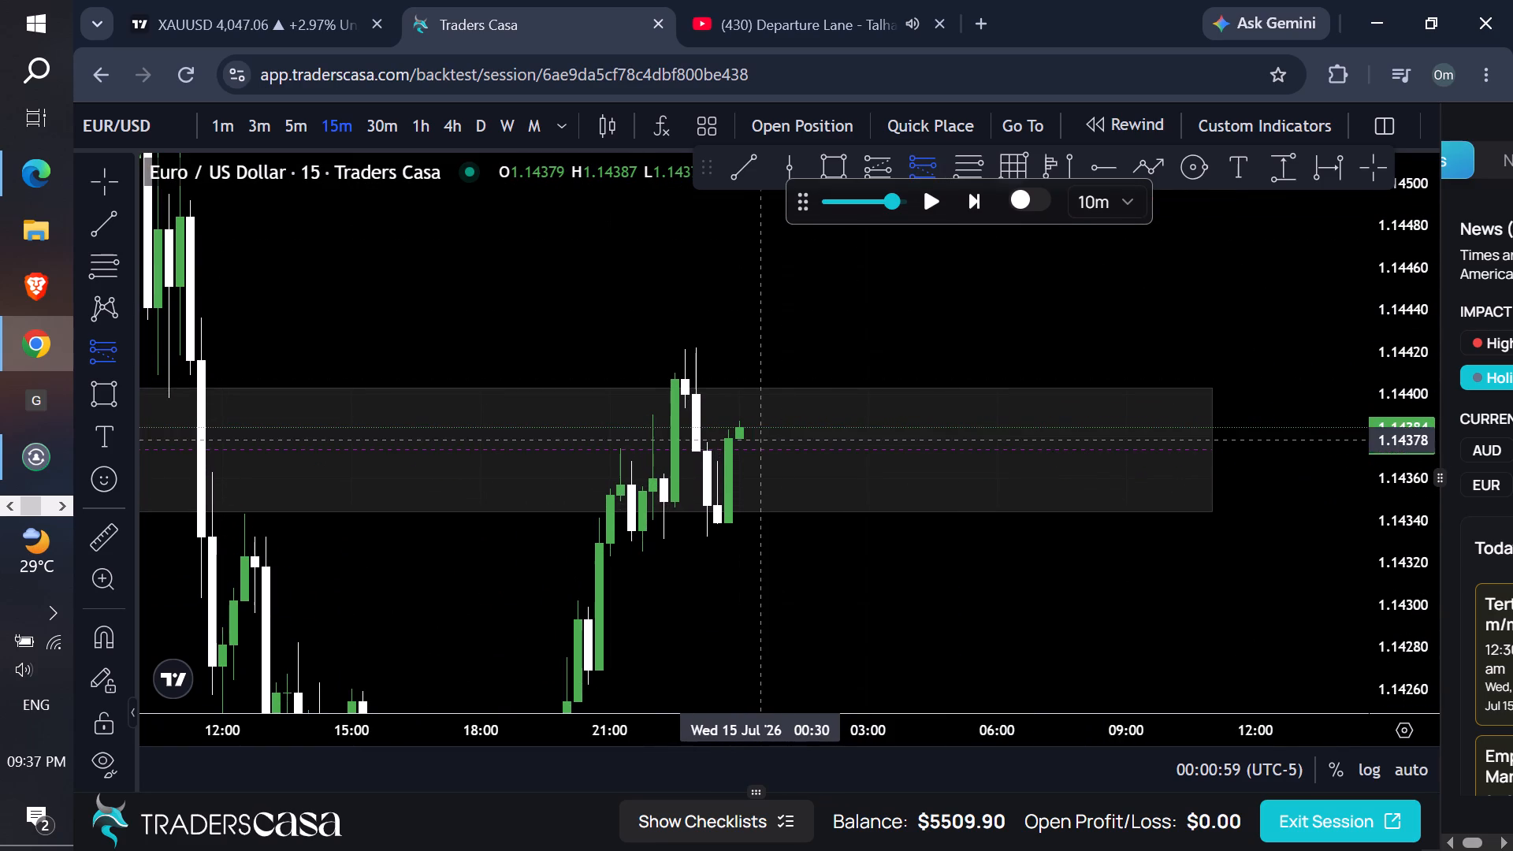
left_click(735, 440)
Set the short position's stop to 1.14423, just above the recent swing high.
left_click_drag(745, 255, 727, 282)
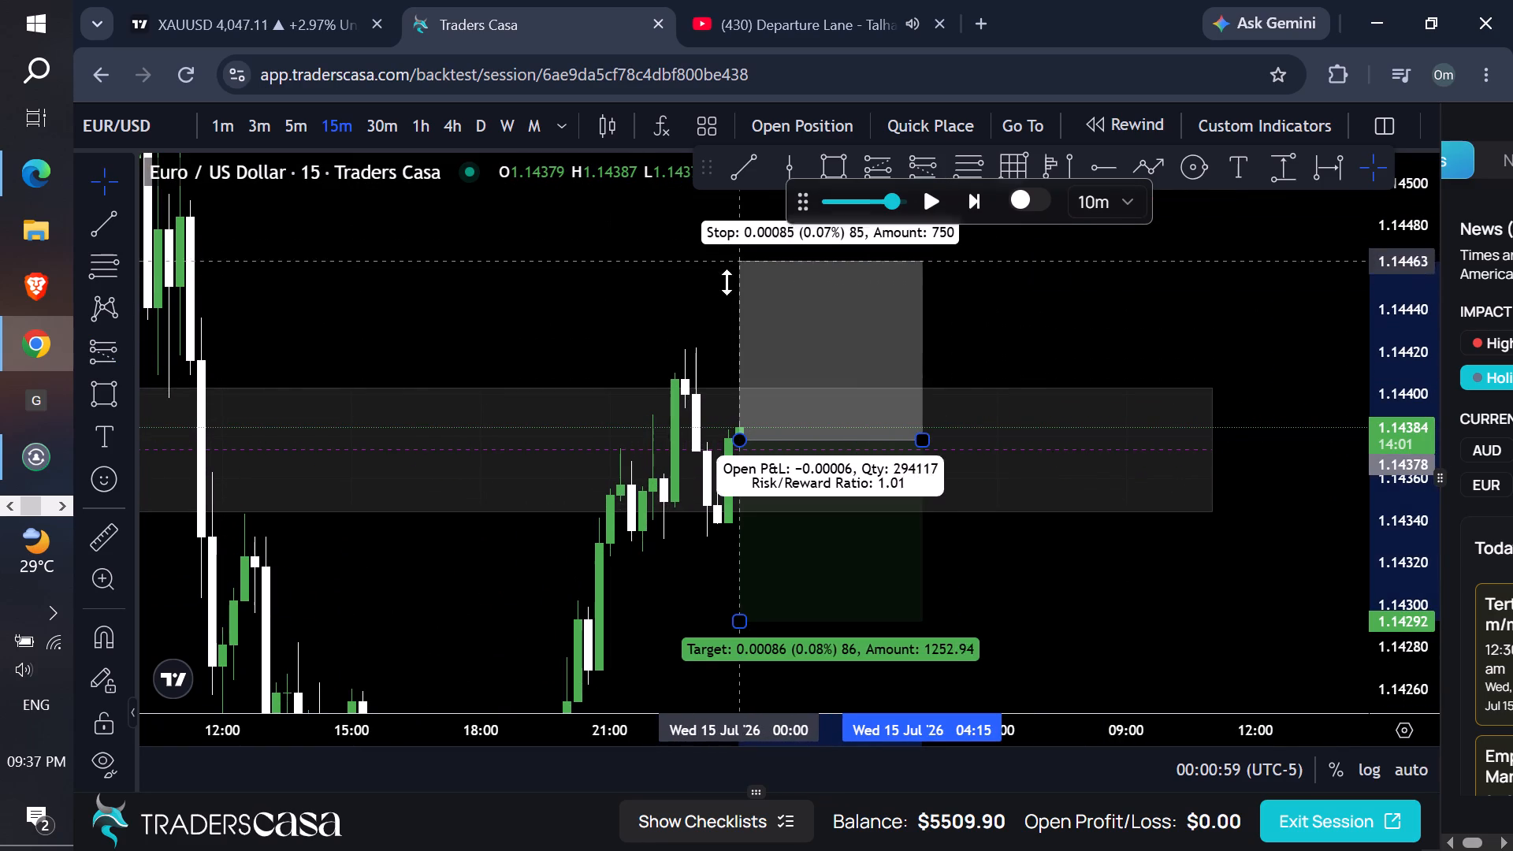
left_click_drag(727, 282, 721, 340)
left_click_drag(734, 340, 740, 347)
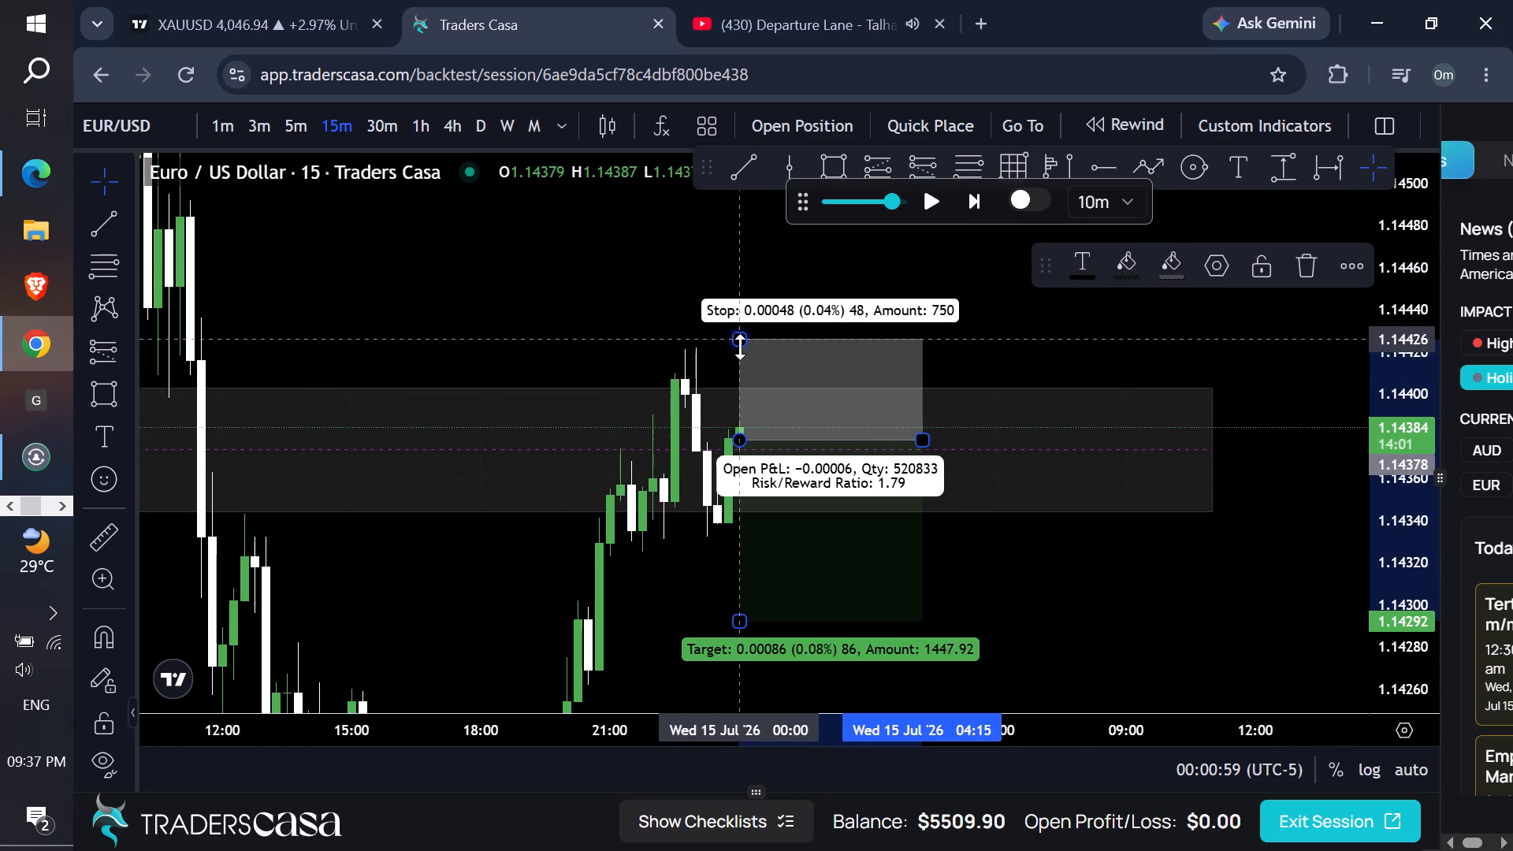
left_click_drag(740, 347, 745, 344)
Extend the short position's target down to 1.14196, near the previous swing lows.
scroll(1063, 368, "down", 1)
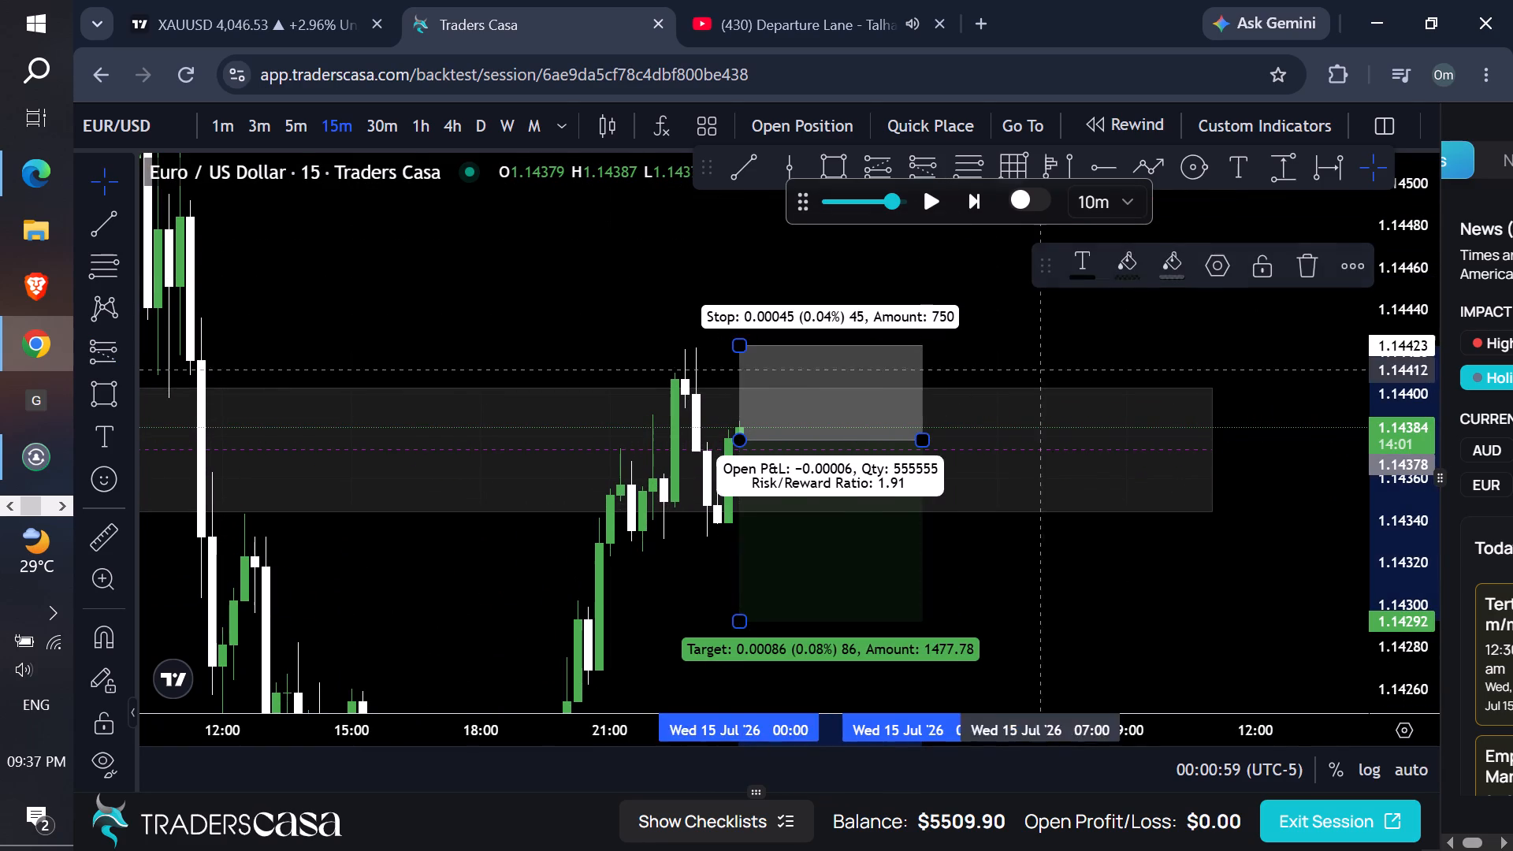
scroll(1038, 369, "down", 2)
scroll(1217, 400, "up", 1)
scroll(1253, 406, "down", 1)
left_click_drag(1407, 333, 1307, 646)
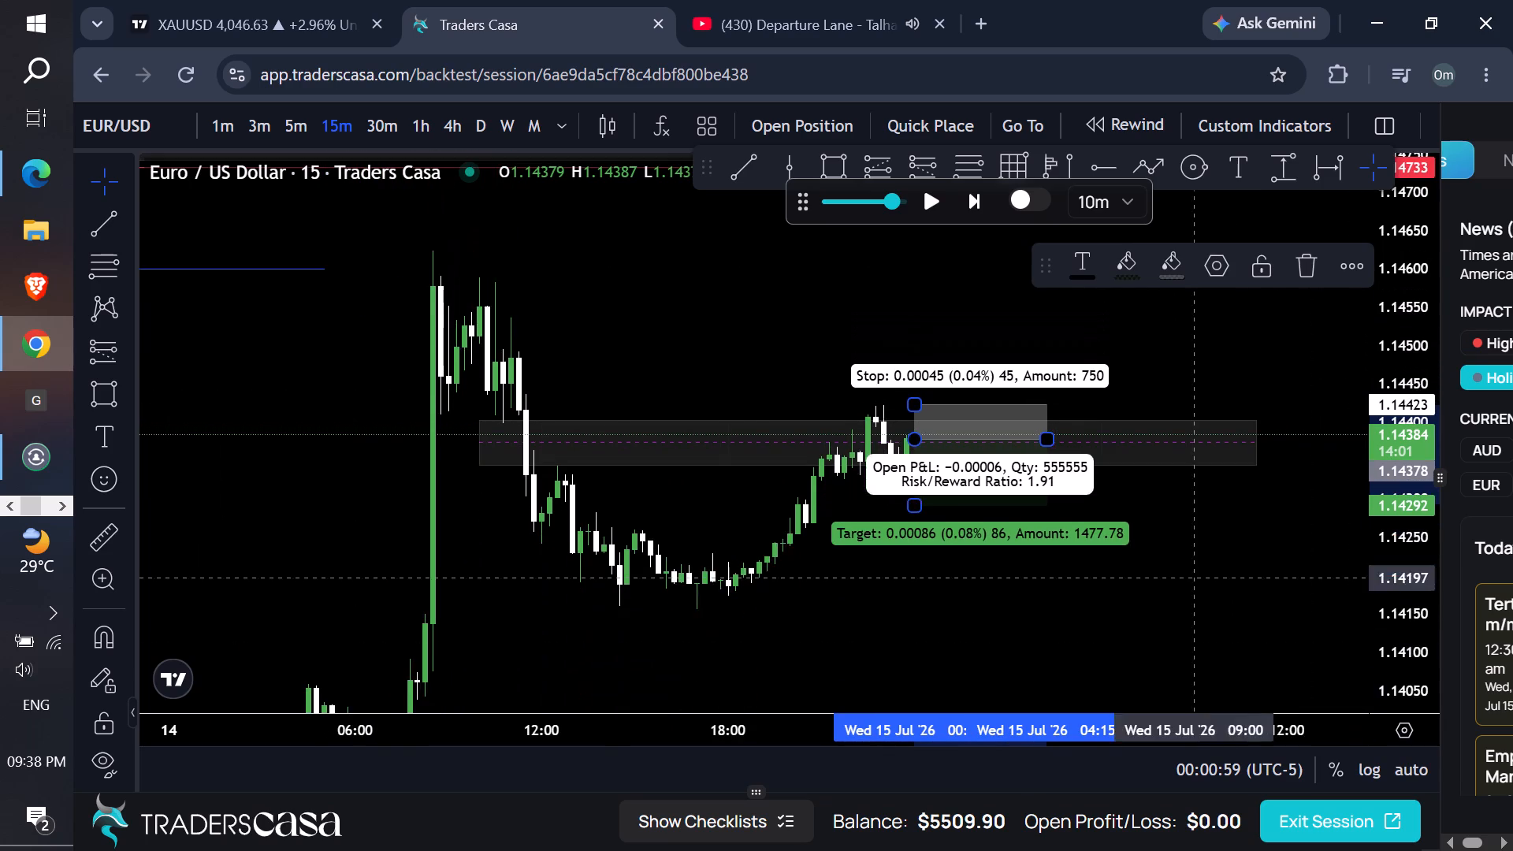
left_click_drag(1195, 576, 1218, 504)
left_click_drag(925, 455, 915, 558)
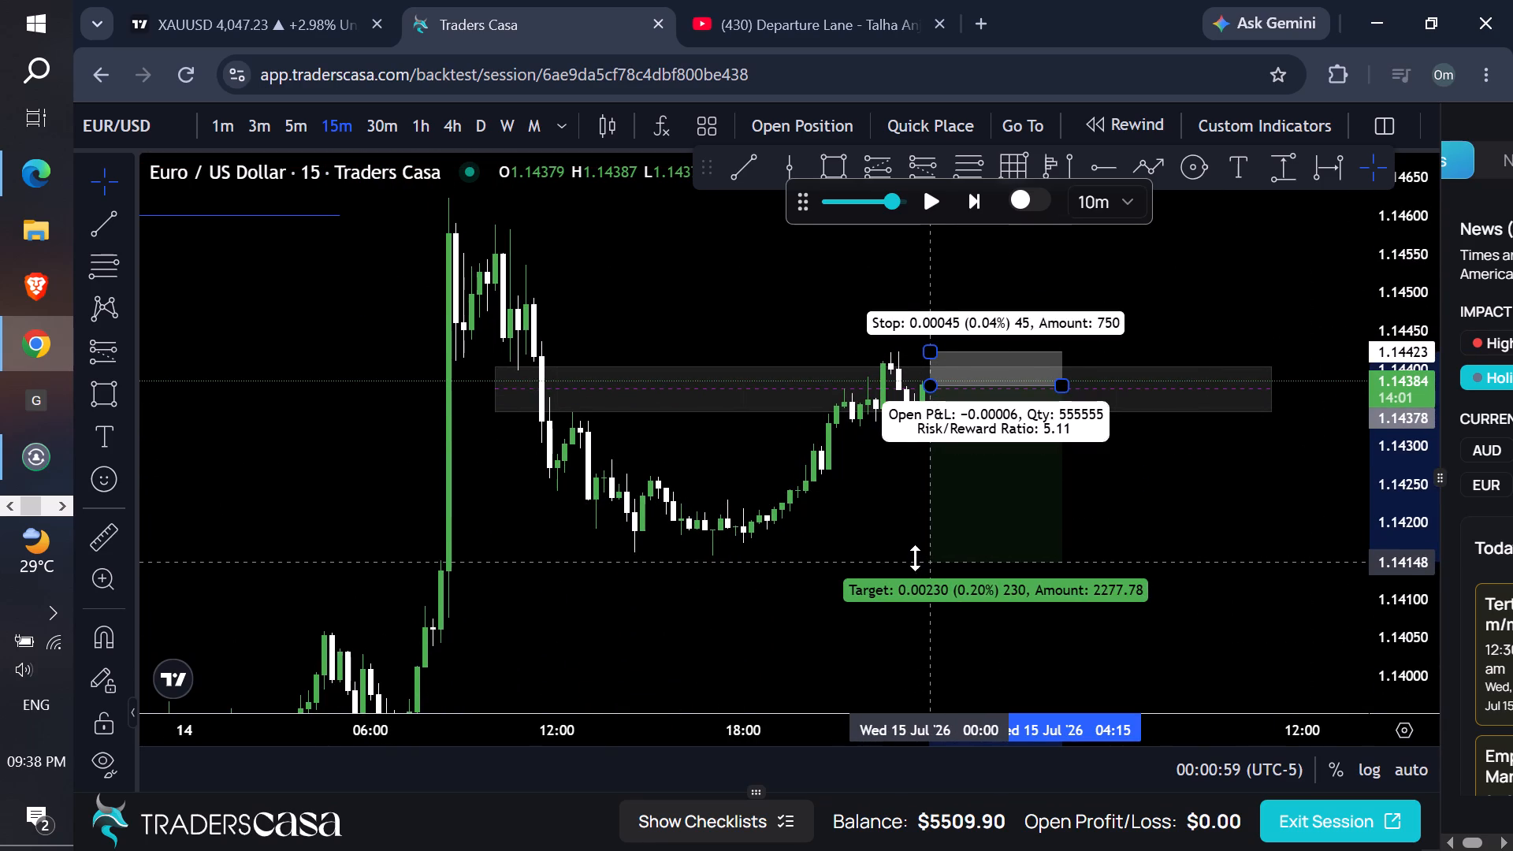
left_click_drag(915, 558, 920, 520)
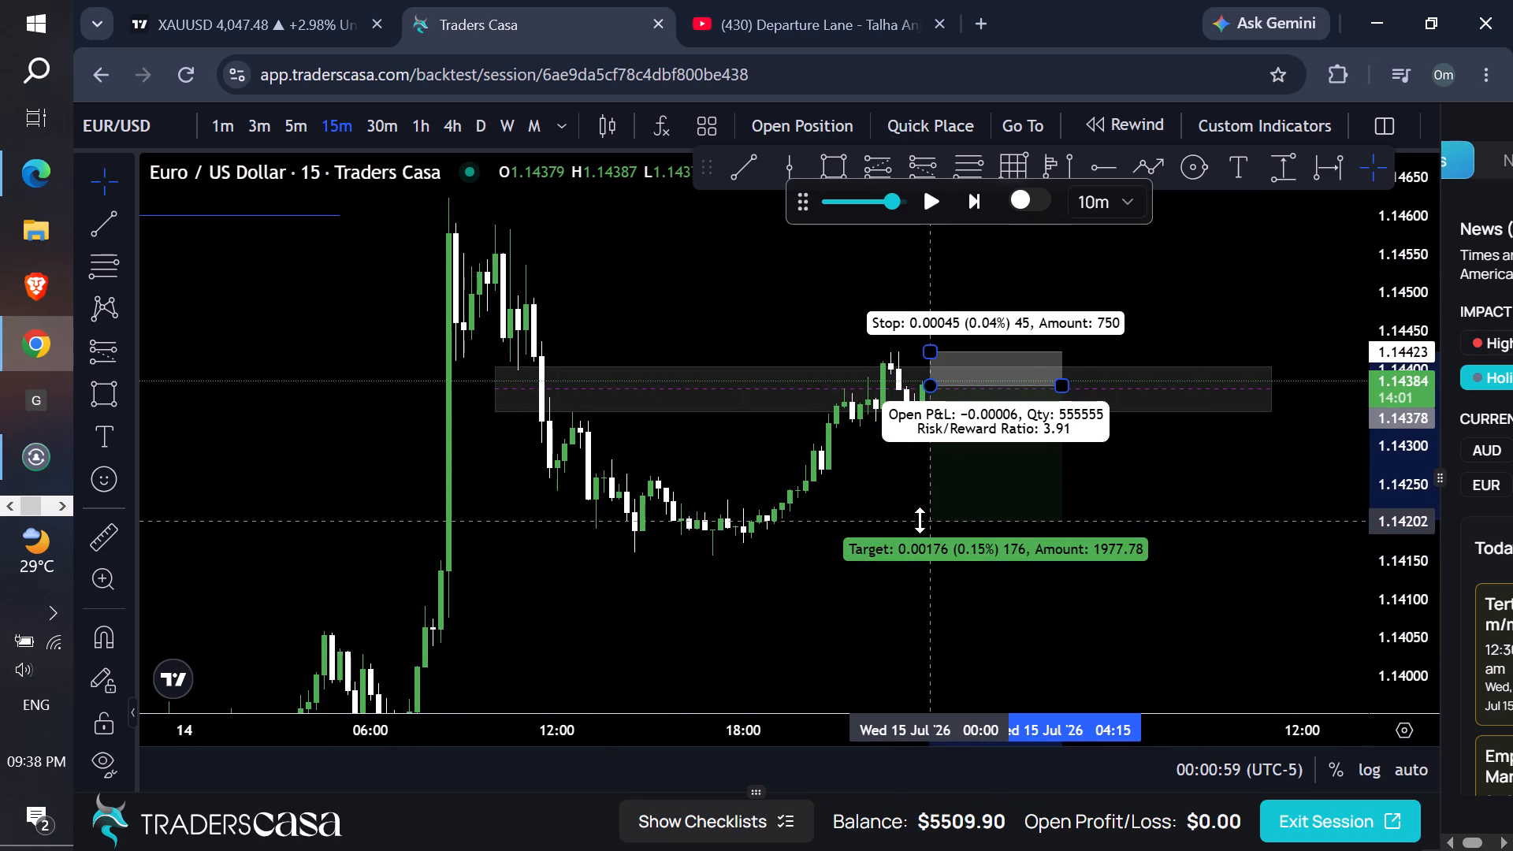
left_click_drag(920, 520, 923, 525)
Place the sell trade from the drawn short position: entry 1.14378, stop loss 1.14423, take profit 1.14196.
left_click(810, 137)
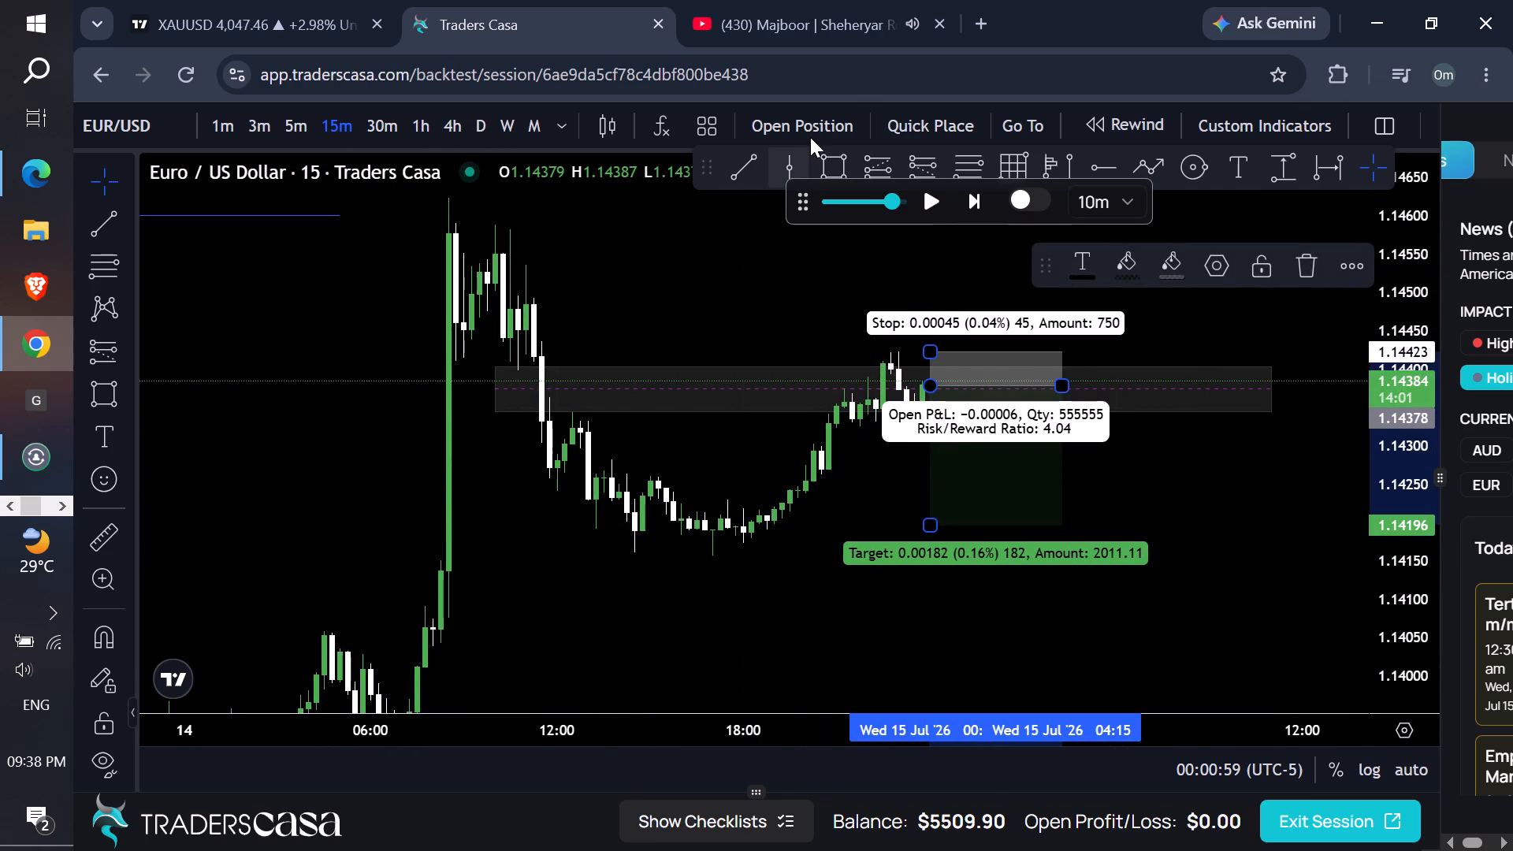
left_click(763, 748)
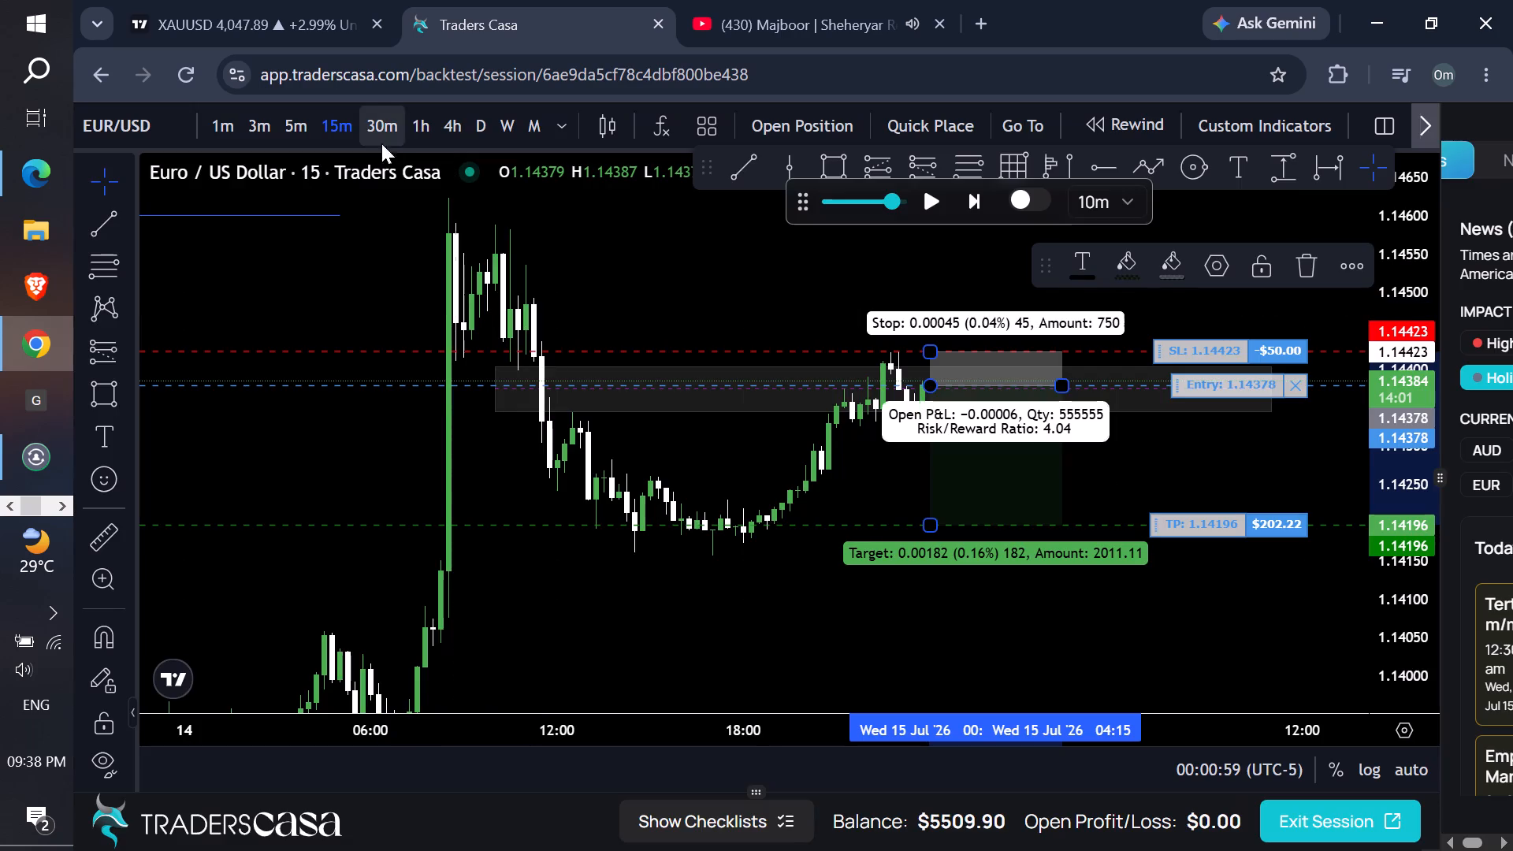
On the 1-hour chart, set the replay step to 2m and run the replay to 03:40:59, widening the short position drawing.
left_click(418, 123)
left_click(950, 303)
left_click(1121, 211)
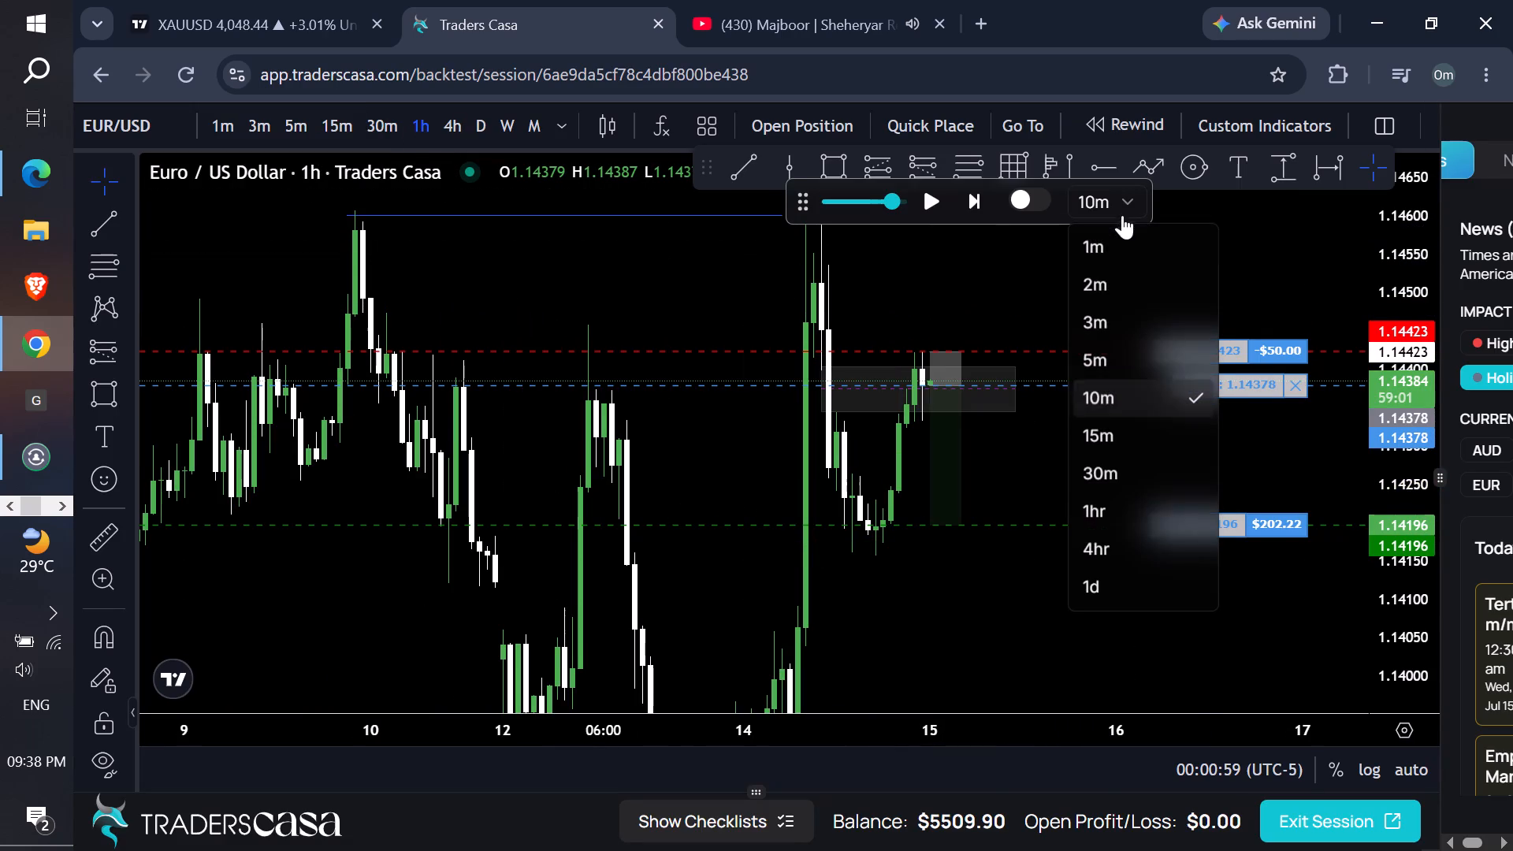
left_click(1122, 280)
left_click(1020, 300)
left_click(933, 205)
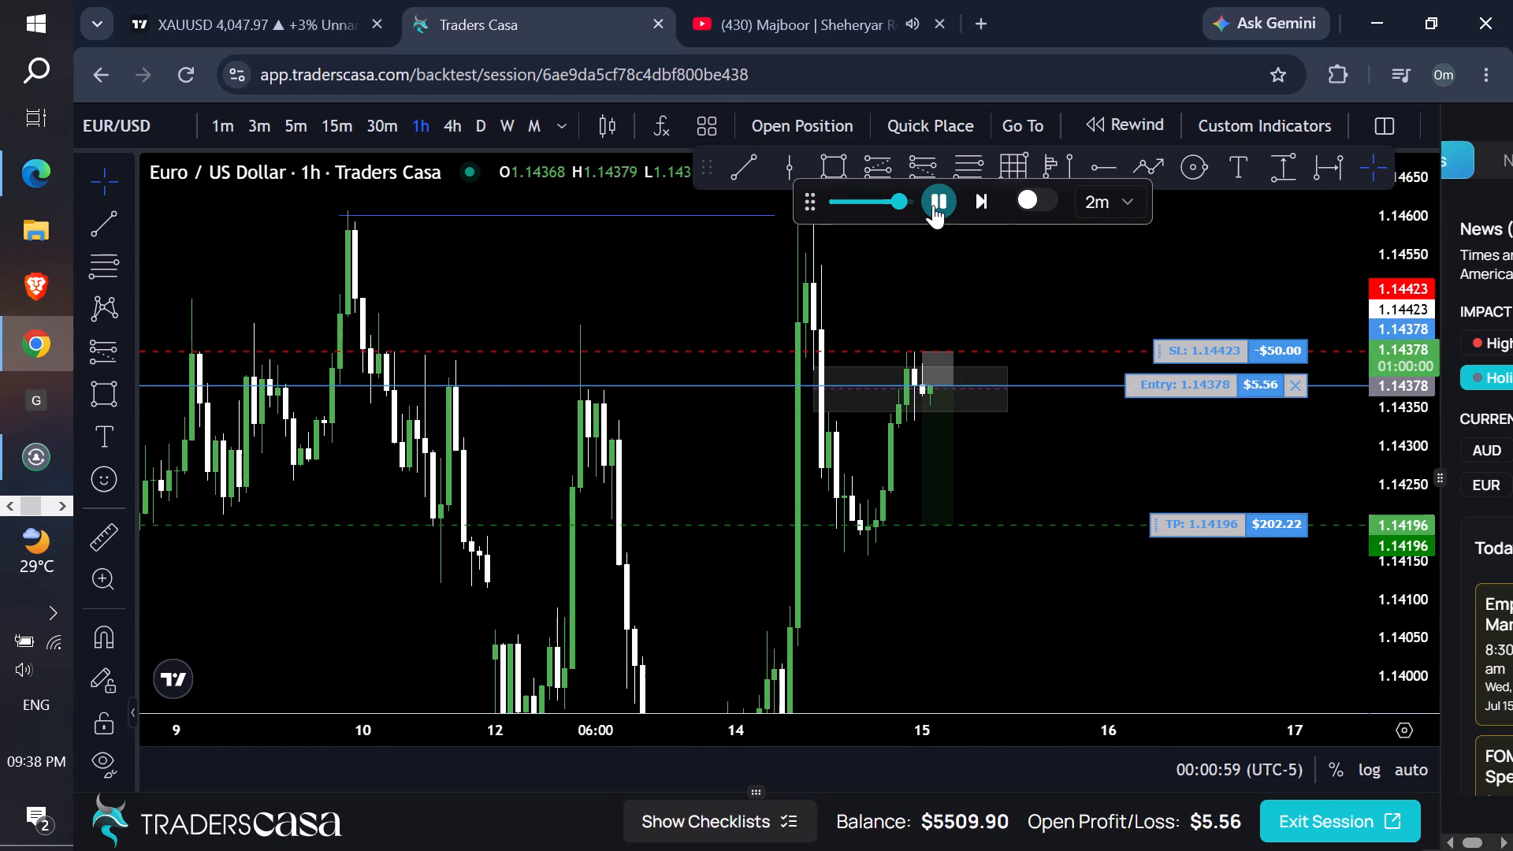
left_click_drag(958, 387, 1037, 381)
left_click(1061, 300)
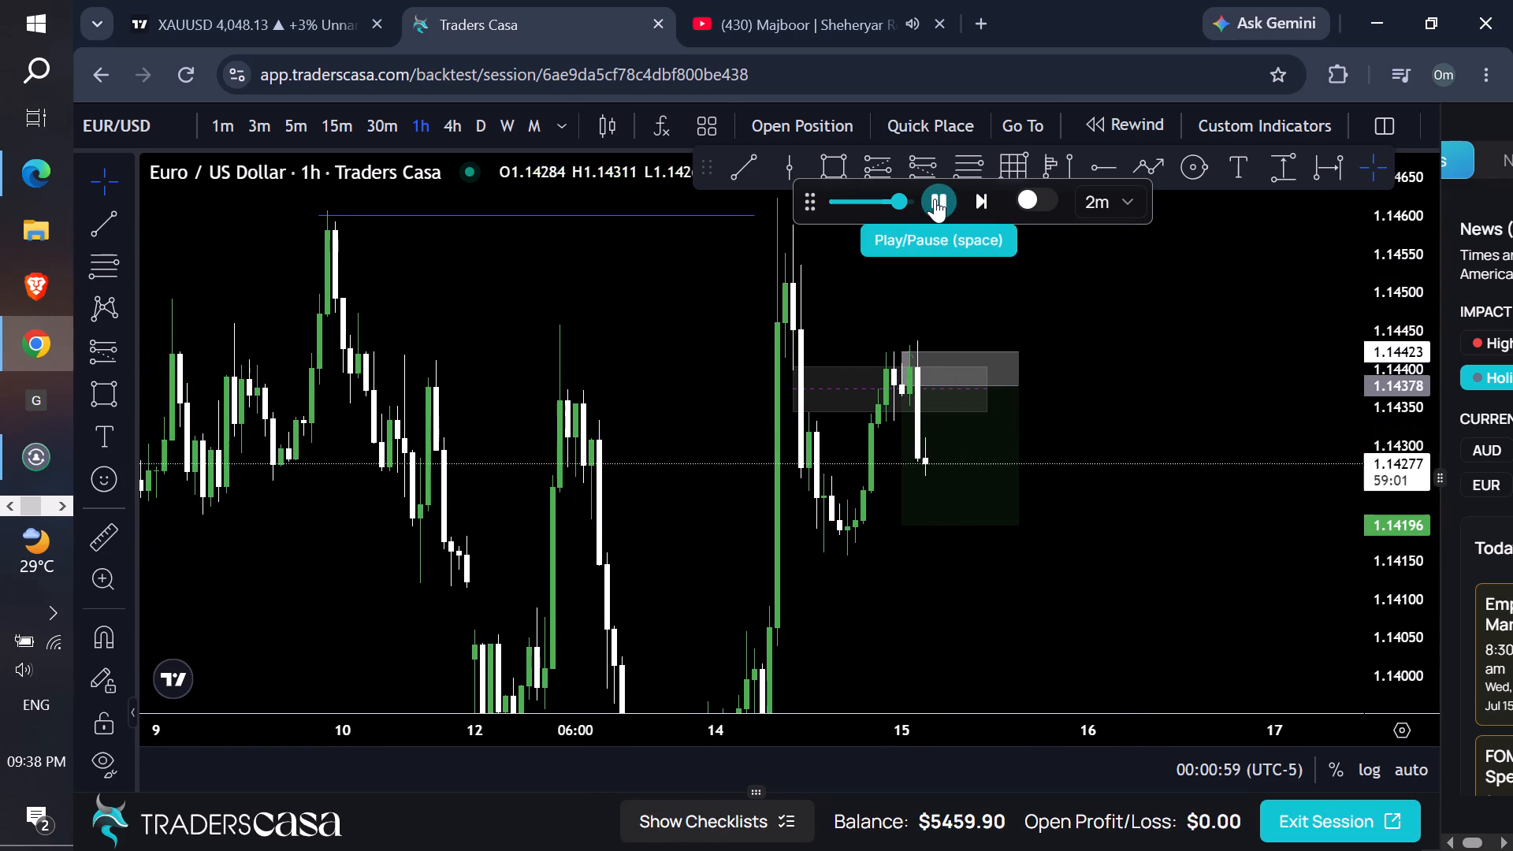
left_click(935, 199)
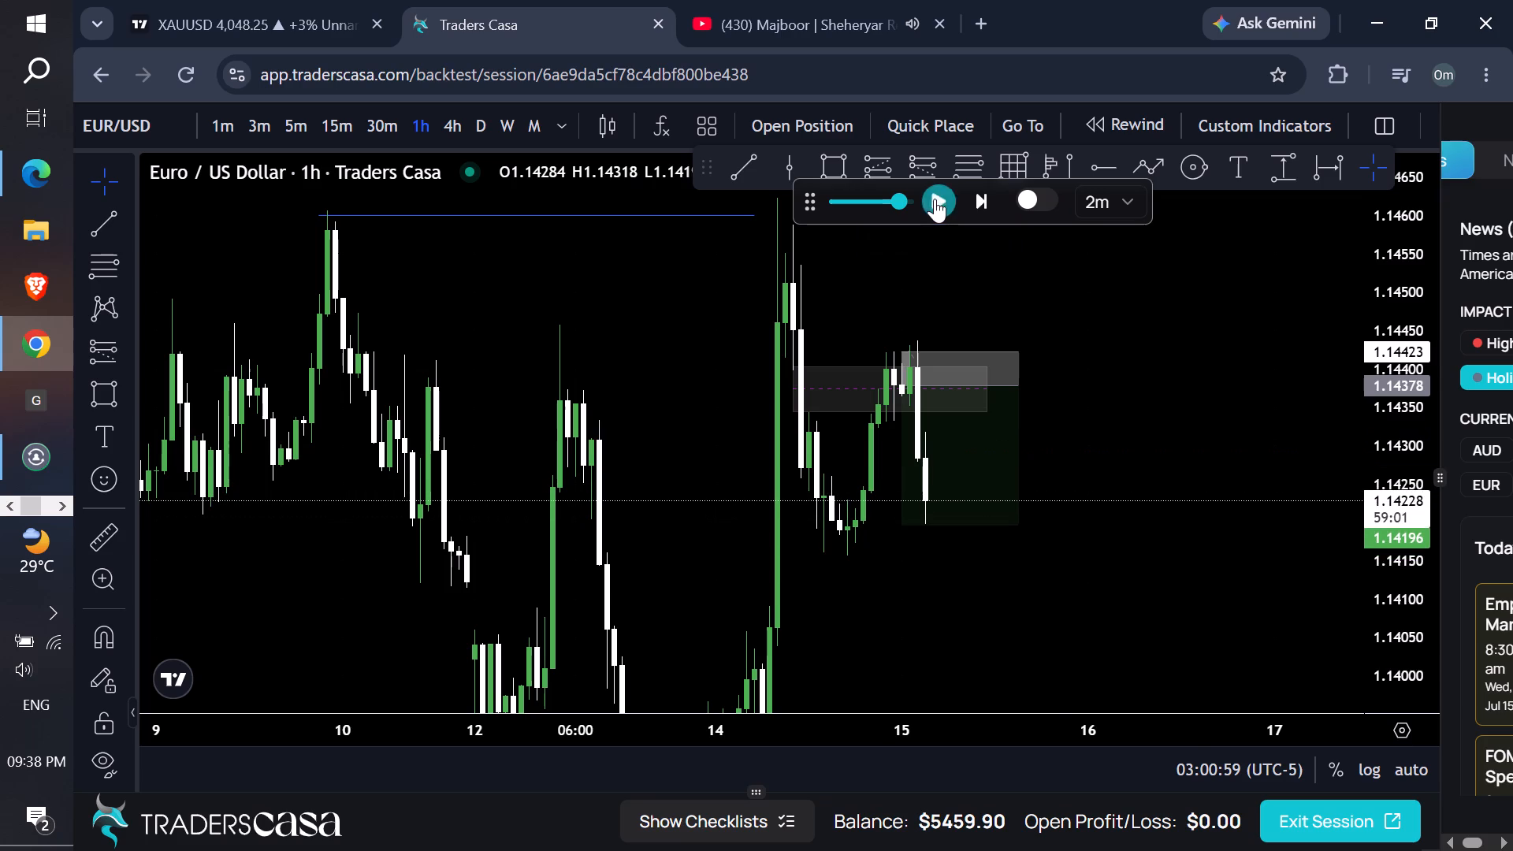
Delete the 1-hour zone rectangle and the short position drawing from the chart.
left_click(982, 395)
left_click(1380, 256)
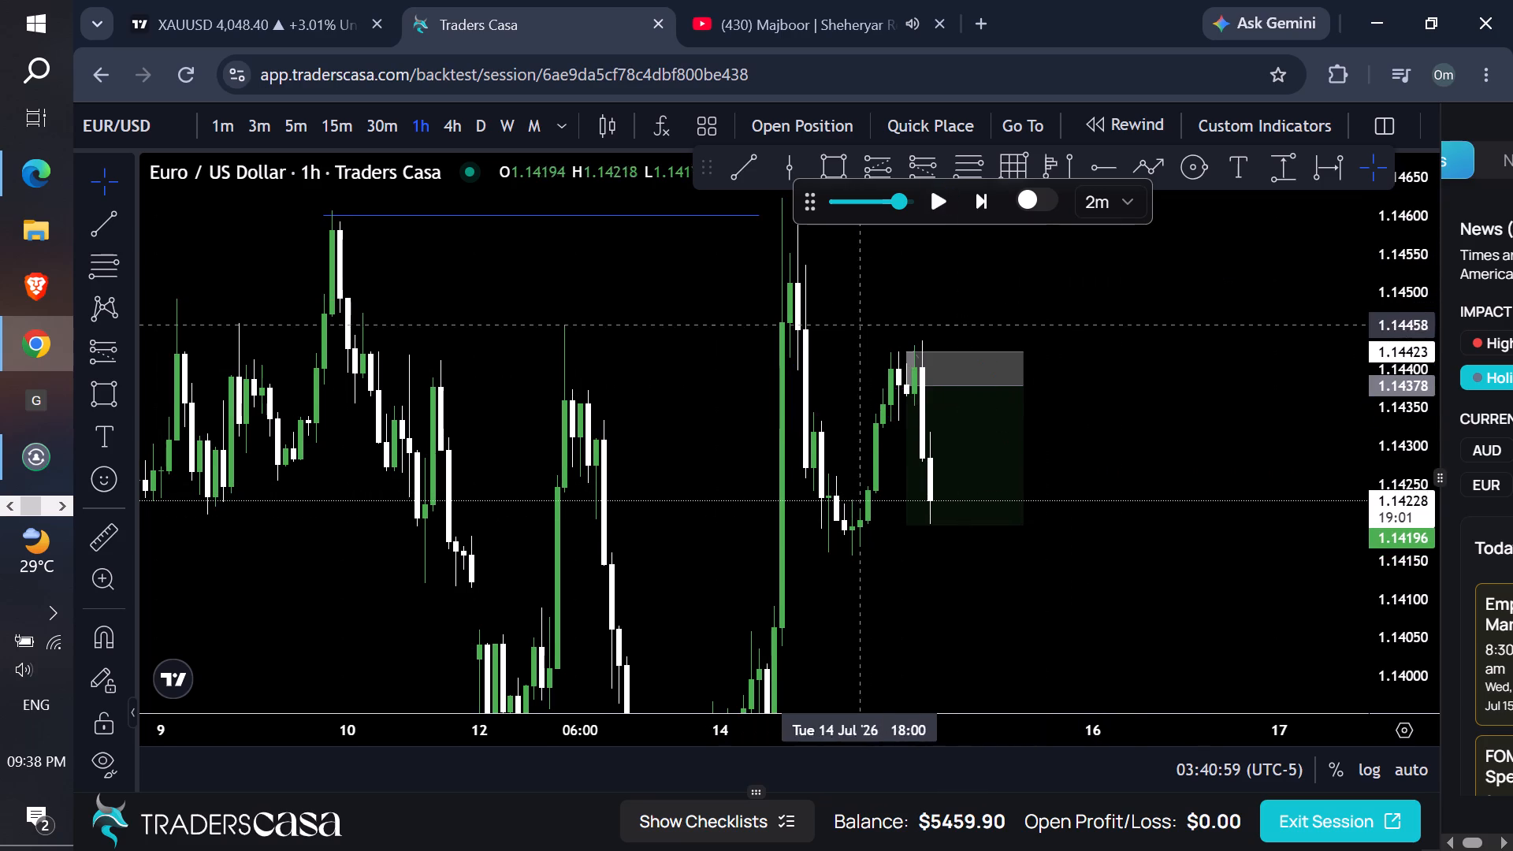
left_click(1012, 363)
left_click(1312, 261)
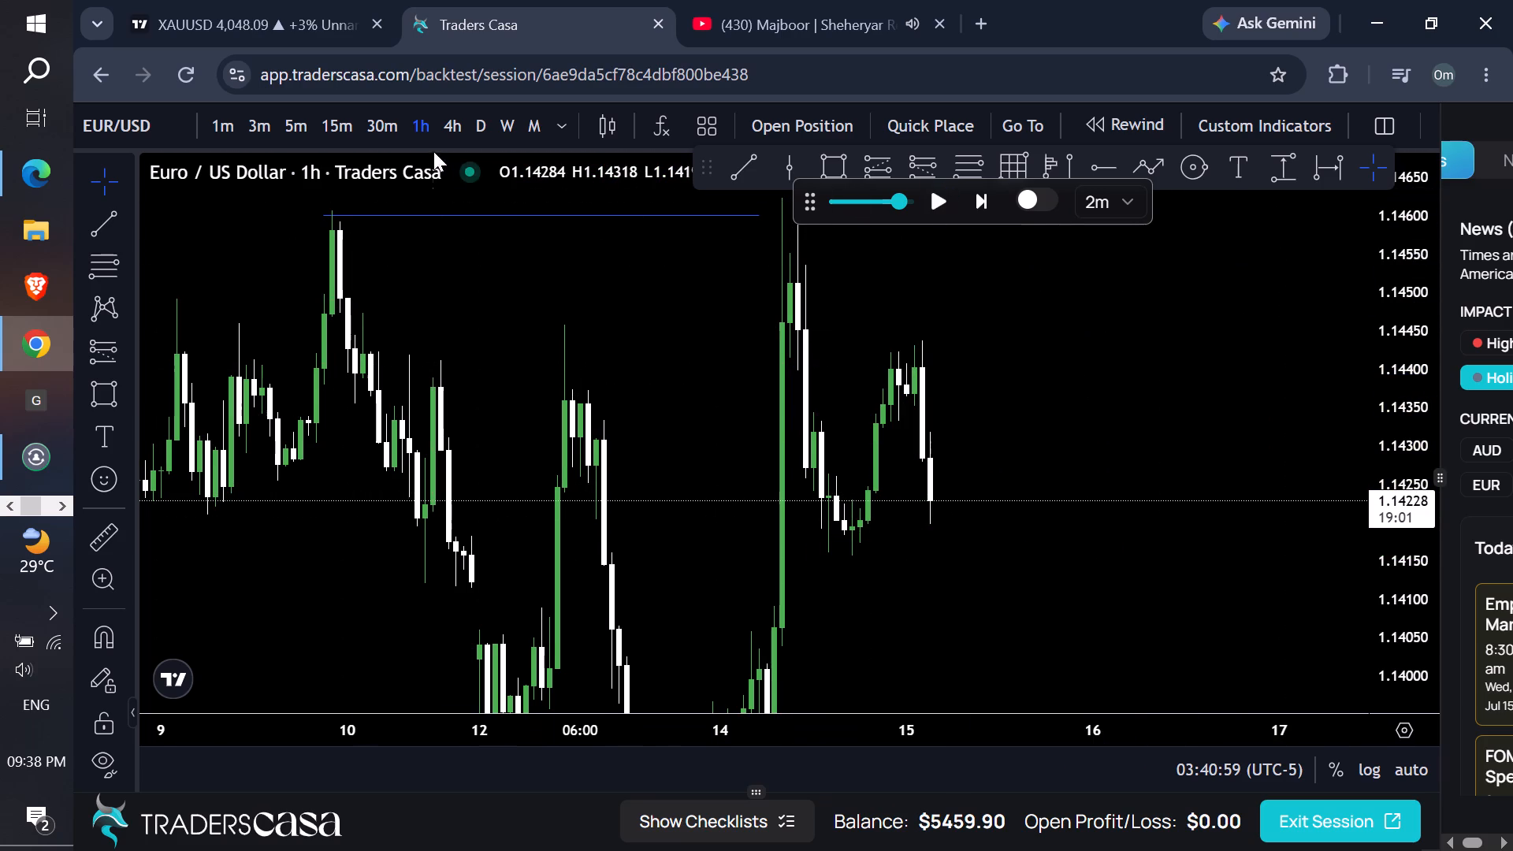
Examine the recent price structure around the 15 Jul '26 highs on the 5-minute and 1-hour charts.
left_click(301, 134)
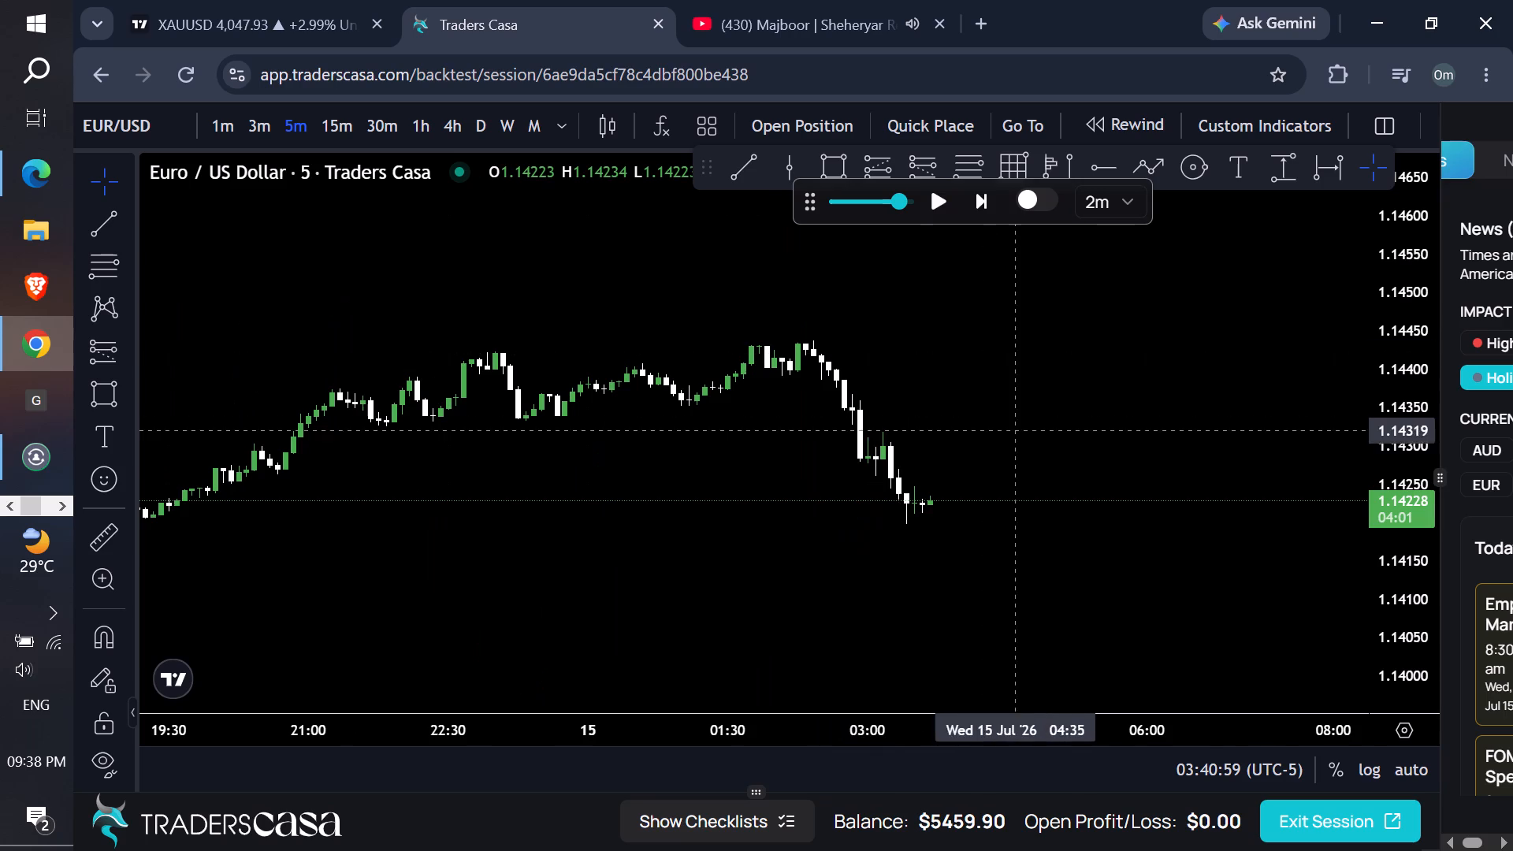
left_click_drag(1023, 436, 1121, 492)
left_click_drag(1424, 684, 1252, 31)
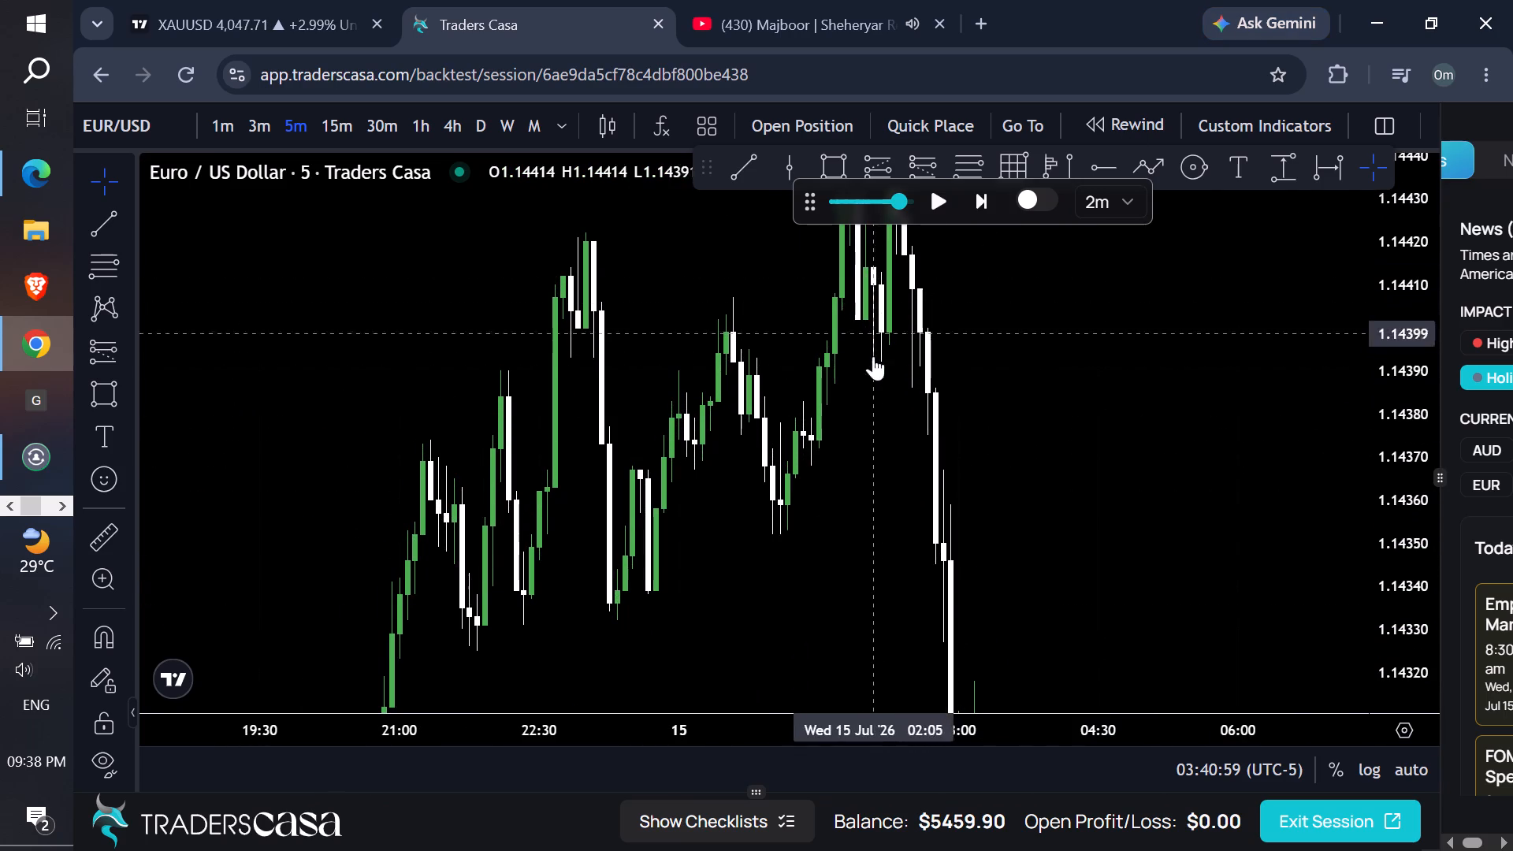
left_click_drag(1404, 308, 1273, 567)
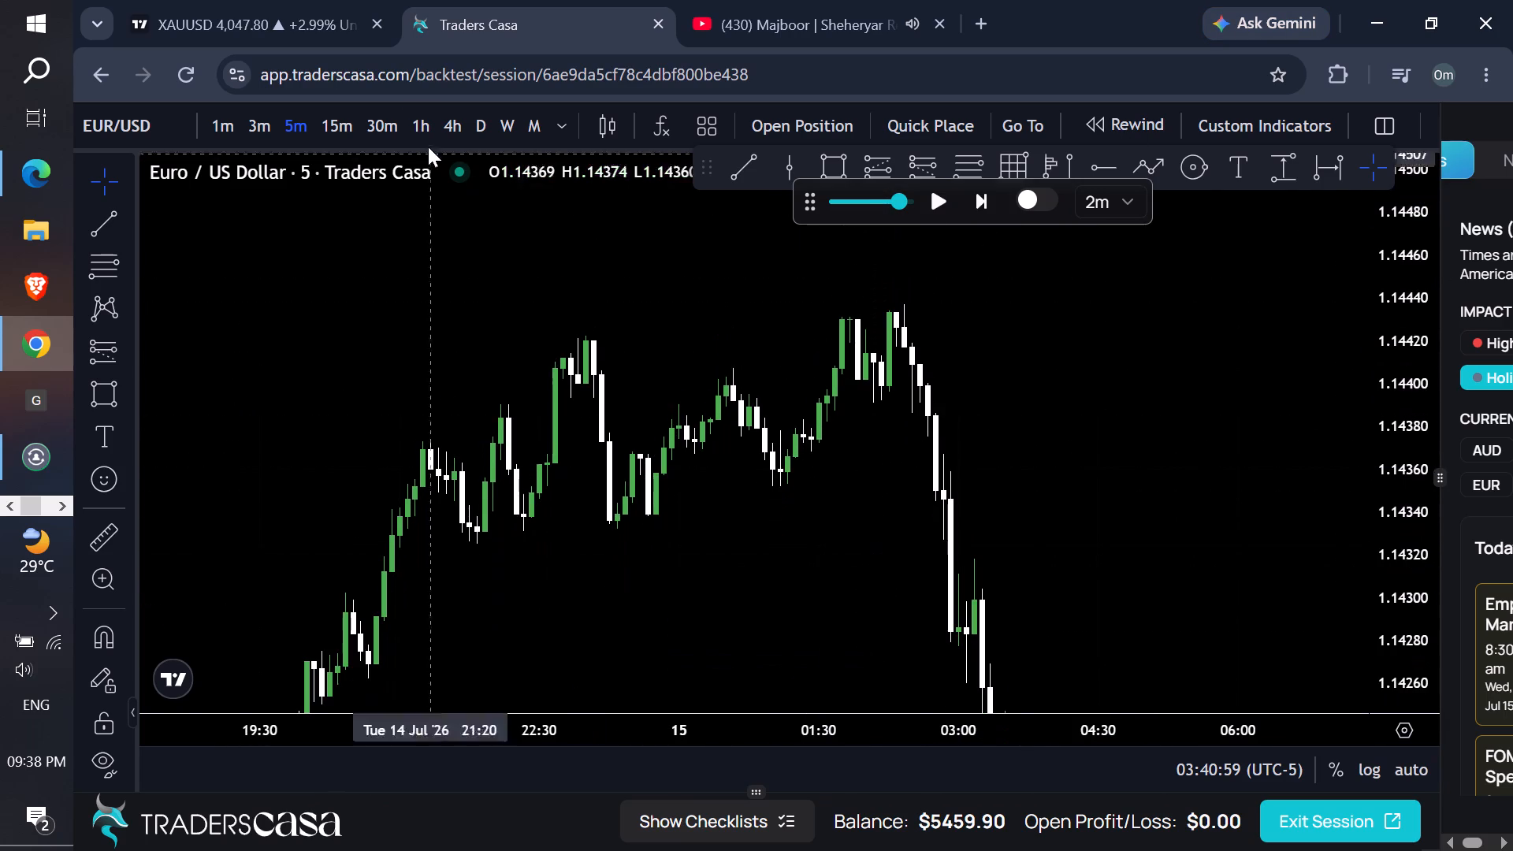
left_click(423, 131)
left_click_drag(1418, 296, 1296, 550)
scroll(1100, 475, "up", 4)
left_click_drag(1407, 553, 1272, 324)
left_click_drag(1141, 307, 1175, 297)
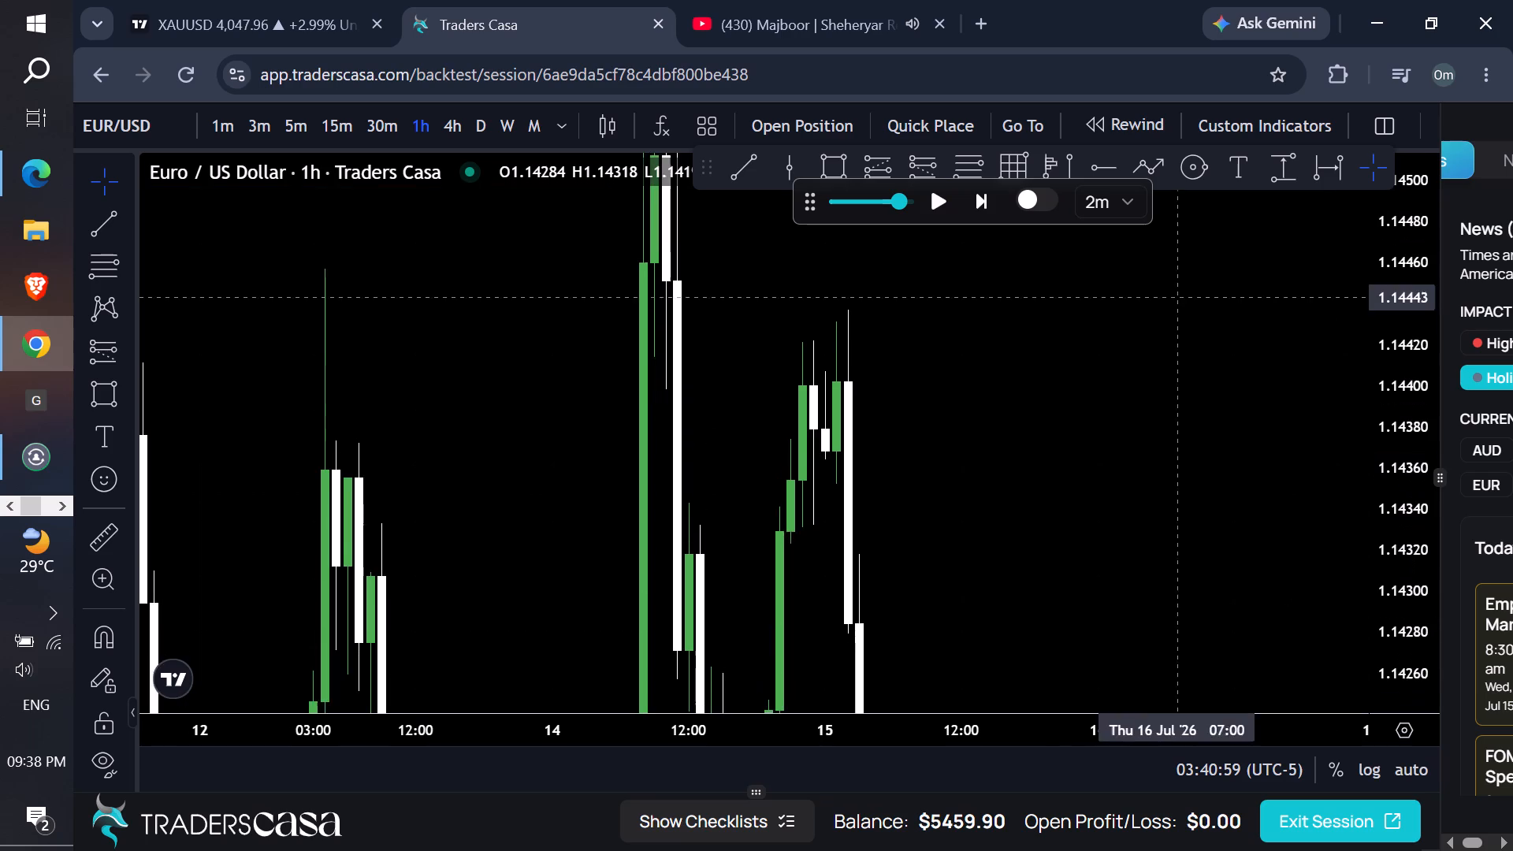
left_click_drag(1175, 297, 1126, 338)
left_click_drag(1109, 358, 1096, 359)
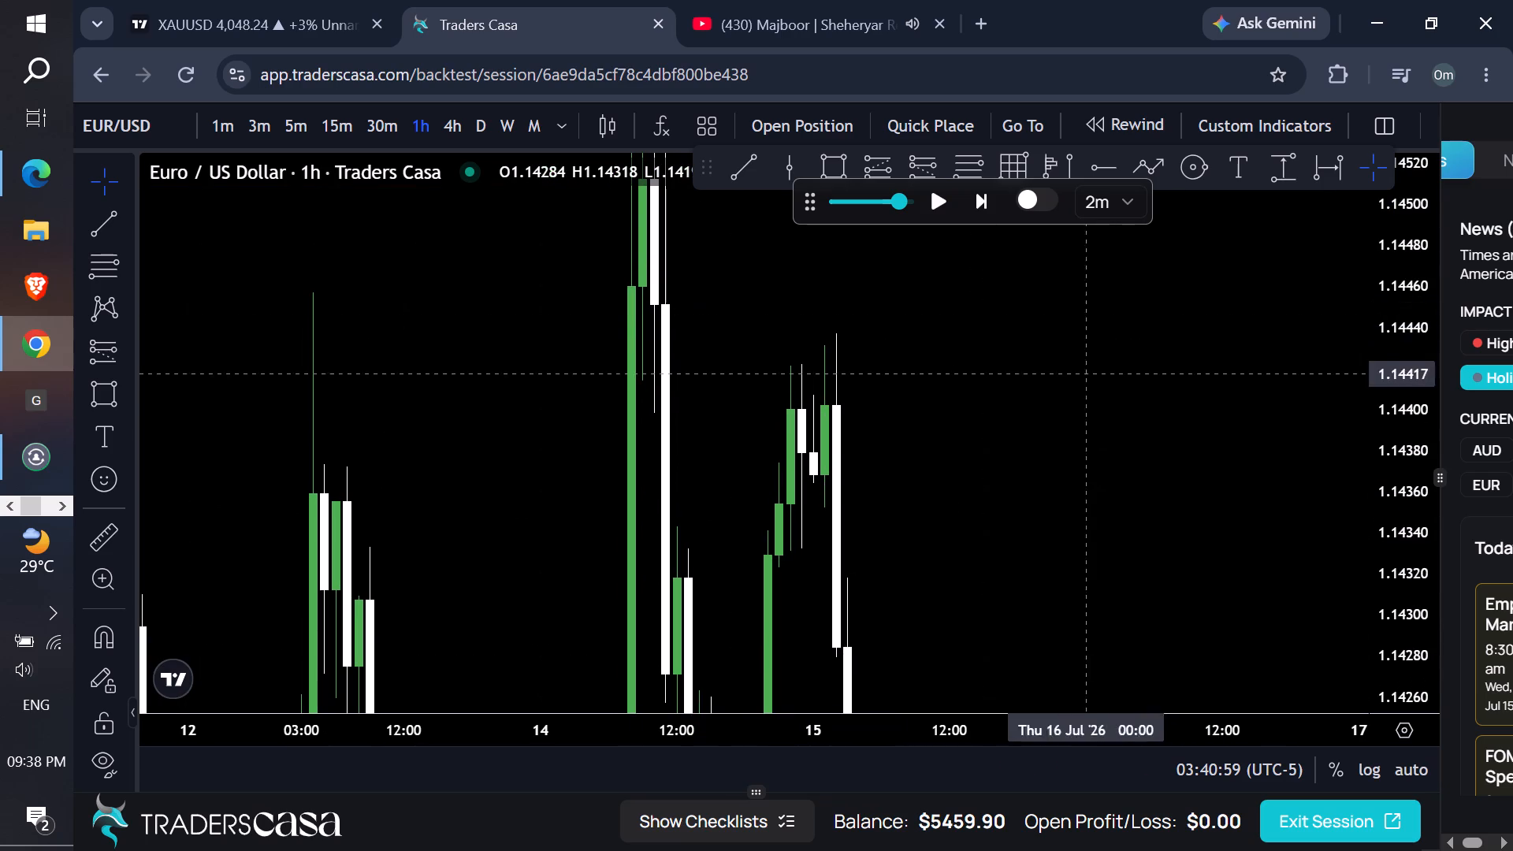
left_click_drag(1415, 287, 1268, 642)
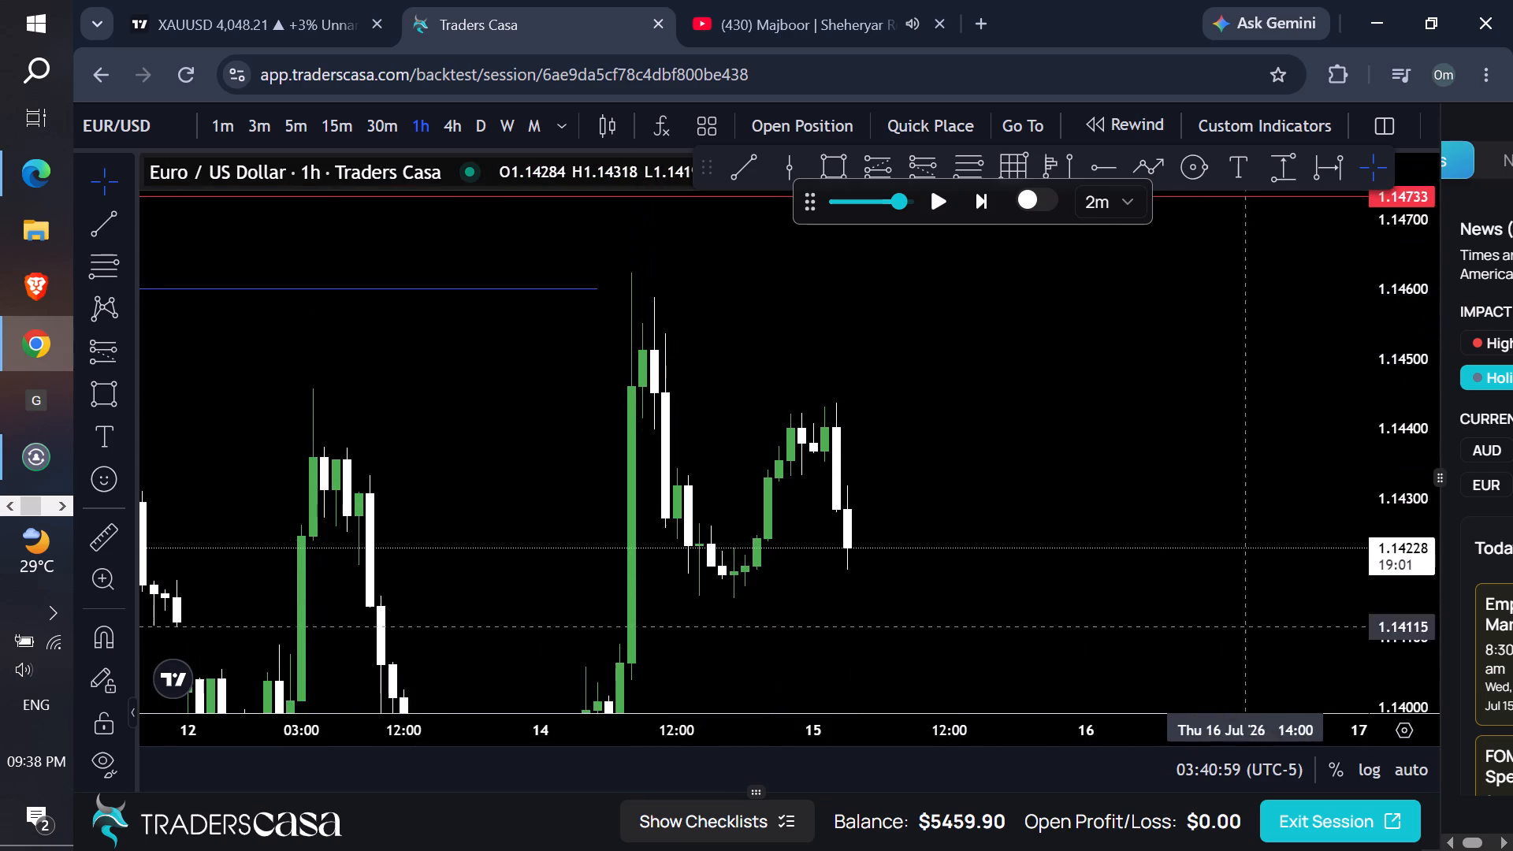
left_click_drag(1147, 526, 1130, 353)
left_click_drag(1066, 321, 1051, 389)
On the 4-hour chart, set the replay step to 10m and run the replay to 09:40:59 (UTC-5).
left_click(444, 127)
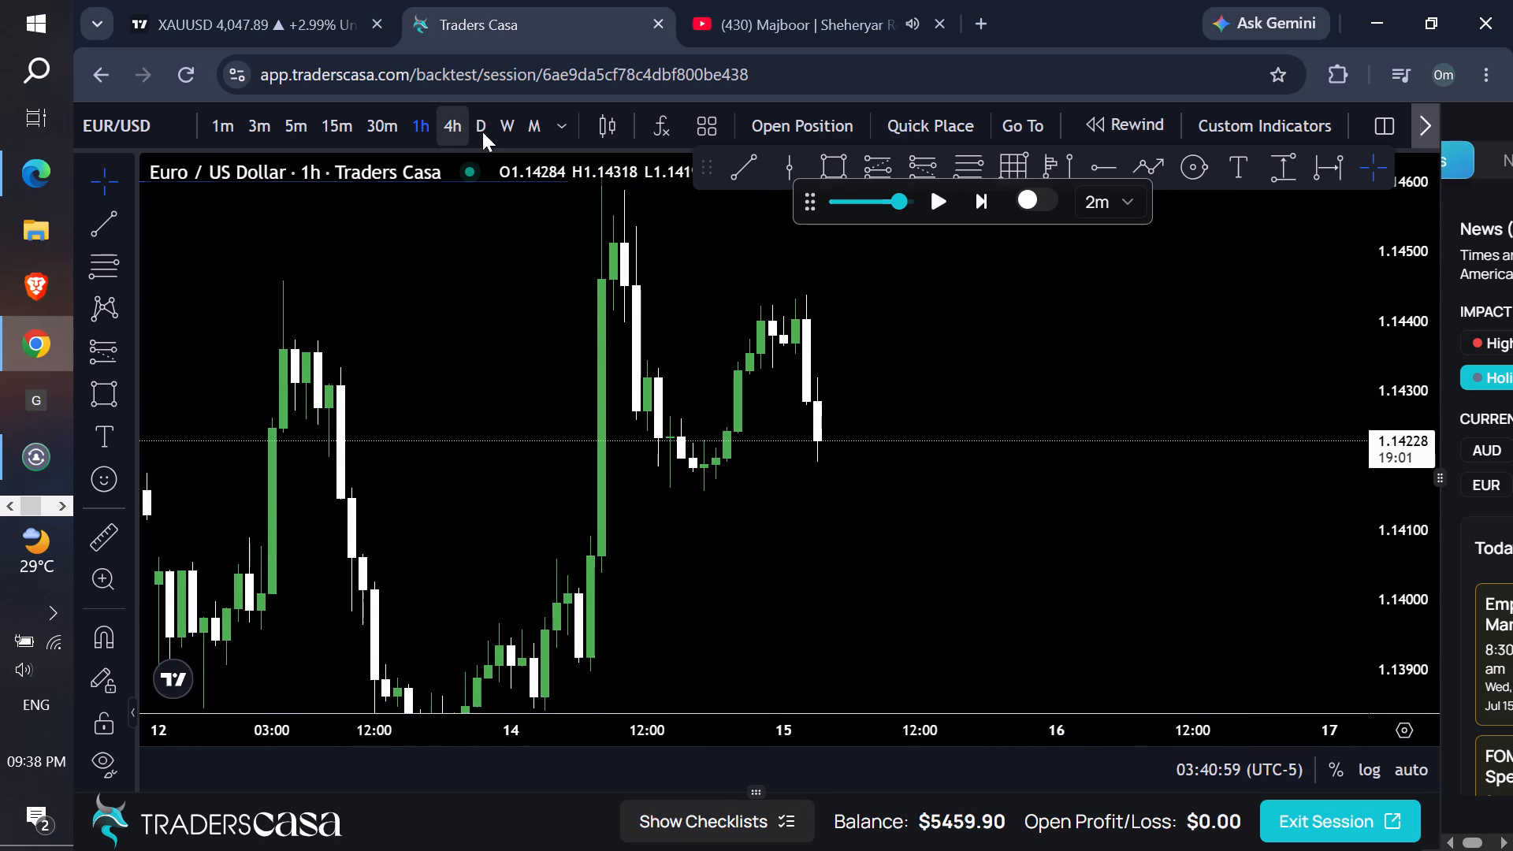
left_click_drag(1386, 324, 1307, 492)
left_click(1217, 467)
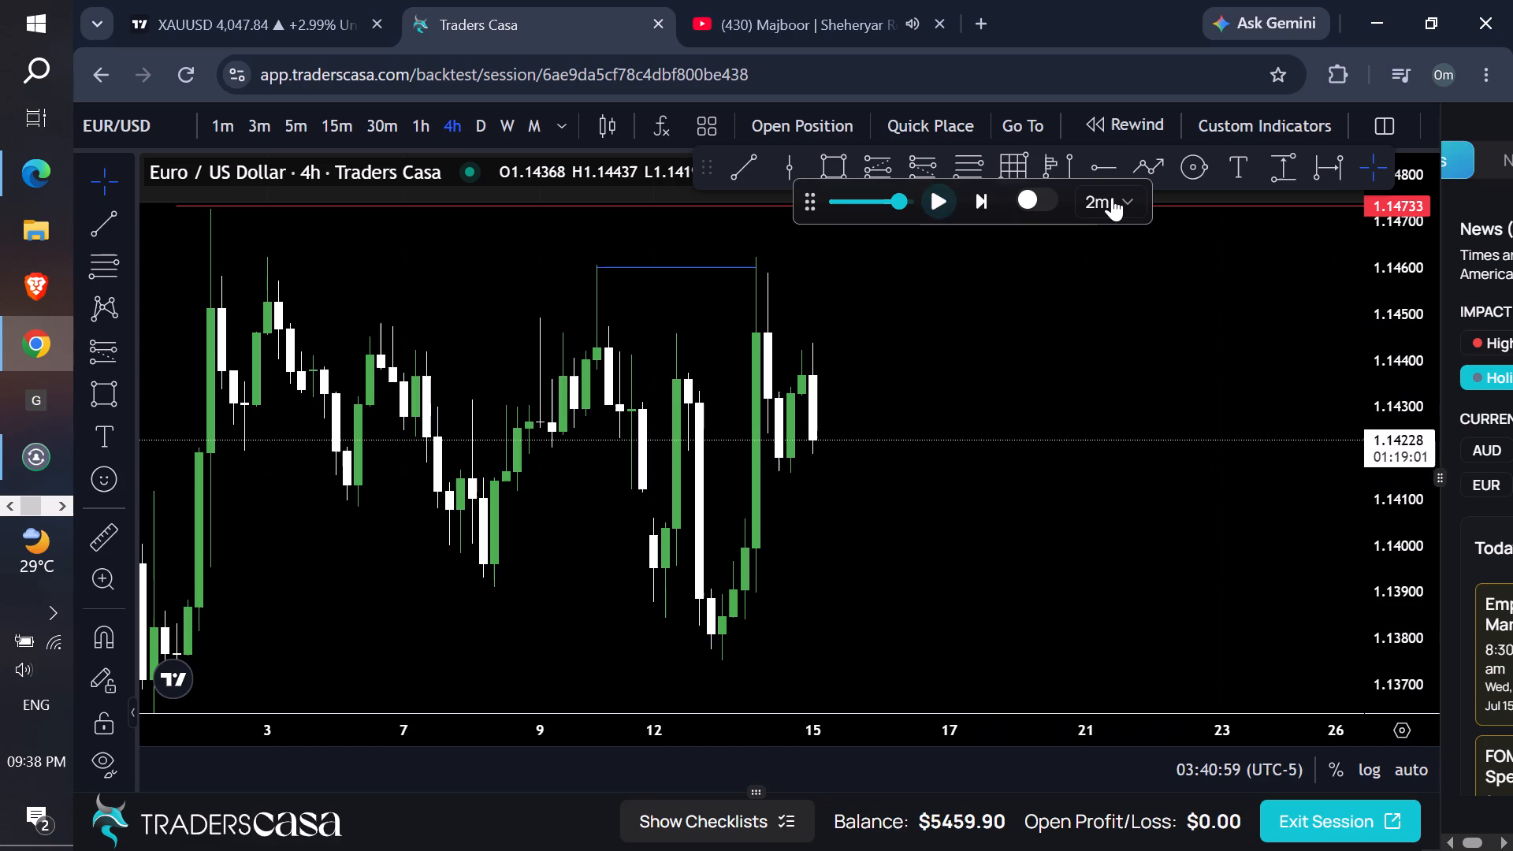
left_click(1117, 197)
left_click(1151, 403)
left_click(931, 198)
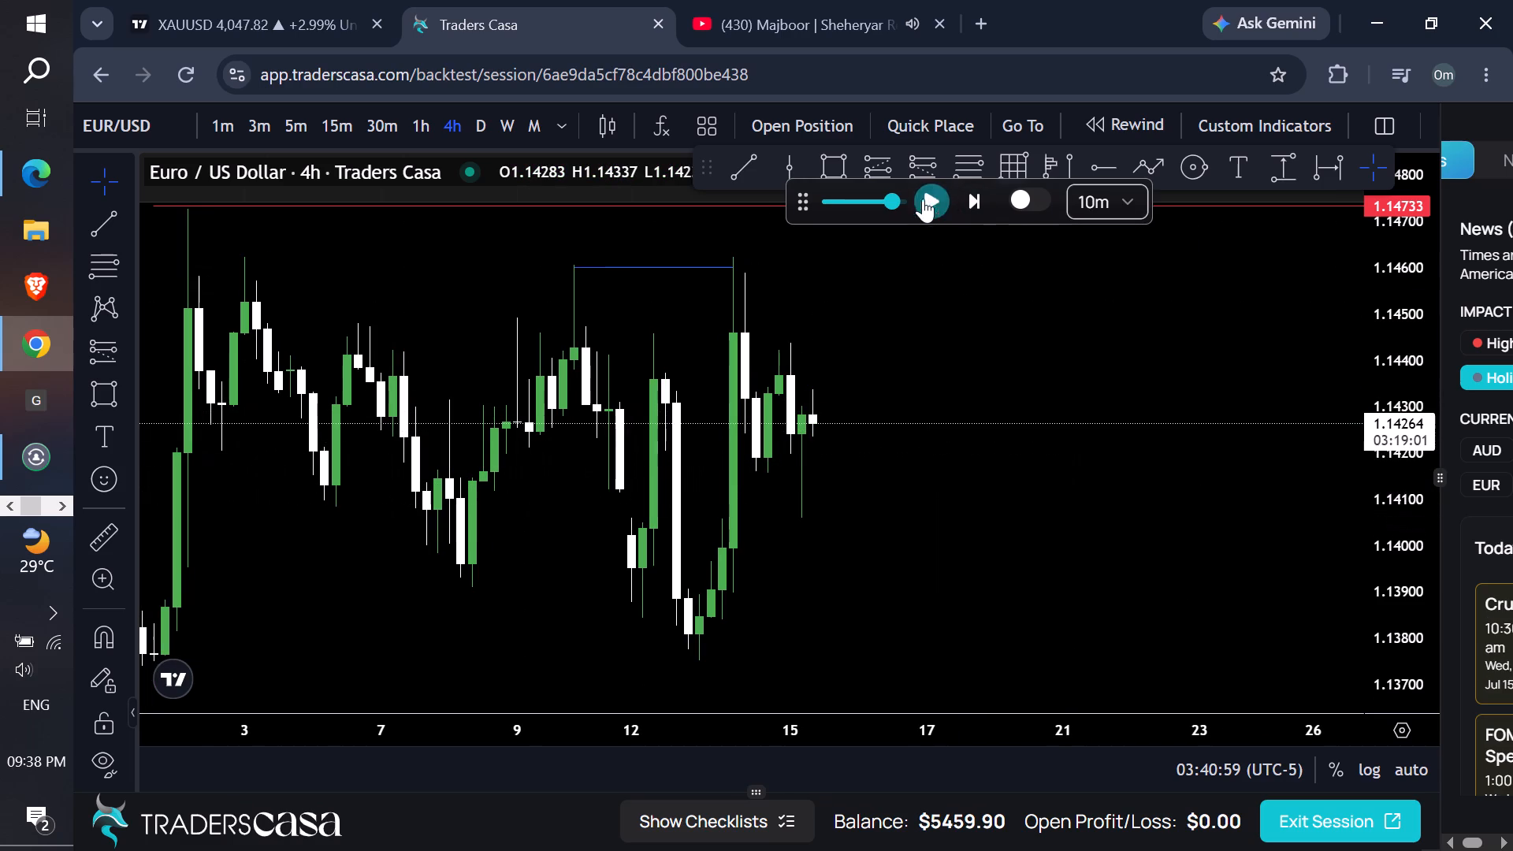
On the 15-minute chart, draw a long position at the 15 Jul '26 09:15 candle with entry 1.14173, stop 1.14057 and target 1.14643.
left_click(340, 132)
left_click_drag(1425, 628, 1270, 325)
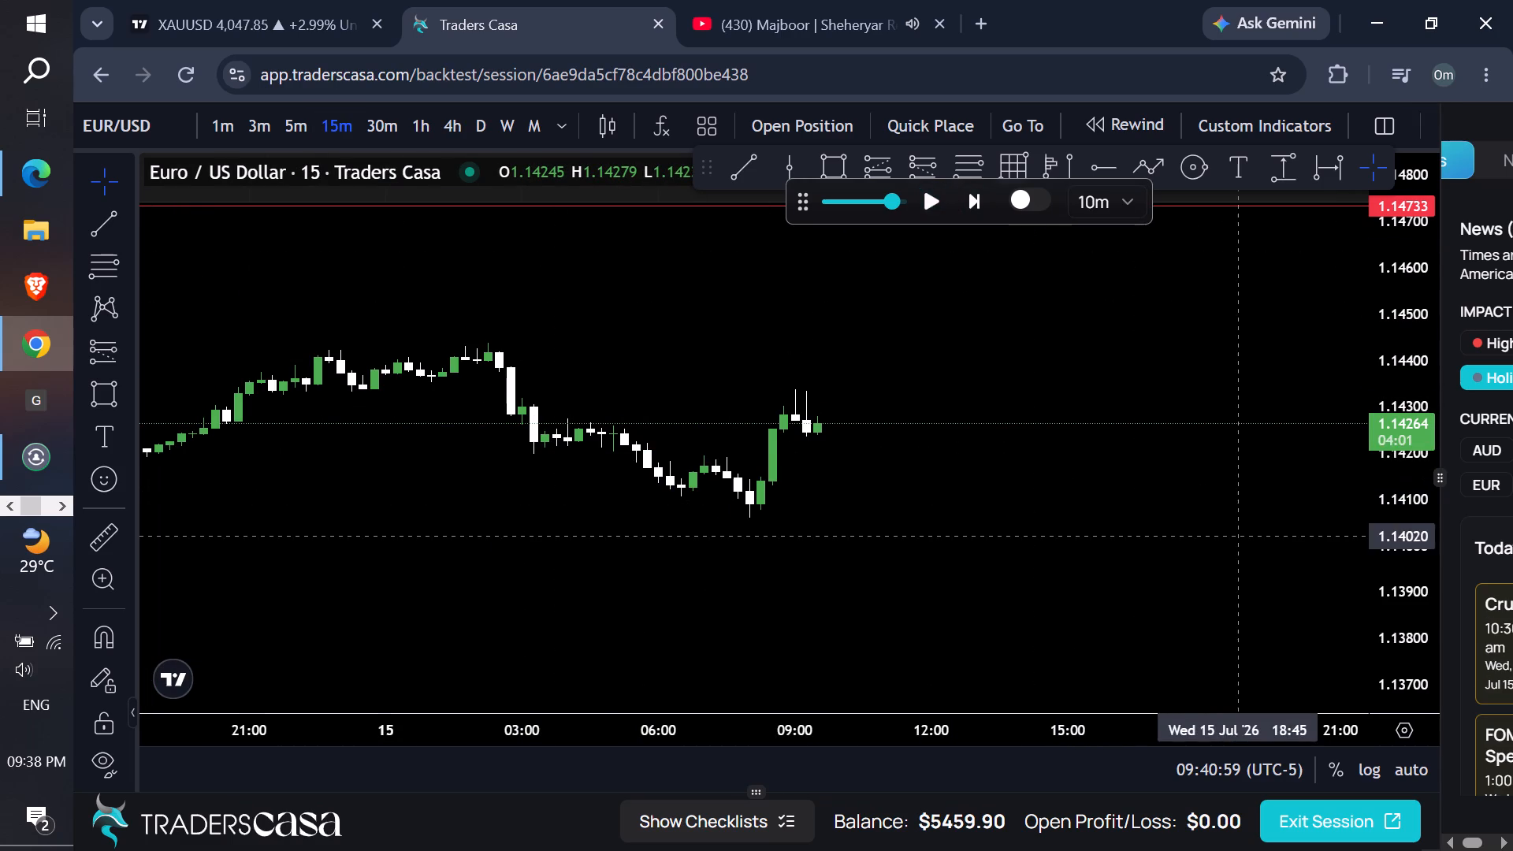
left_click(889, 172)
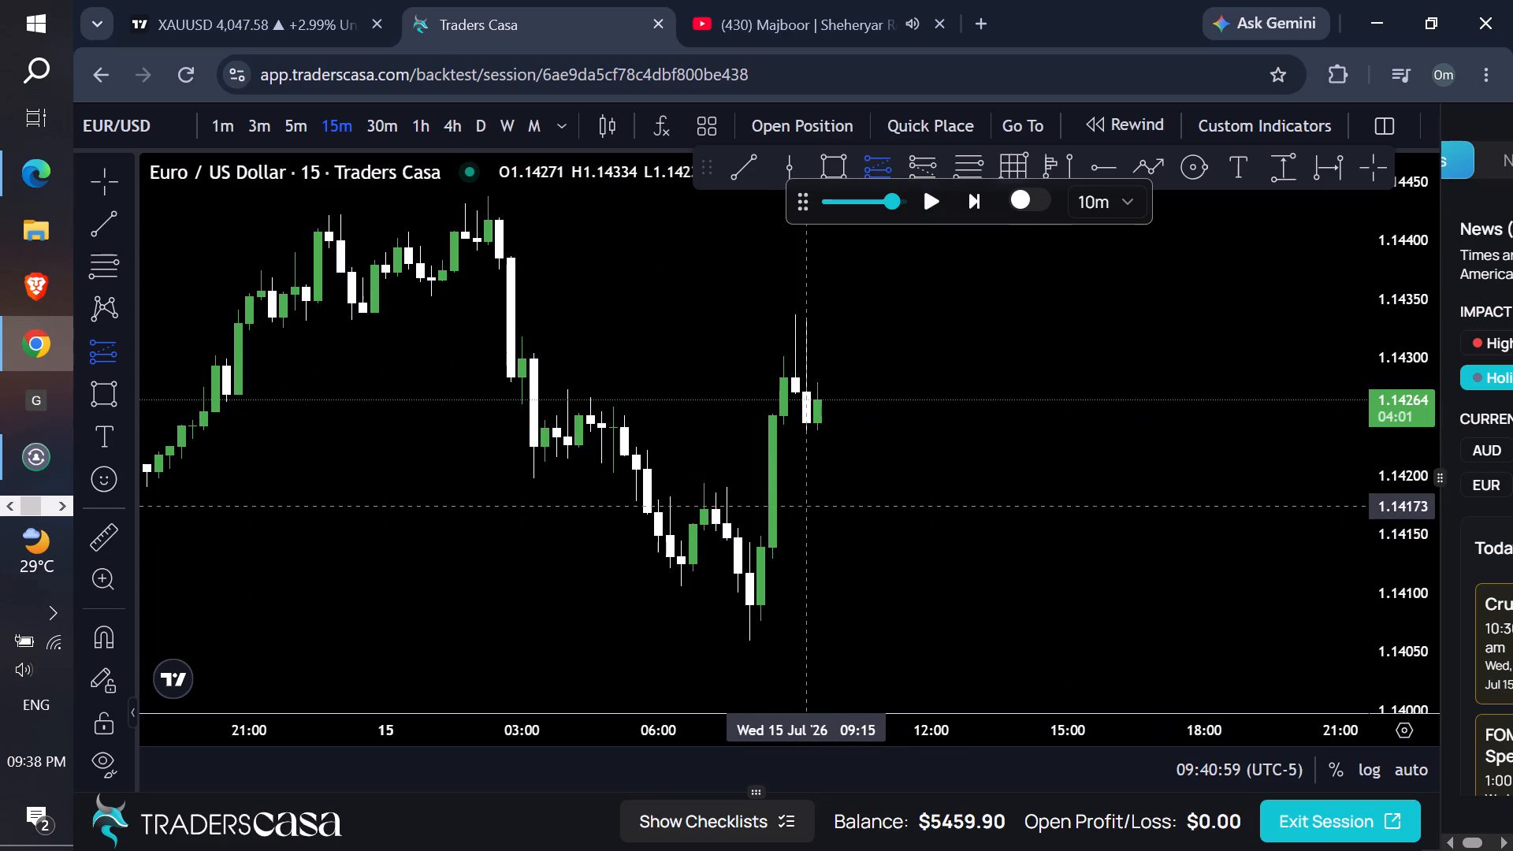
left_click(811, 507)
left_click_drag(809, 591, 809, 643)
left_click_drag(1388, 433, 1339, 685)
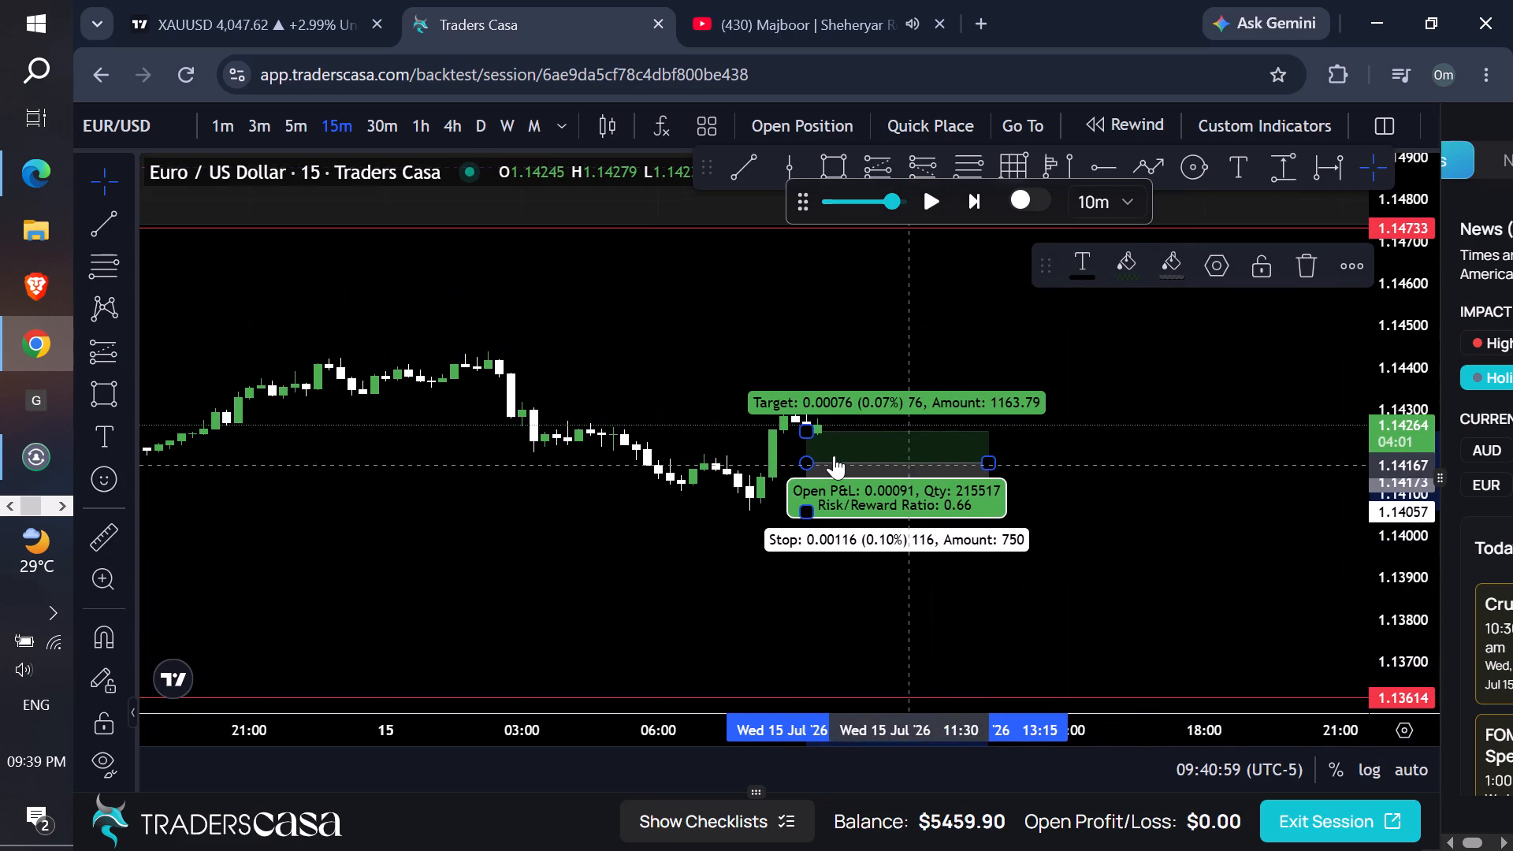
left_click_drag(809, 426, 816, 271)
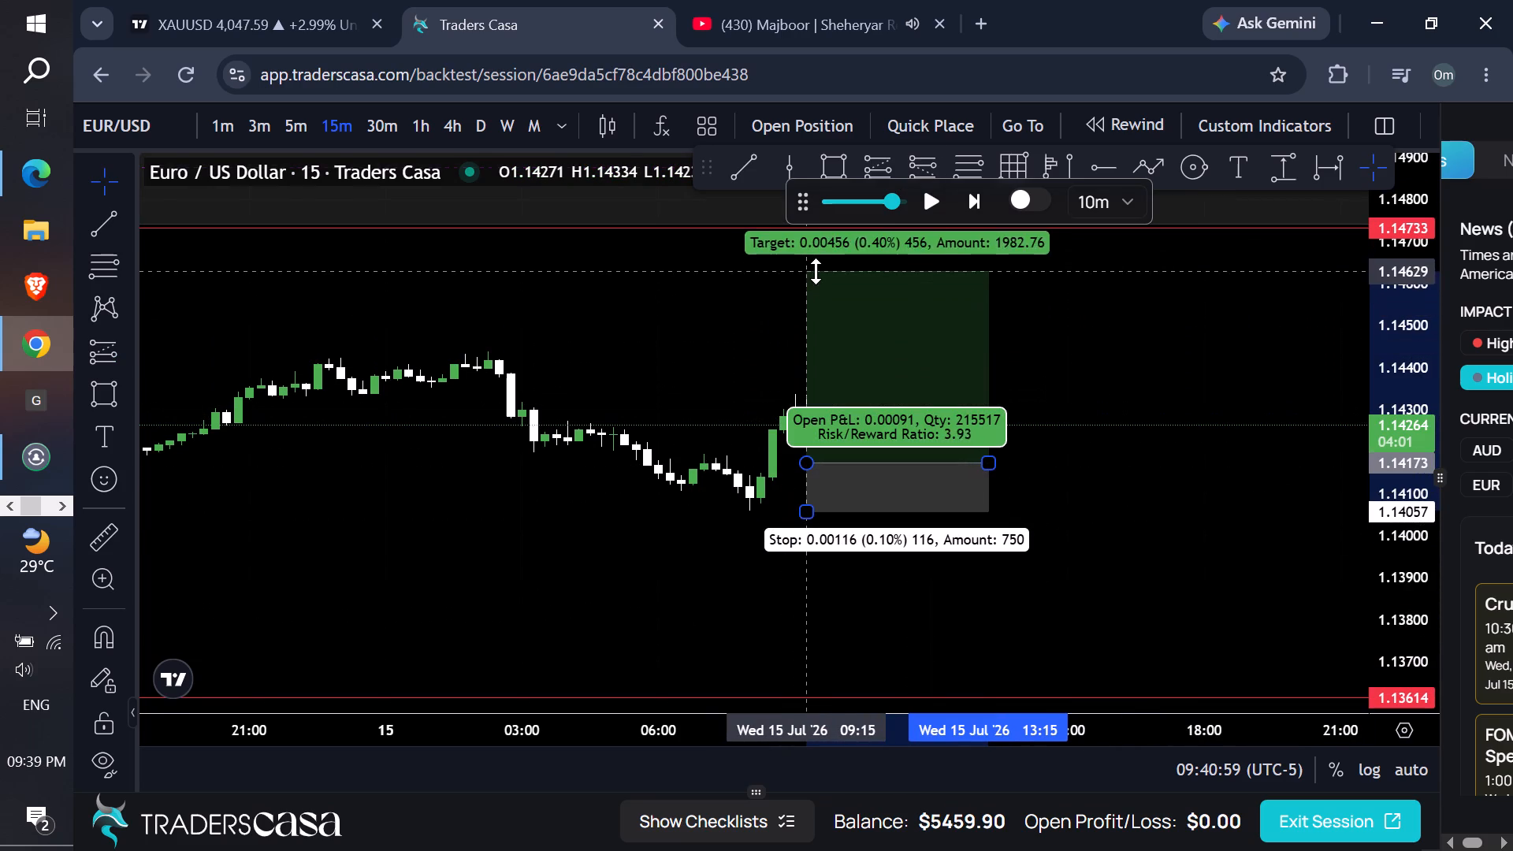
left_click_drag(816, 271, 816, 266)
Place a buy limit trade at 1.14173 with take profit 1.14643, stop loss 1.14057 and 1% risk.
left_click(787, 124)
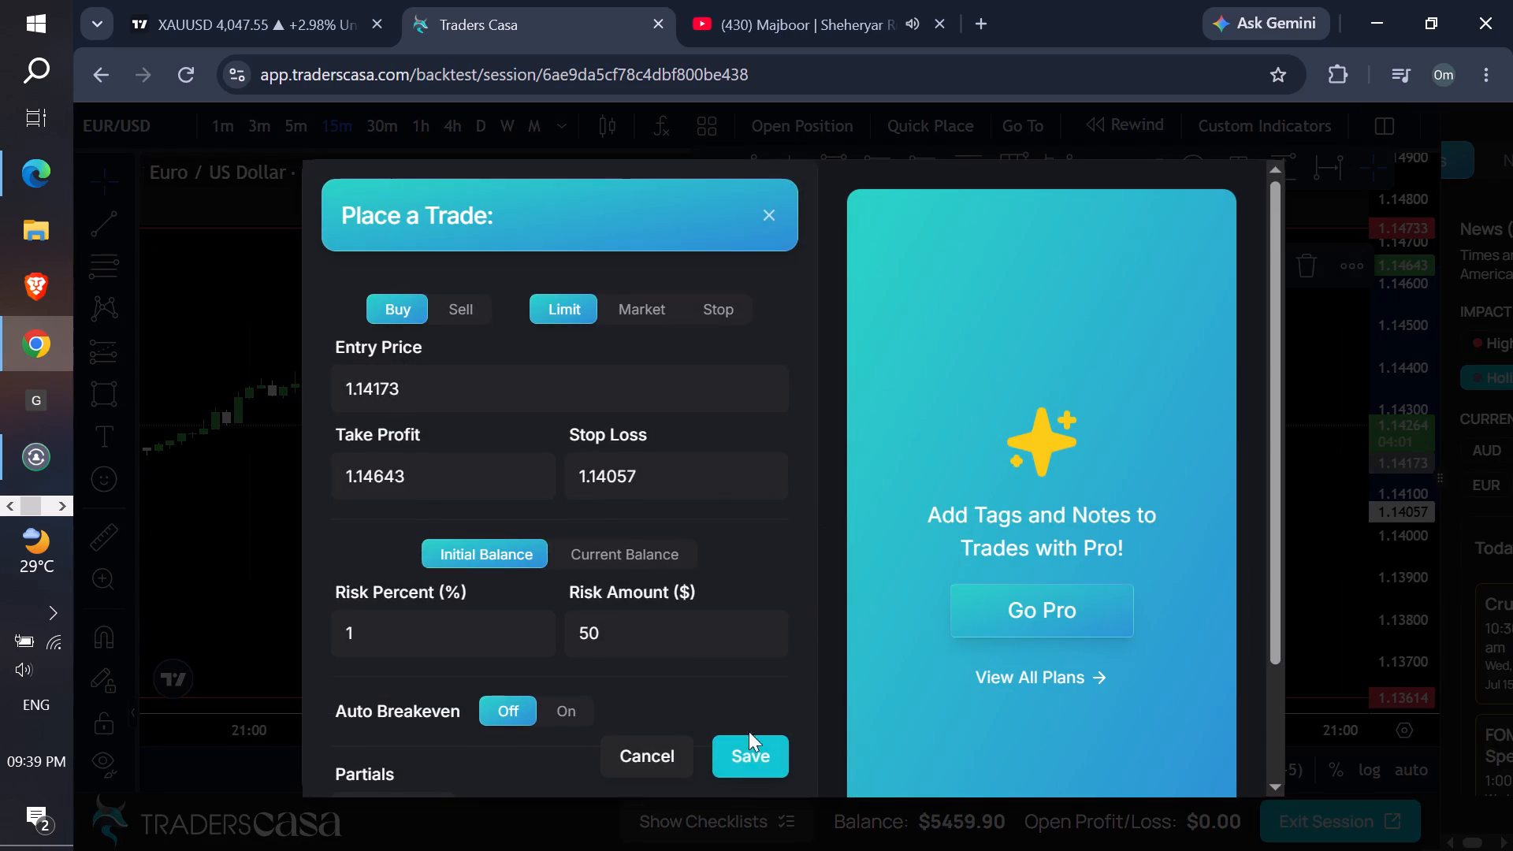
left_click(743, 753)
On the 1-hour chart, set the replay step to 2m and start the replay.
left_click(409, 115)
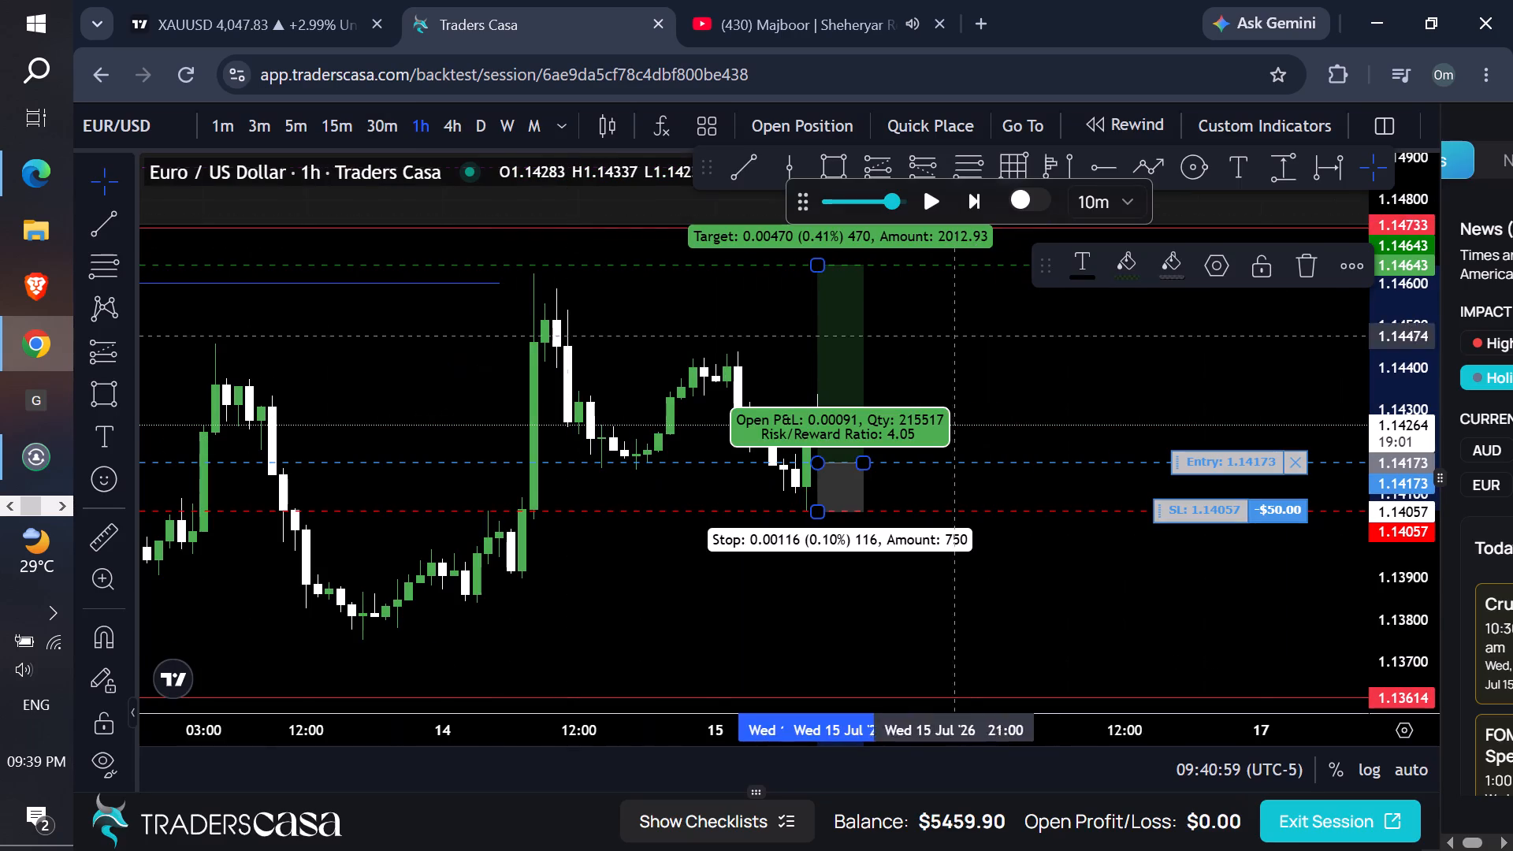
left_click(1063, 340)
left_click(1117, 198)
left_click(1113, 284)
left_click(1066, 343)
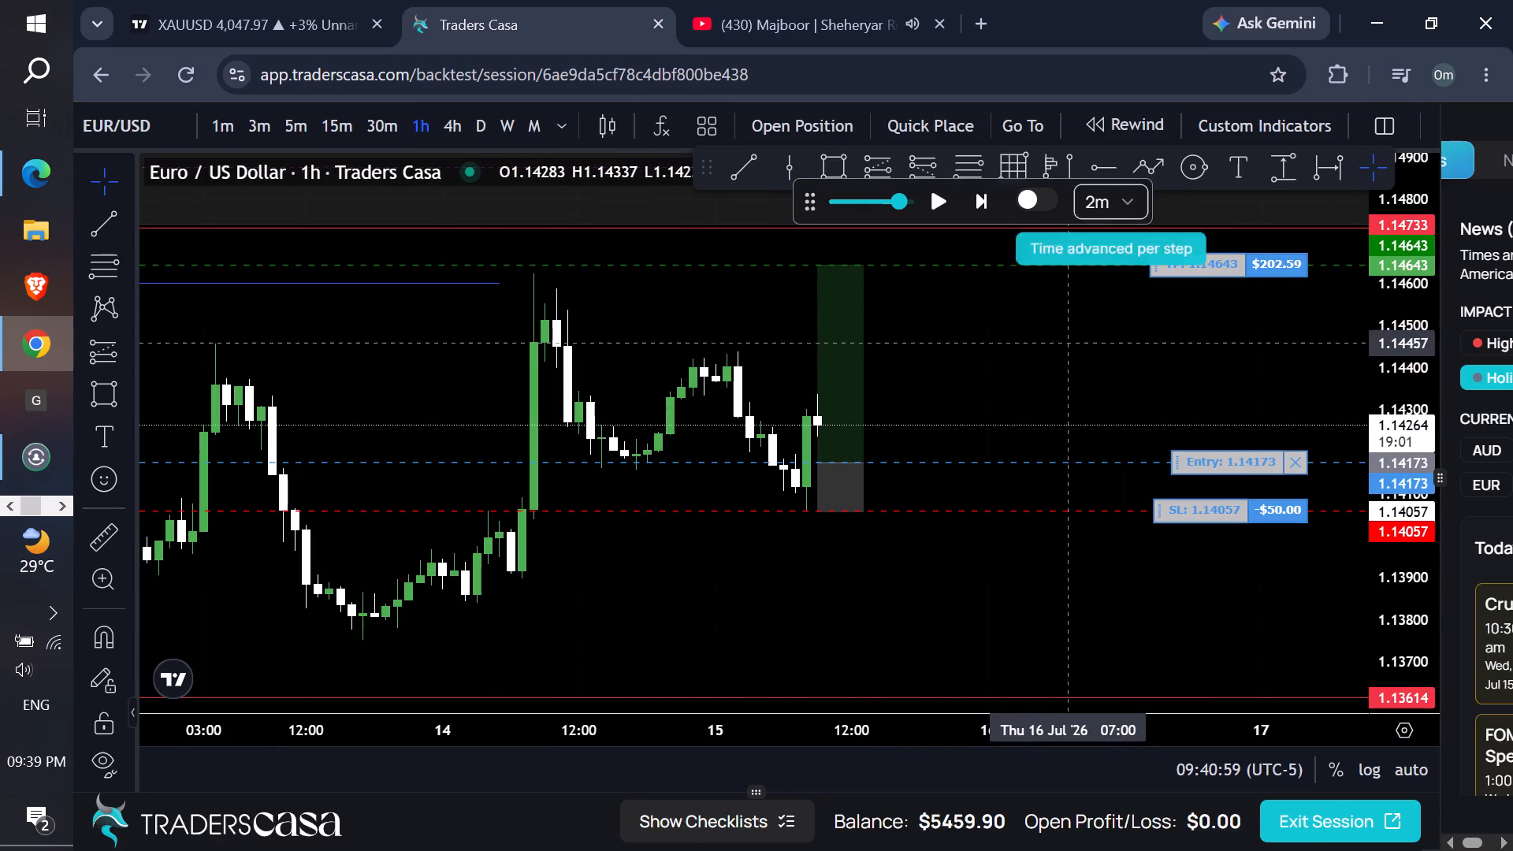
left_click(937, 200)
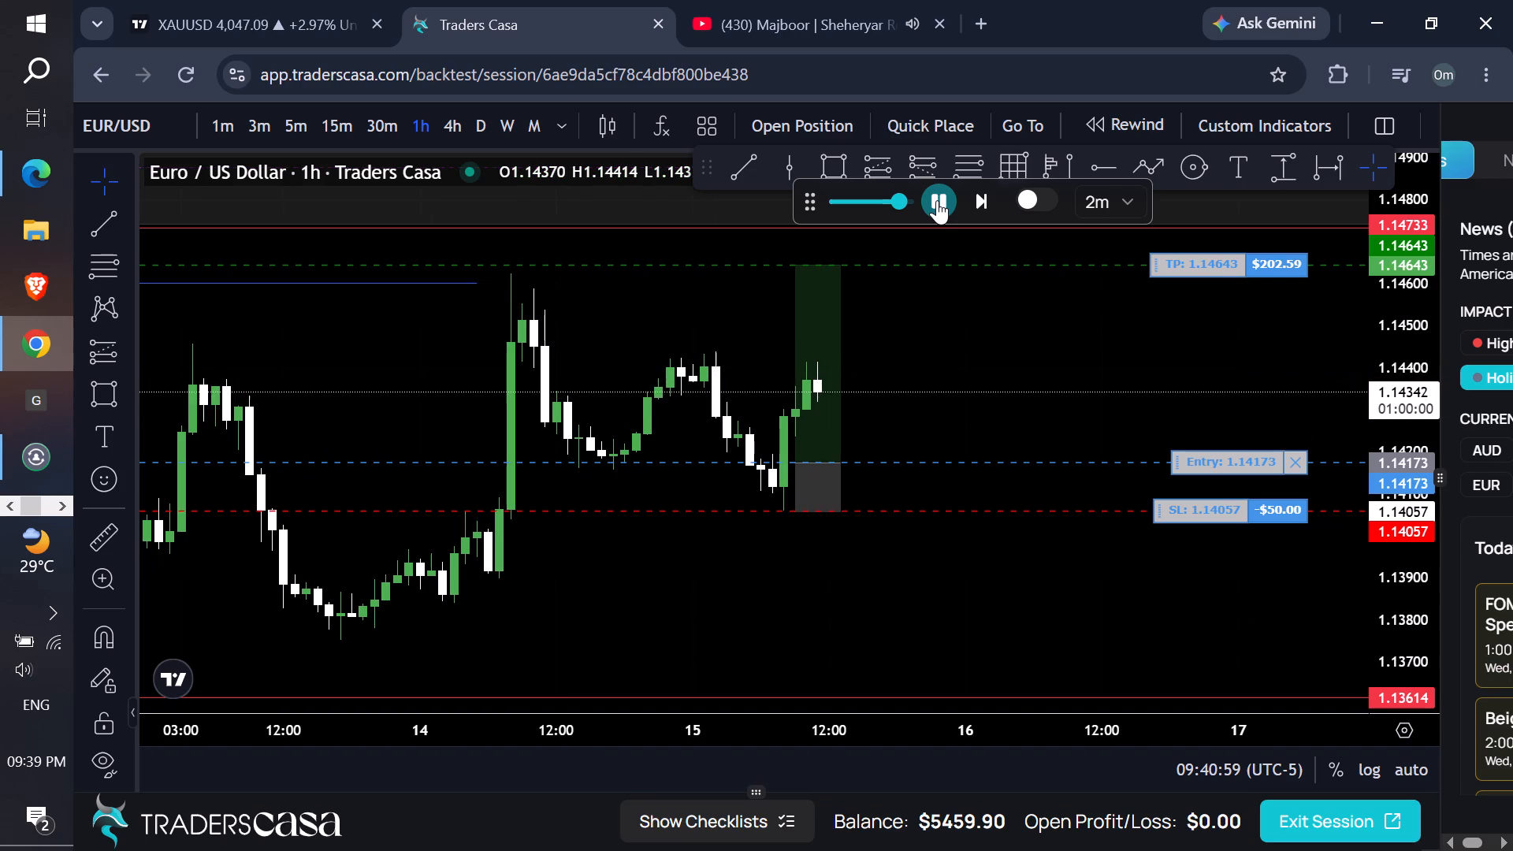
Extend the long position drawing to 15 Jul '26 21:00 and pause the replay at 13:56:59 (UTC-5).
left_click_drag(828, 469, 867, 463)
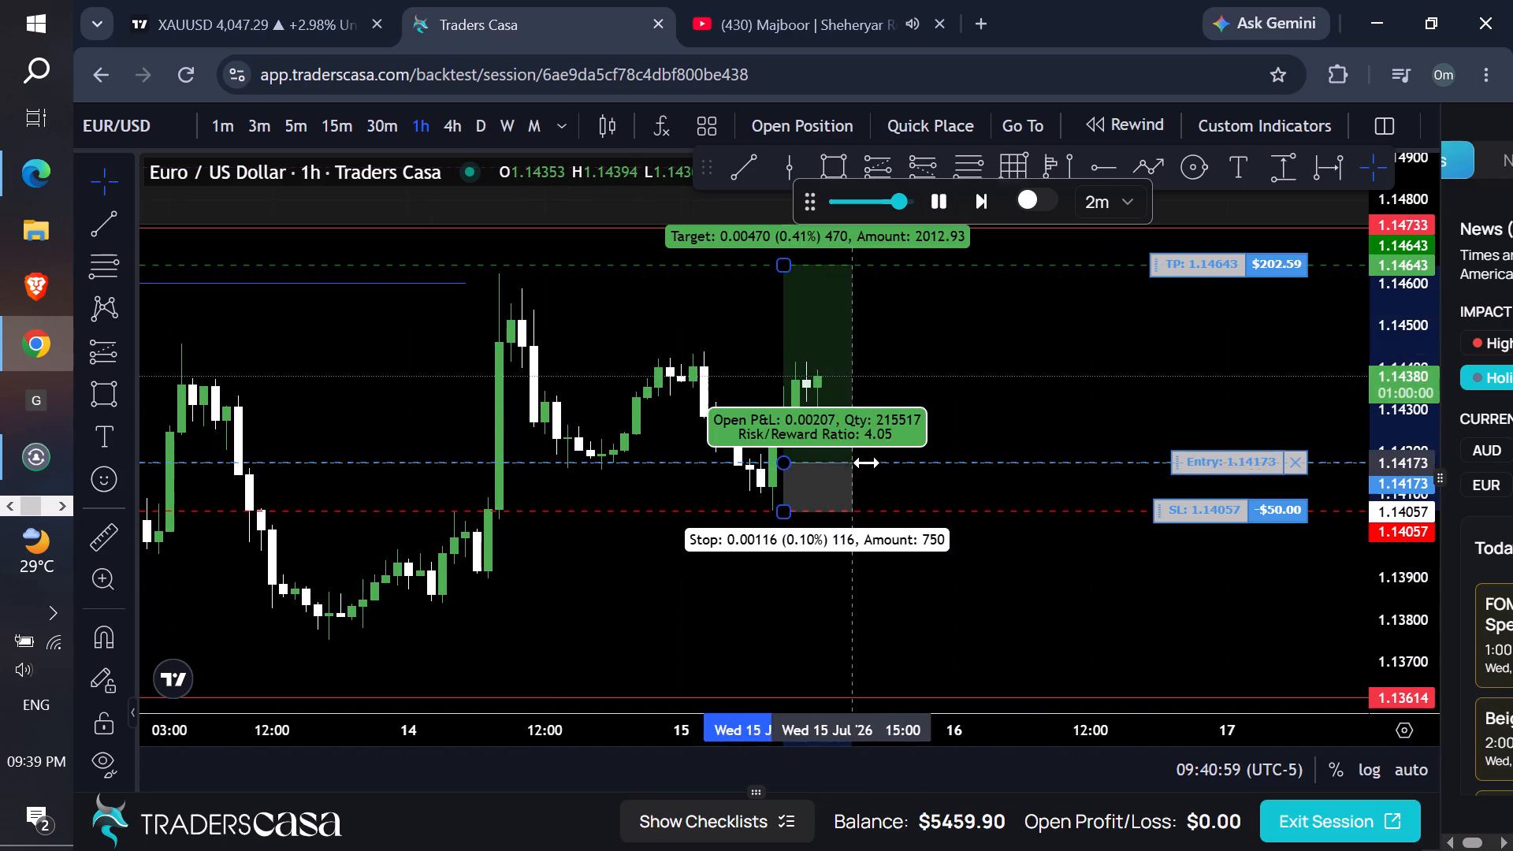
left_click_drag(867, 463, 925, 452)
left_click(1056, 374)
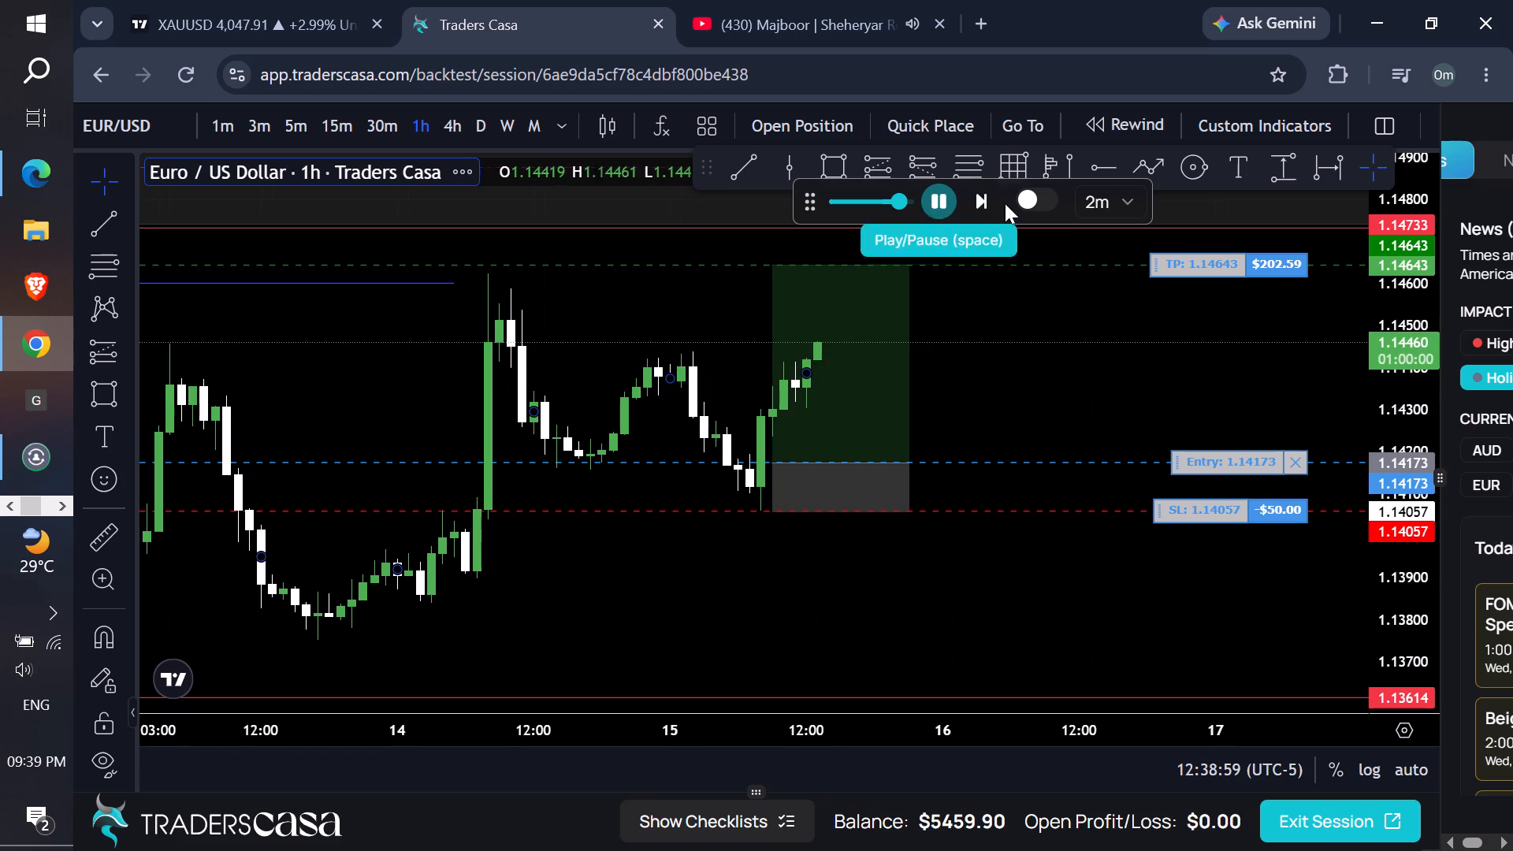
left_click(1120, 206)
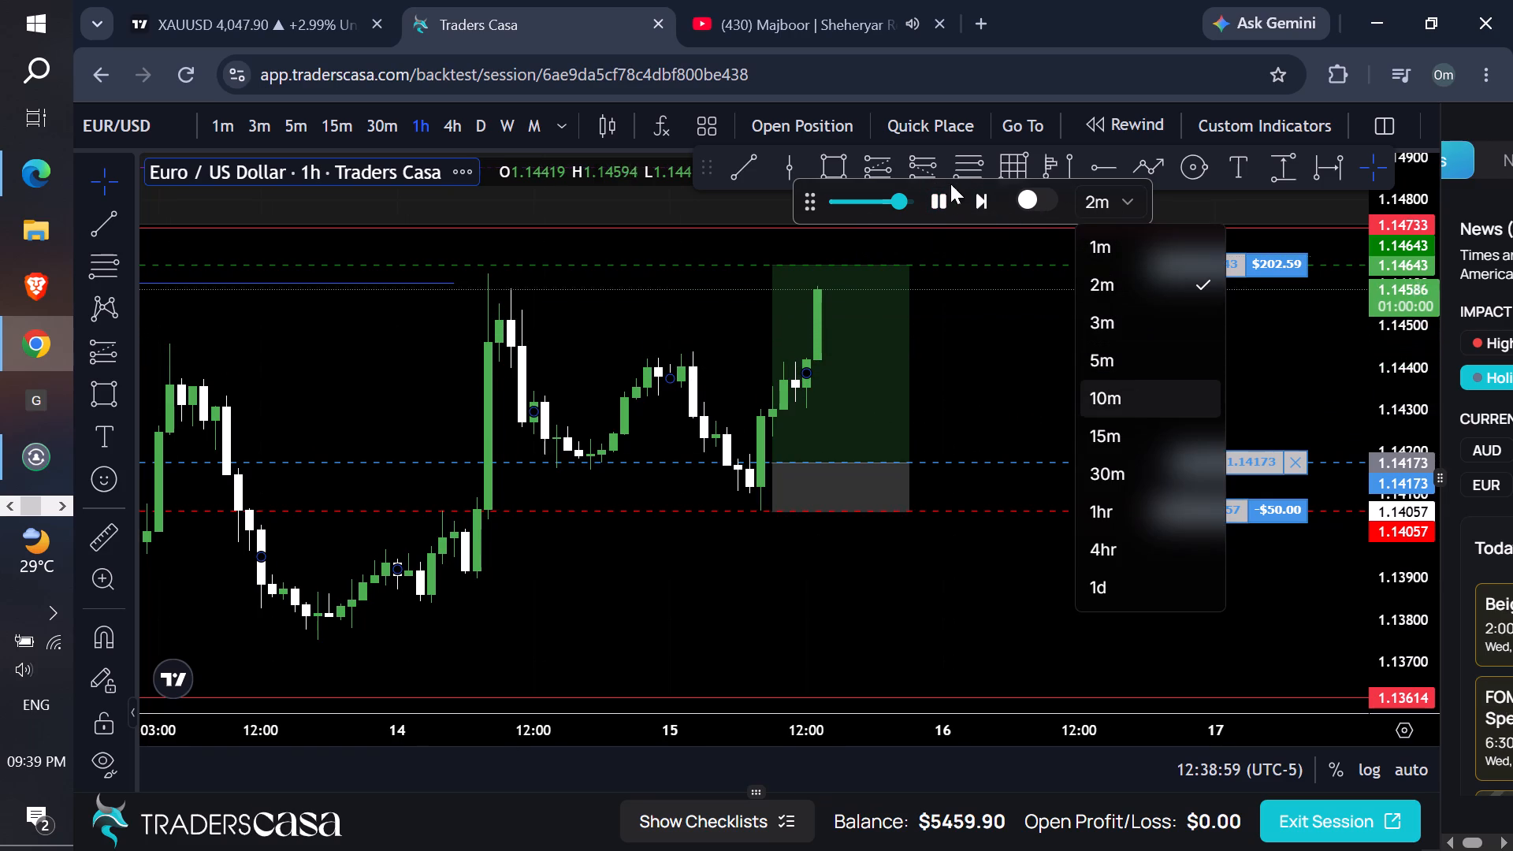
left_click(986, 318)
left_click(942, 192)
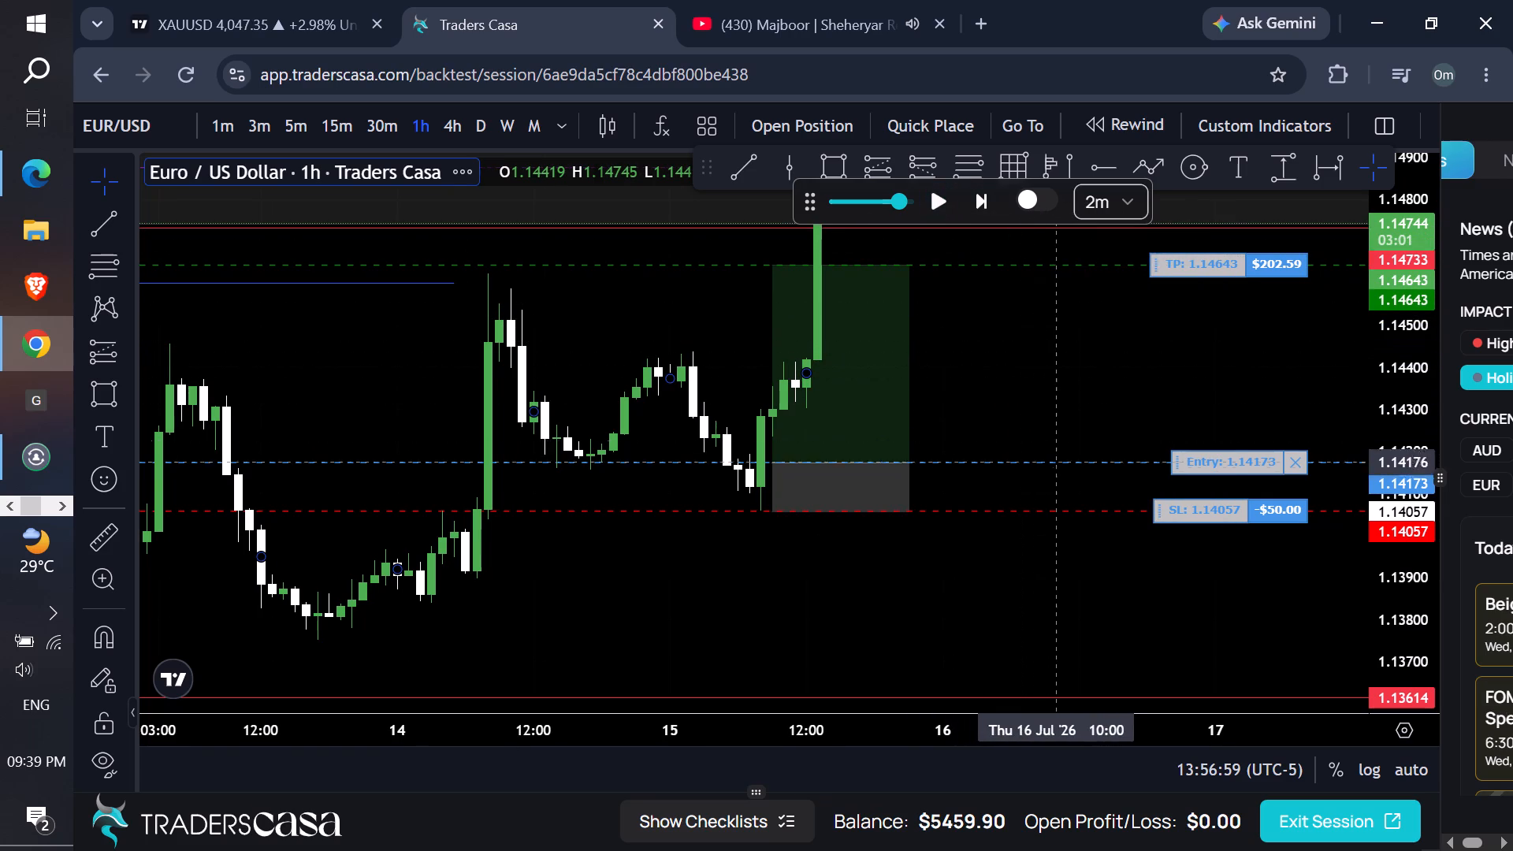
Cancel the pending buy order at 1.14173 and delete the long position drawing.
left_click(1302, 468)
left_click(893, 365)
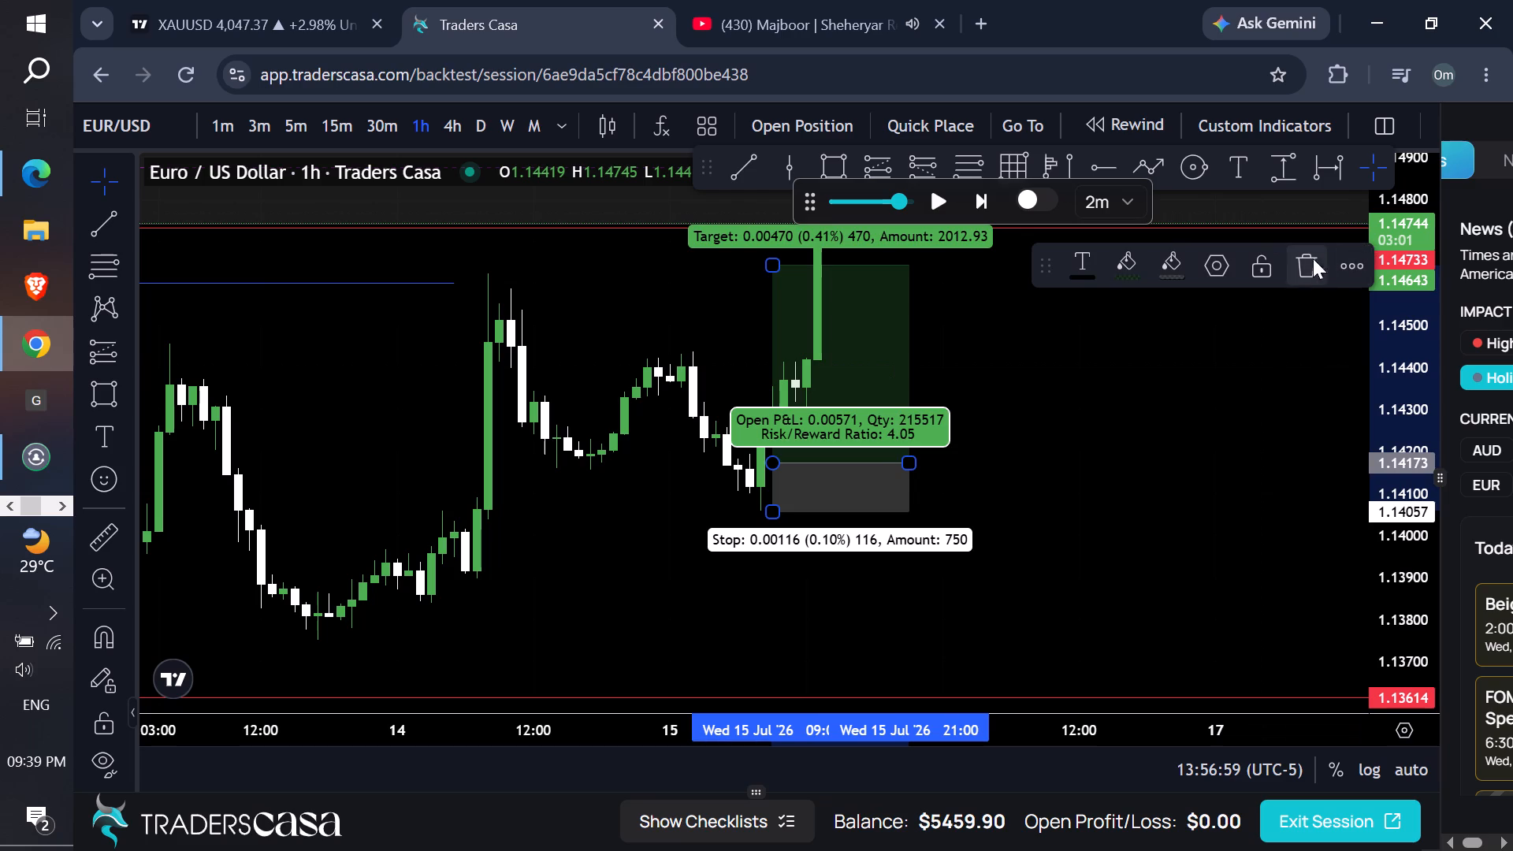
left_click(1299, 260)
On the daily chart, run the replay with a 30m step and pause it at 20:38:59 (UTC-5).
left_click_drag(1084, 288, 1050, 417)
left_click(478, 124)
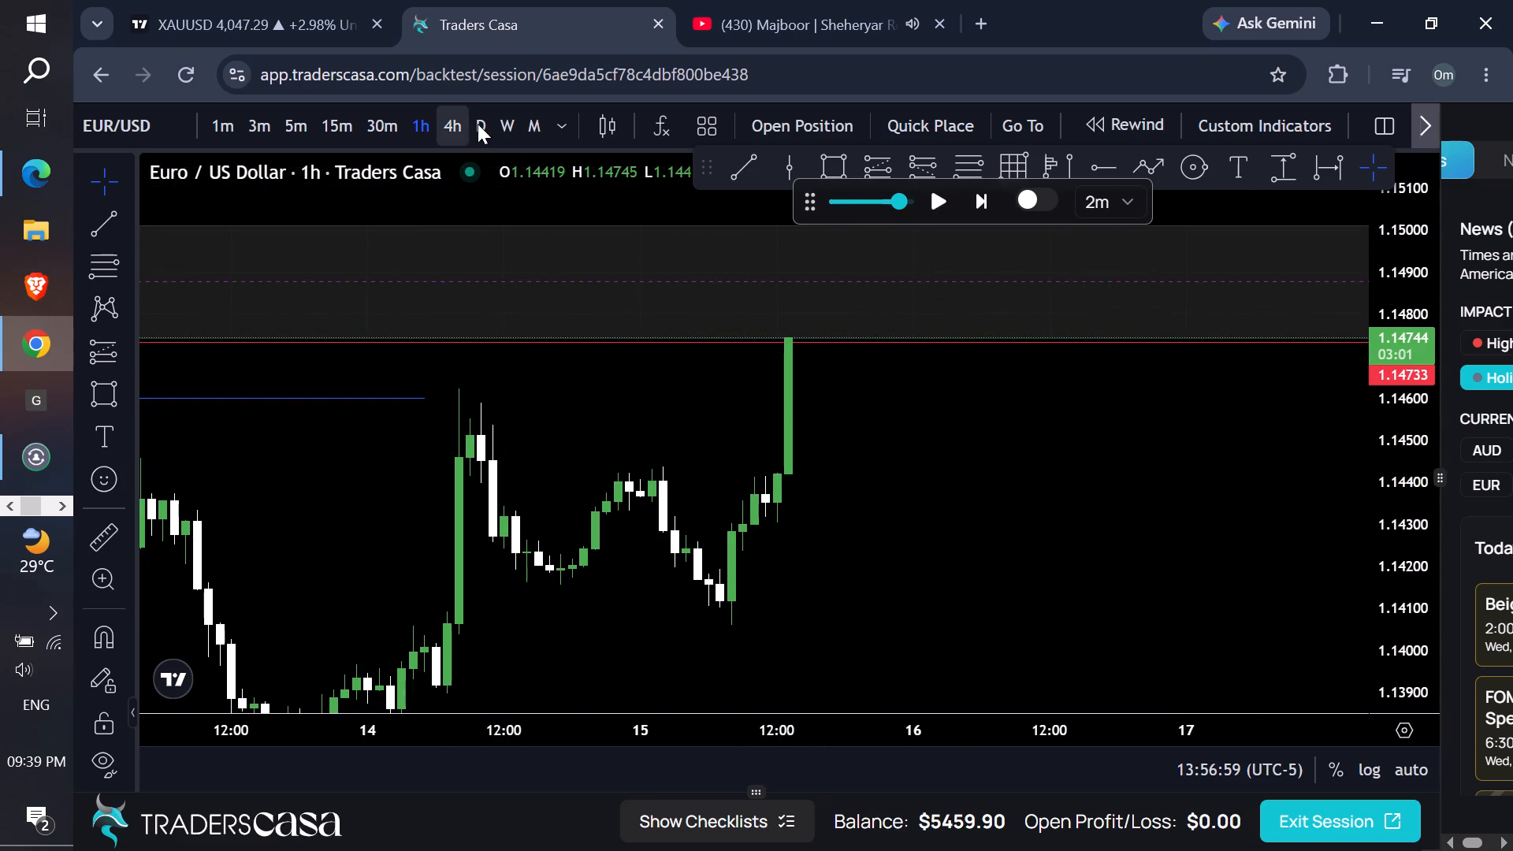
left_click_drag(1396, 394, 1299, 582)
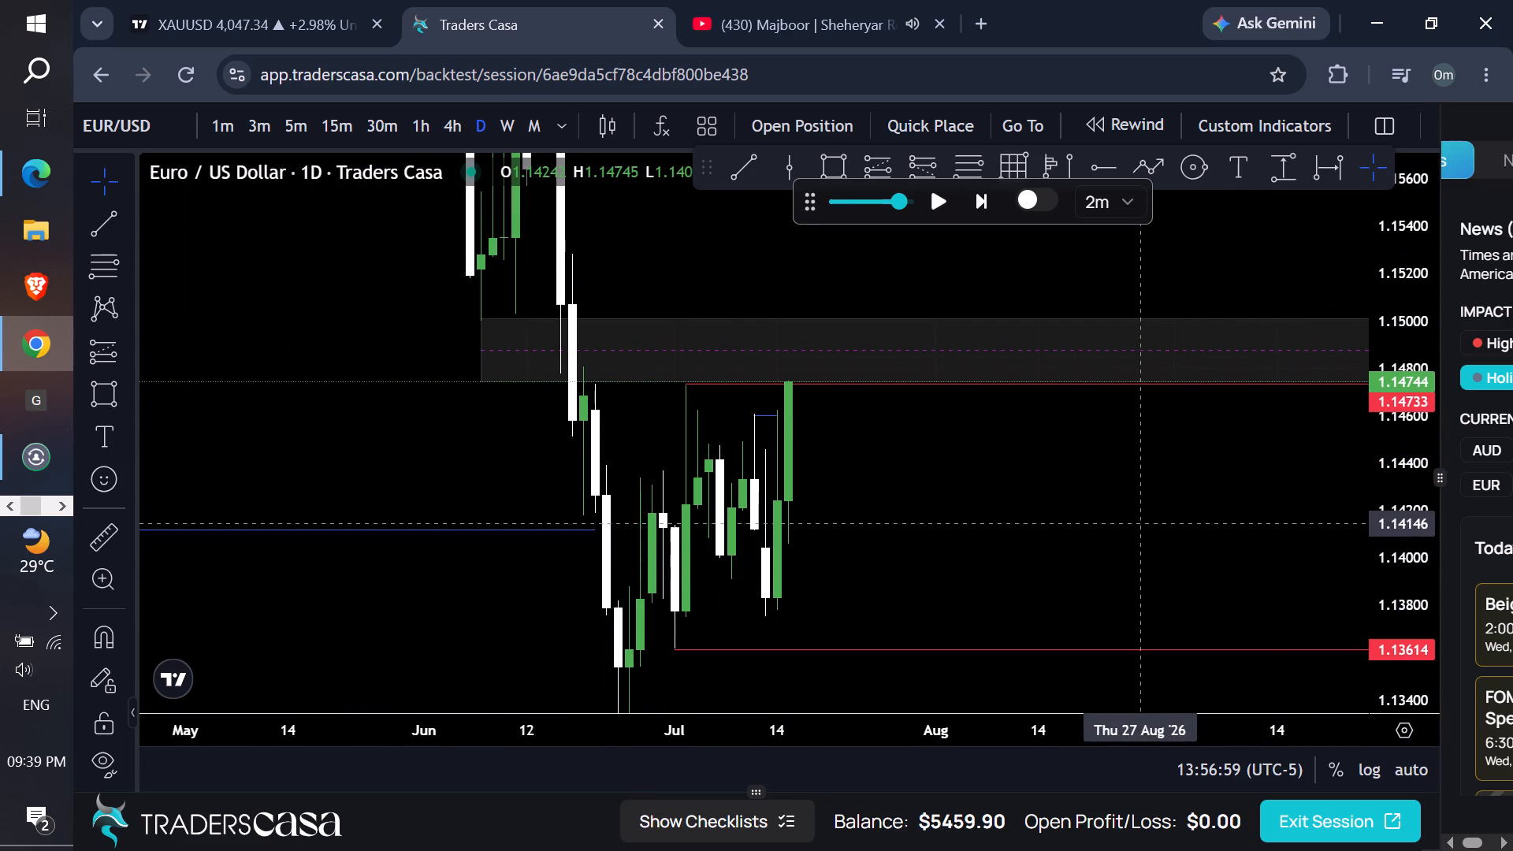
left_click_drag(1129, 511, 1121, 510)
left_click(931, 202)
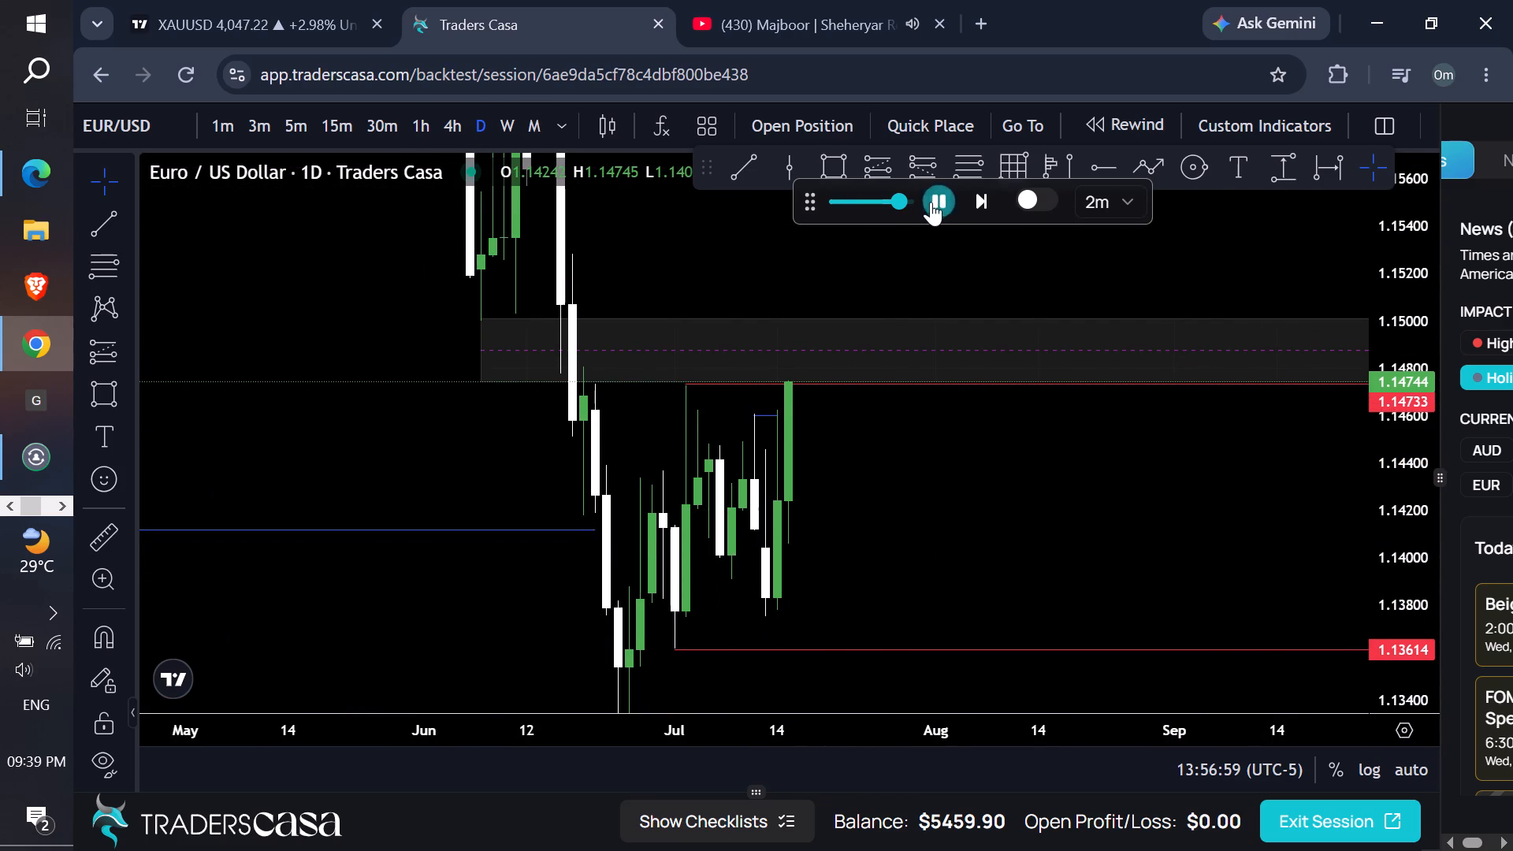
left_click(1114, 197)
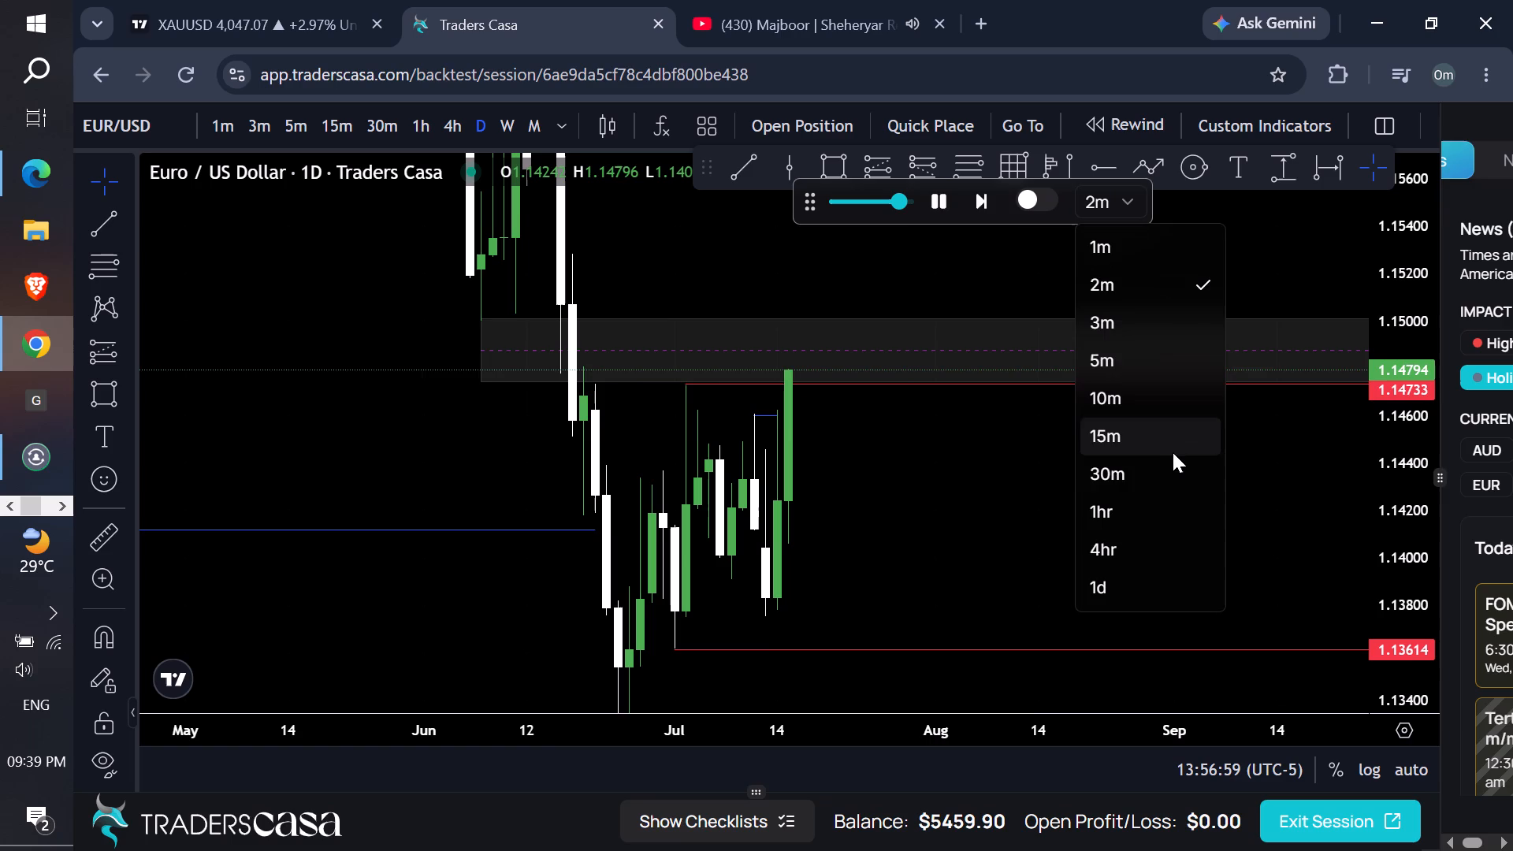
left_click(1170, 460)
left_click(933, 202)
double_click(933, 202)
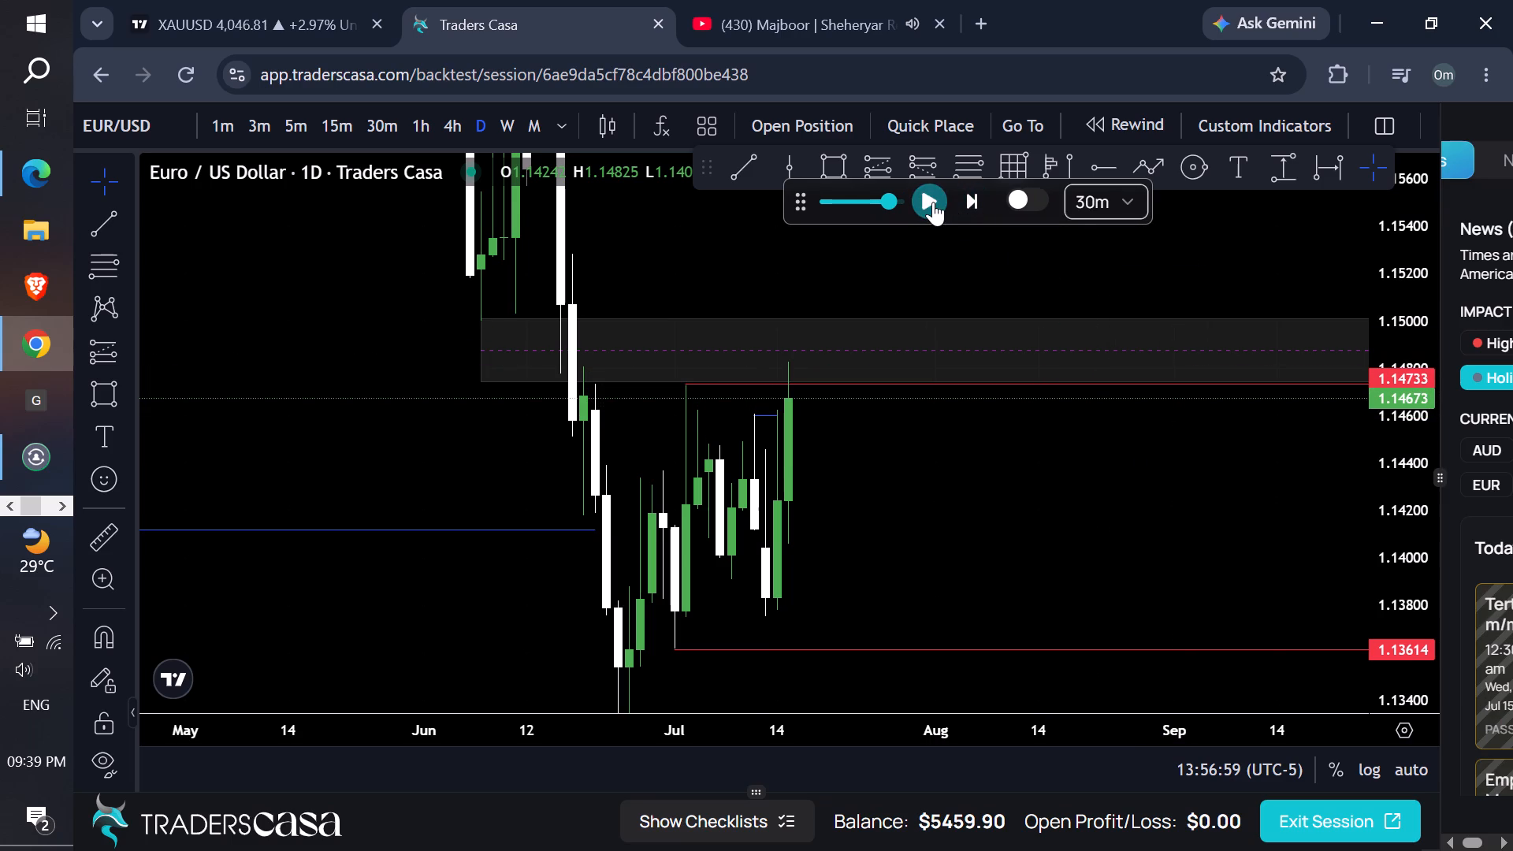
On the 1-hour chart, draw a rectangle zone starting 15 Jul '26 17:00, from 1.14664 down to about 1.1460.
left_click(456, 133)
left_click_drag(1414, 615, 1281, 364)
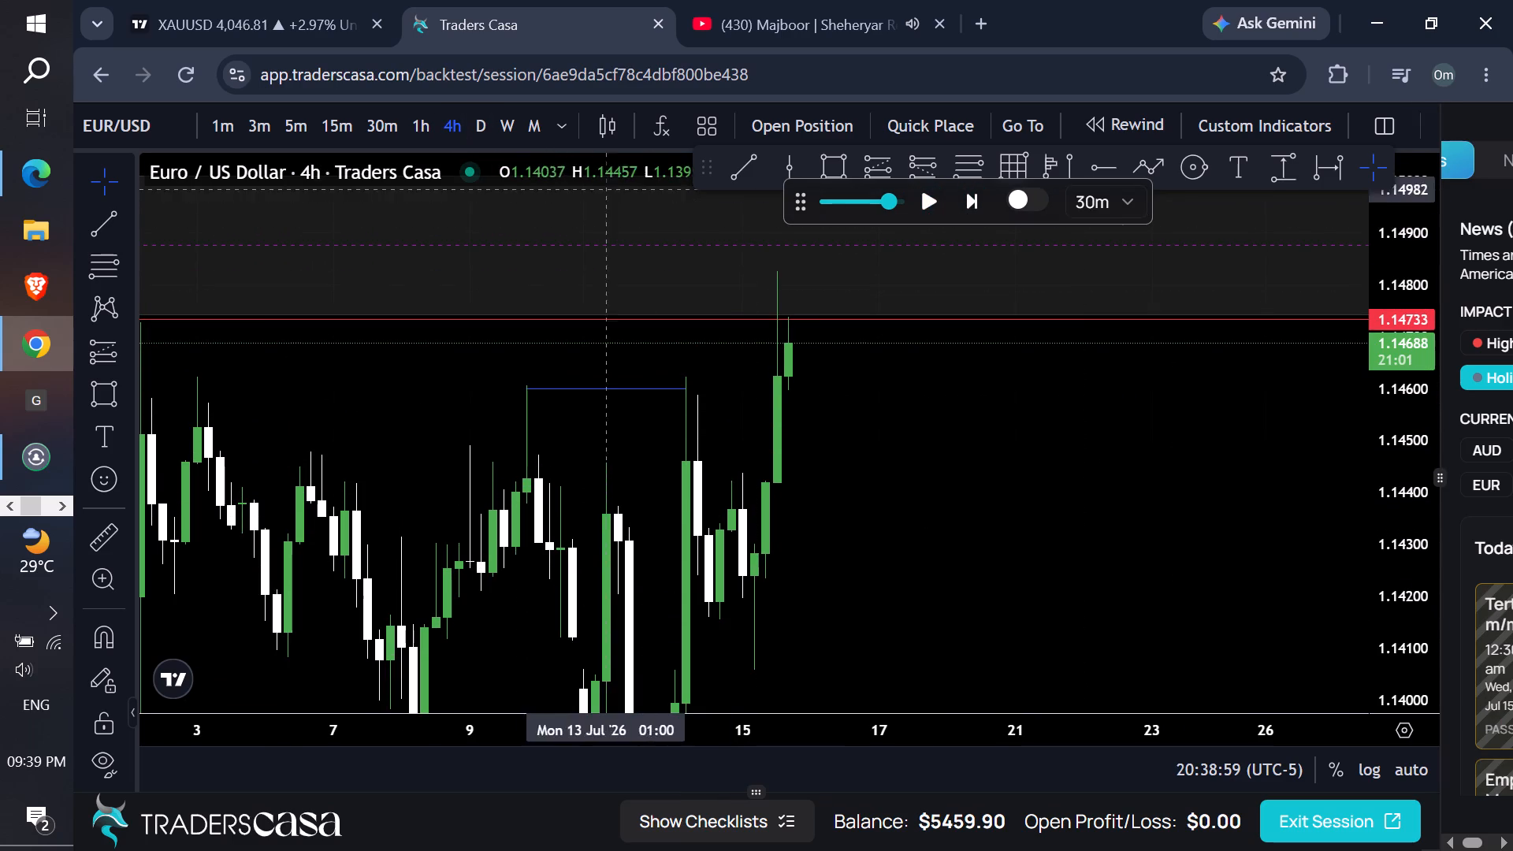
left_click(418, 126)
left_click_drag(1055, 404, 1052, 529)
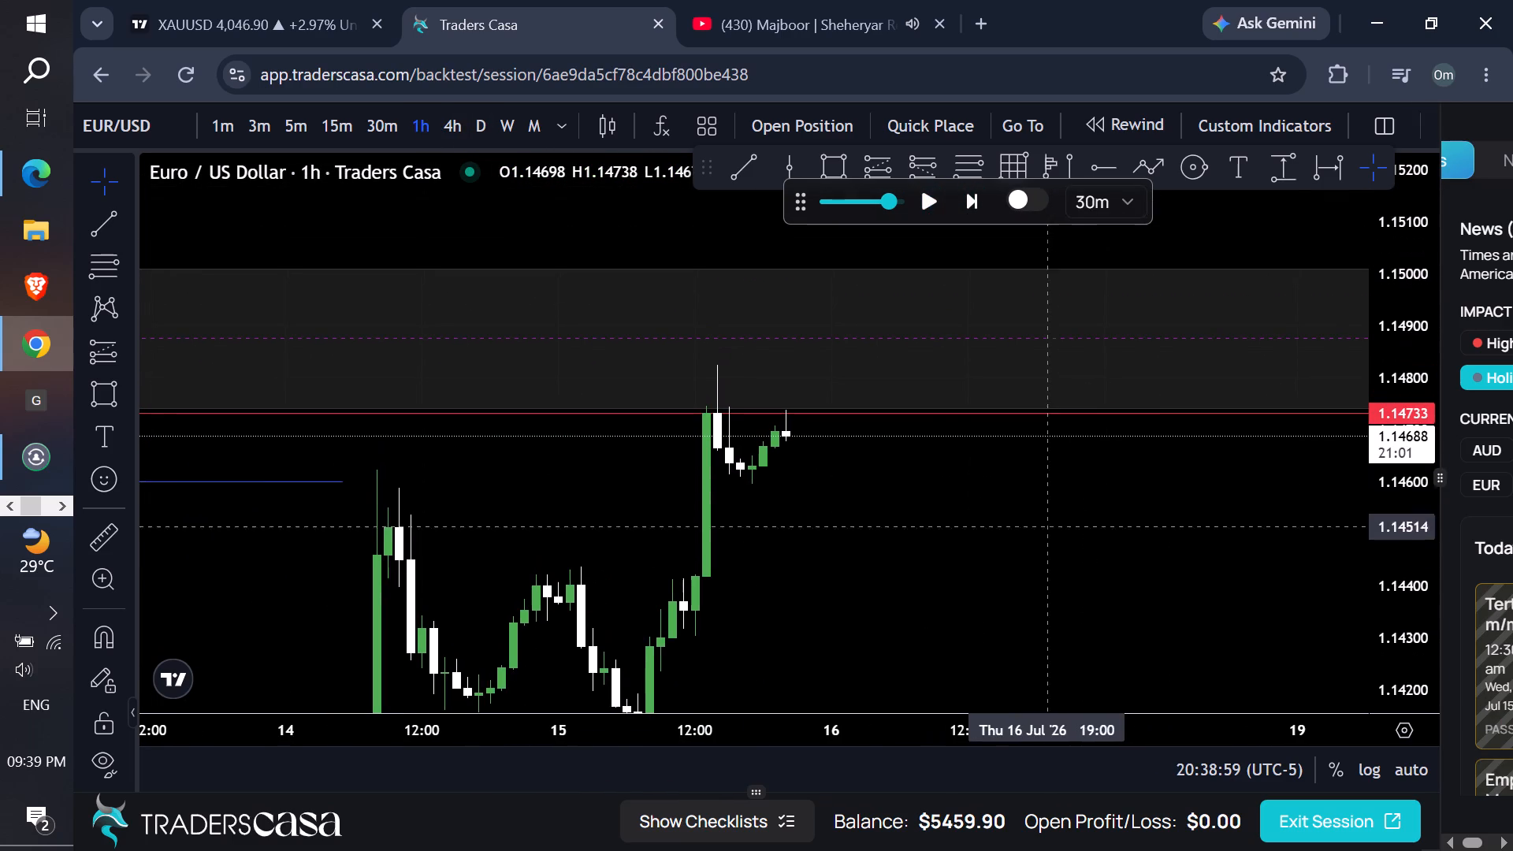
left_click_drag(1403, 633, 1191, 229)
left_click_drag(998, 526, 954, 453)
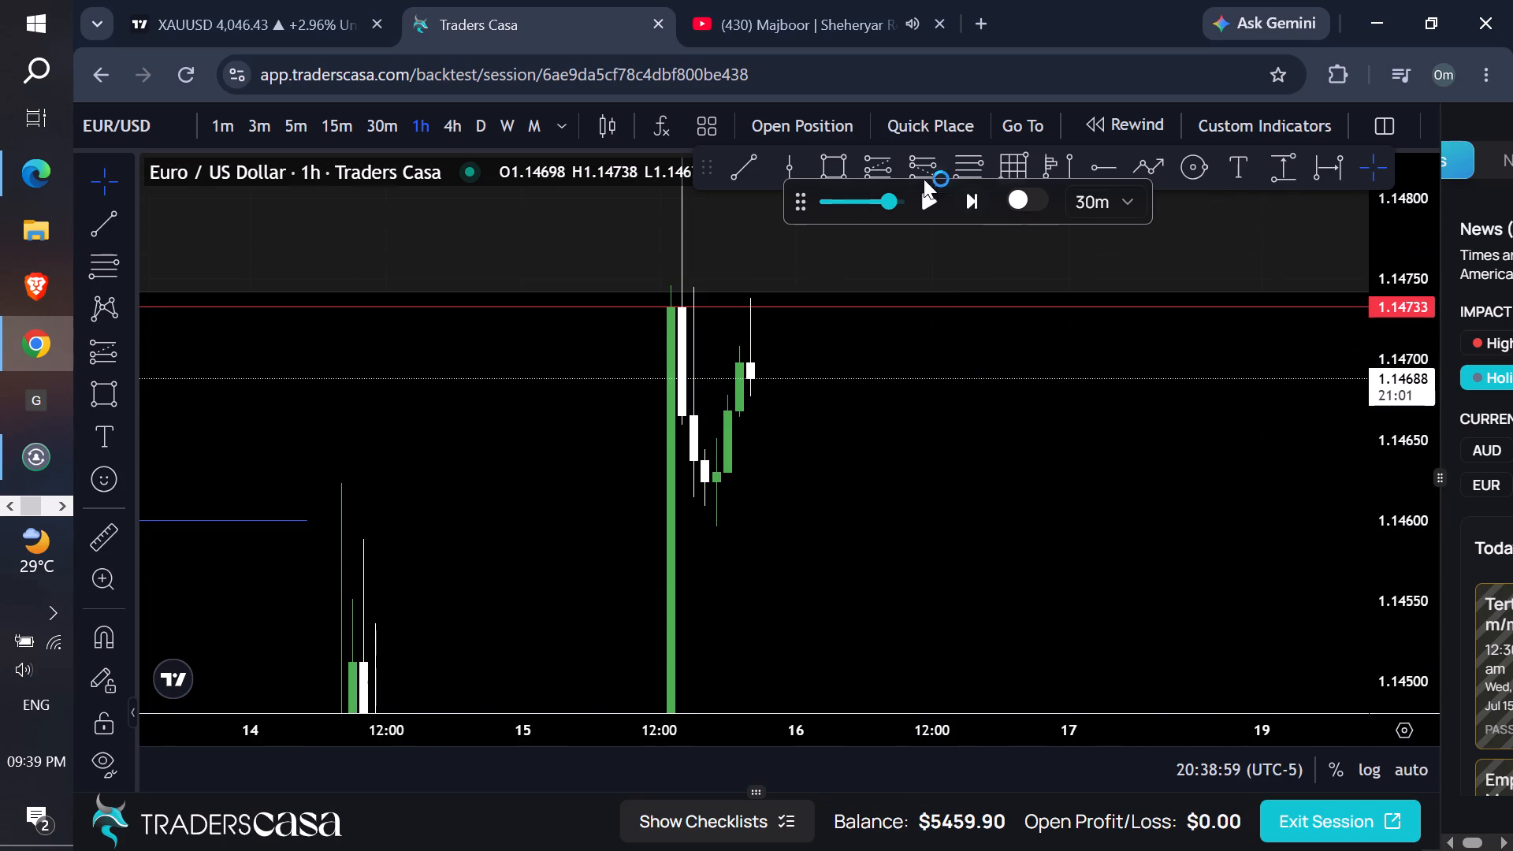
left_click(831, 176)
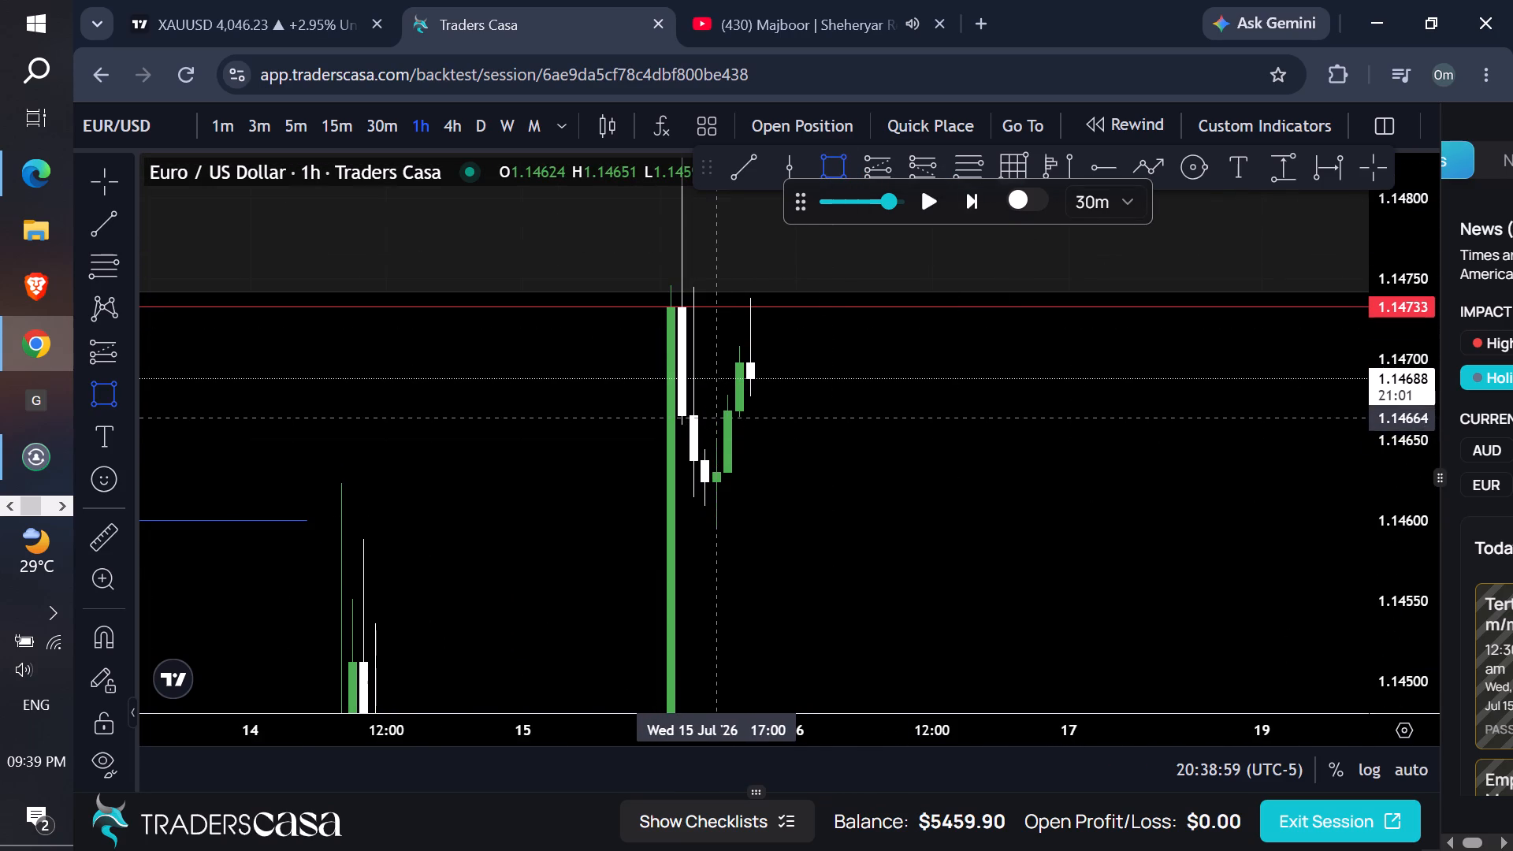
left_click(715, 418)
left_click(1034, 528)
left_click_drag(1118, 491, 1126, 480)
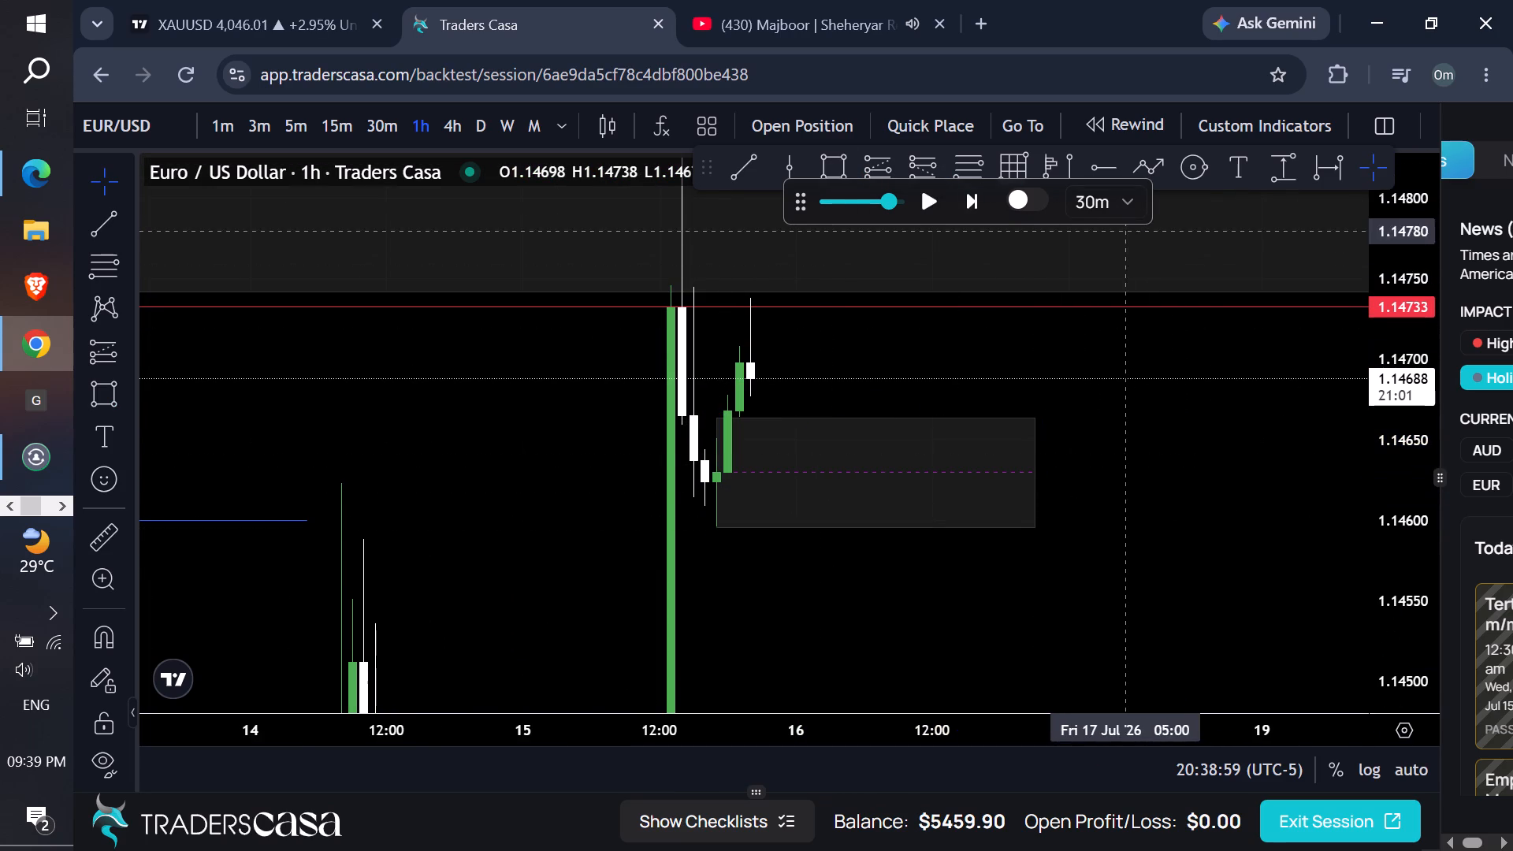
Set the replay step to 5m and advance price in short bursts to 23:18:59 (UTC-5).
left_click(1128, 206)
left_click(1137, 356)
left_click(935, 203)
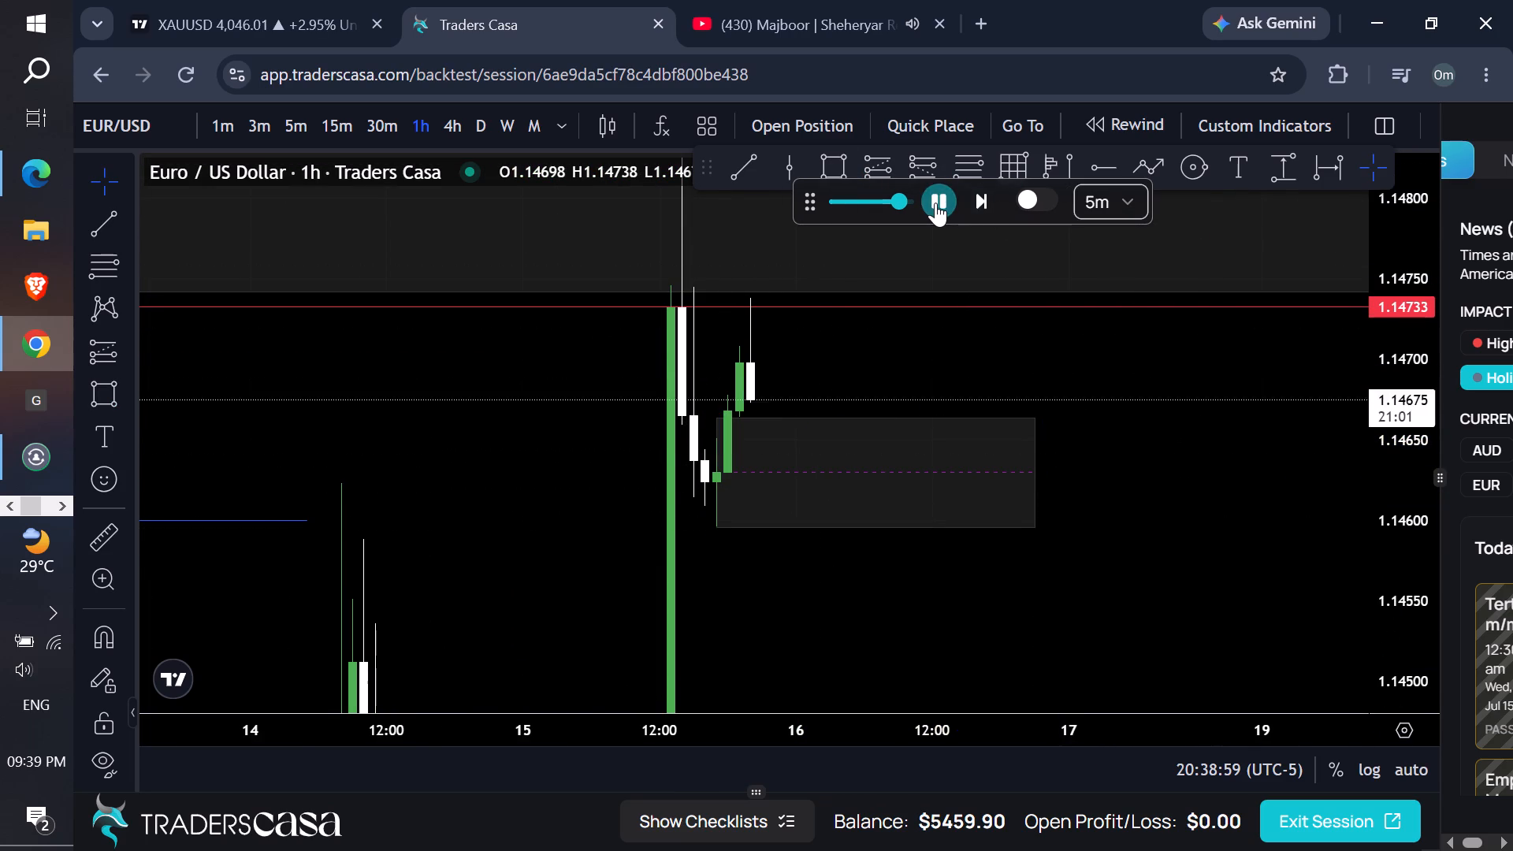
left_click(935, 203)
left_click(935, 203)
left_click(935, 203)
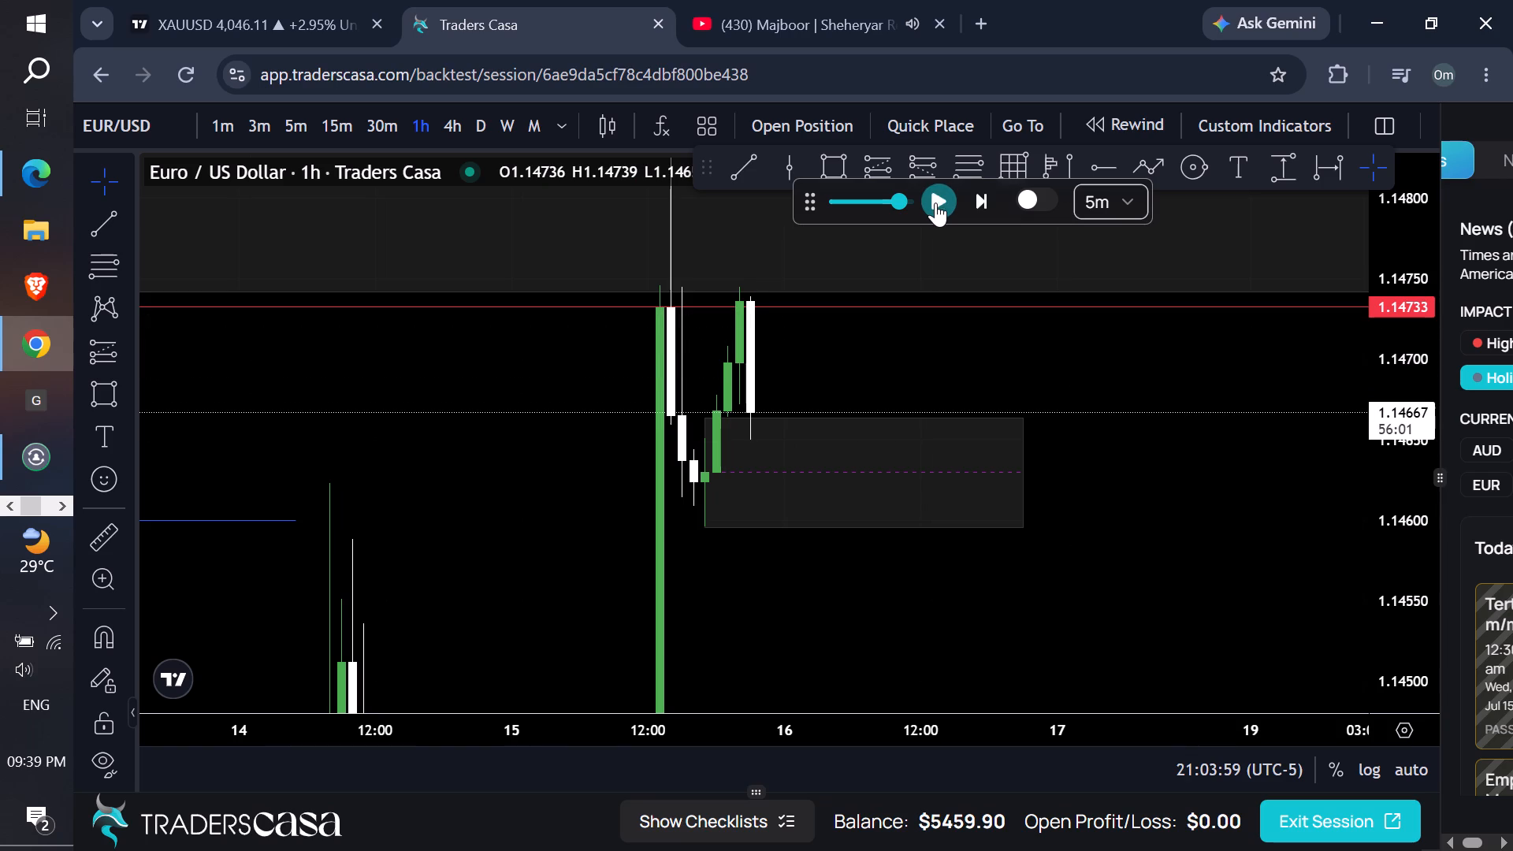
double_click(935, 203)
left_click(935, 203)
left_click(935, 203)
left_click(935, 203)
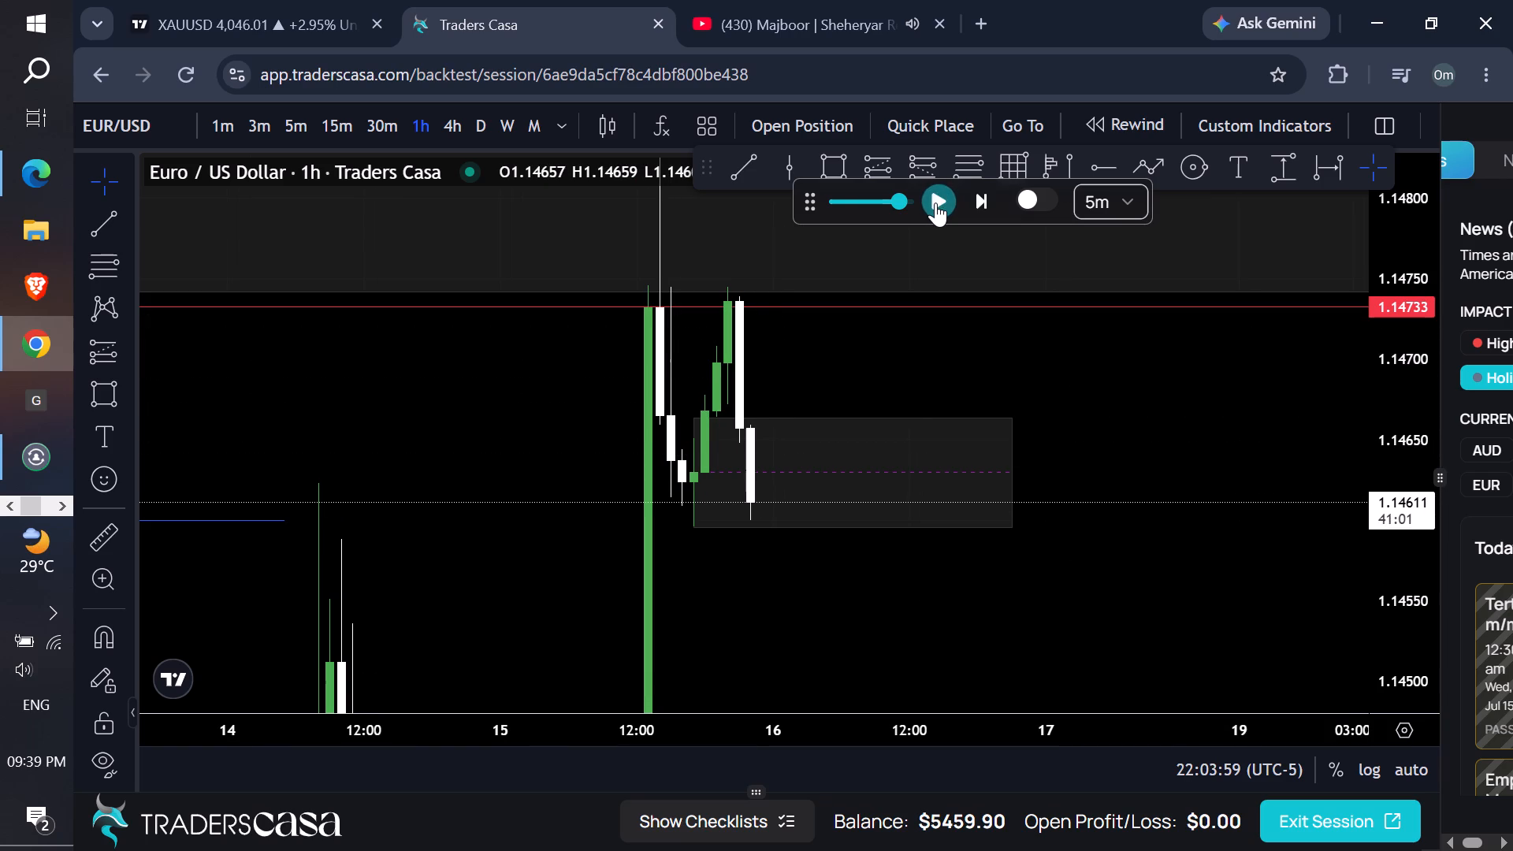
double_click(935, 203)
left_click(935, 203)
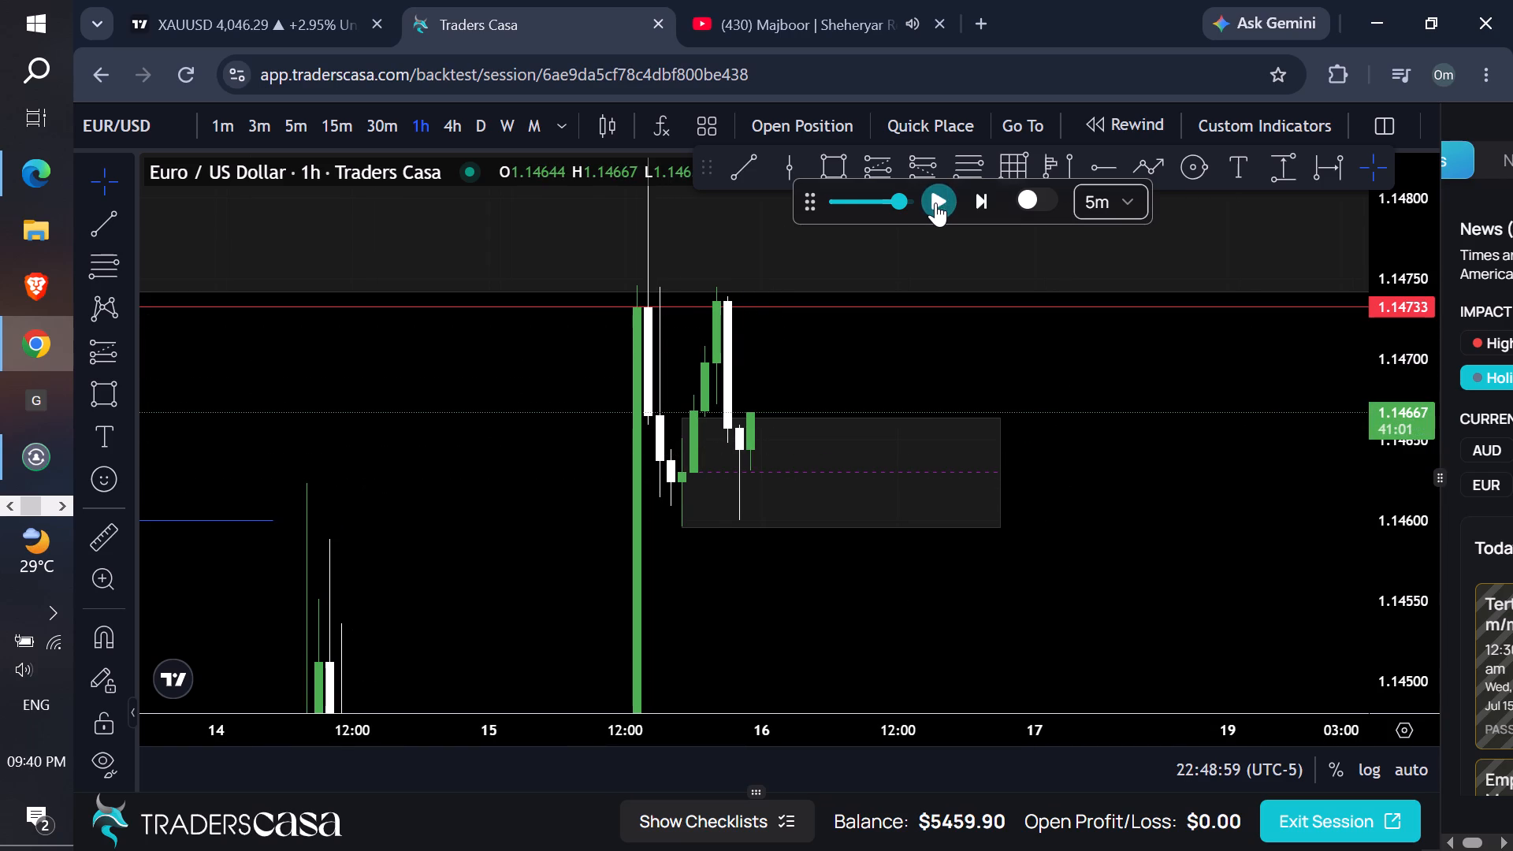
Check price on the 15-minute and 5-minute charts, return to the 1-hour chart and advance the replay to 00:13:59 (UTC-5).
left_click(344, 140)
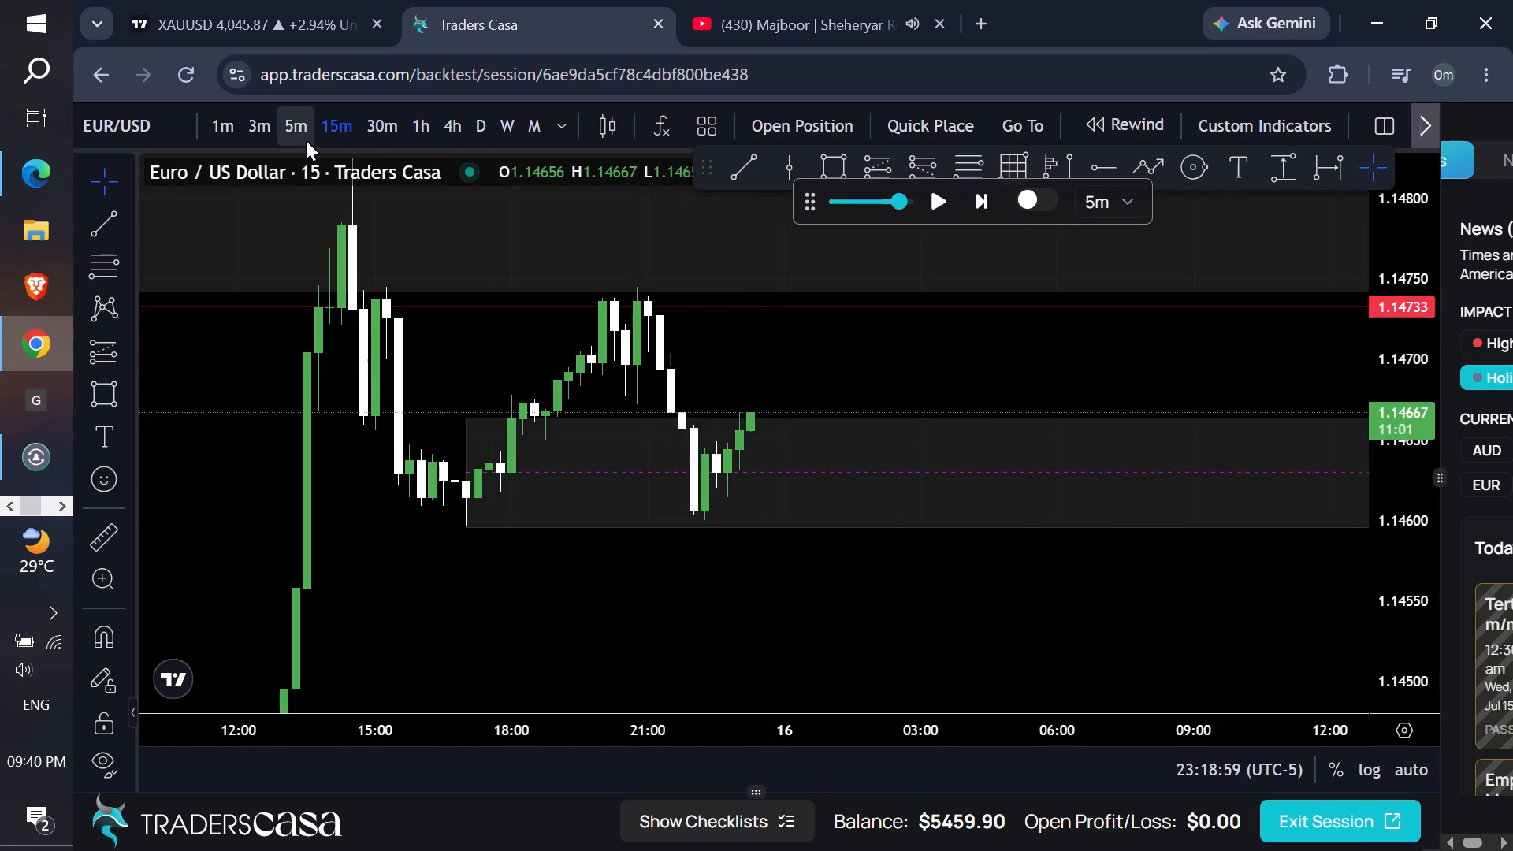
left_click(303, 140)
left_click_drag(1406, 633, 1152, 246)
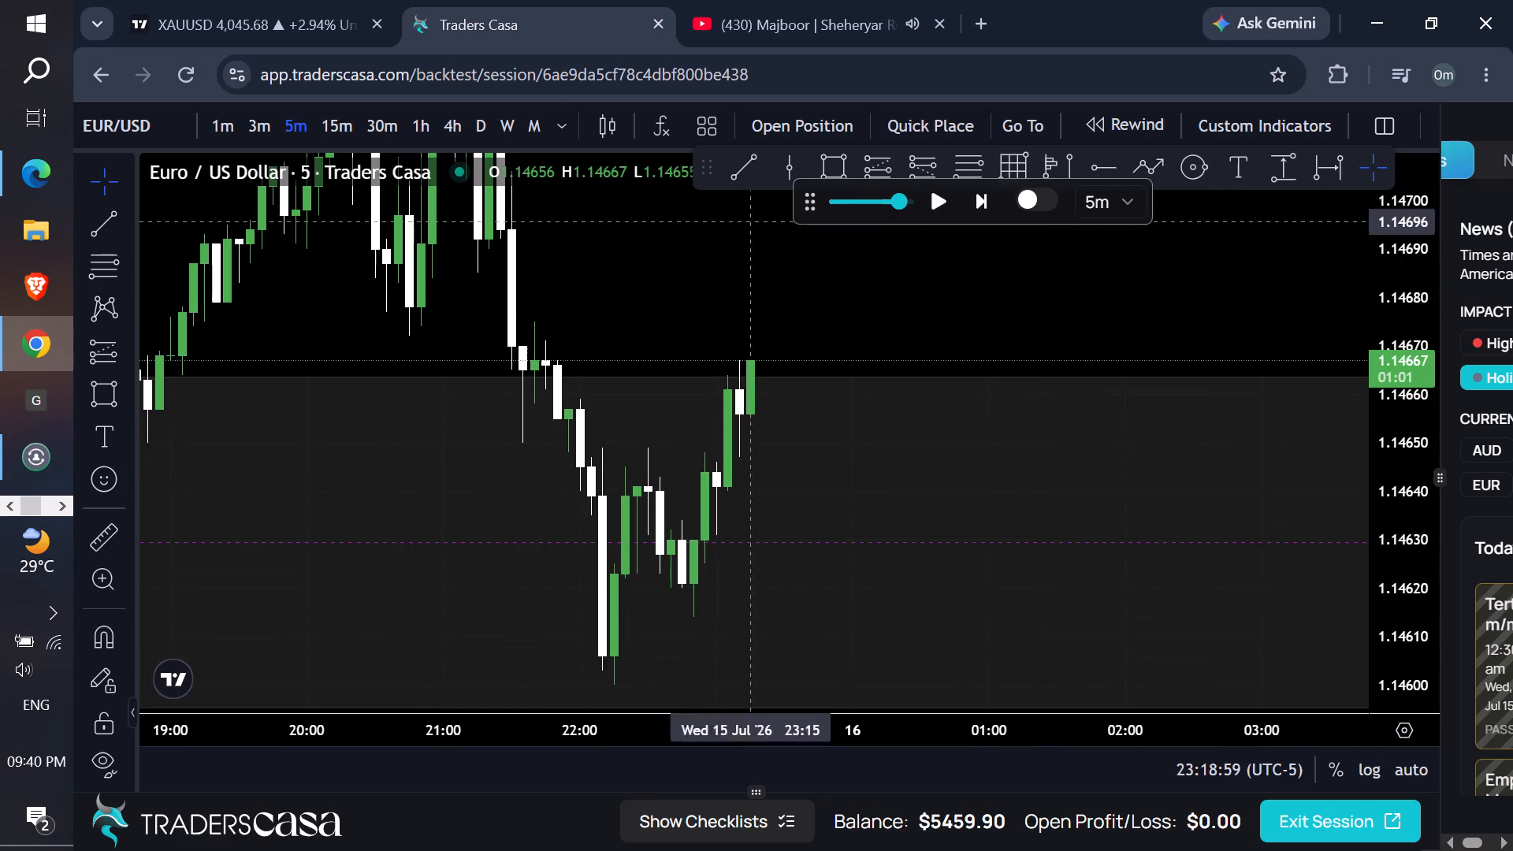
left_click(421, 128)
left_click_drag(1382, 316, 1376, 385)
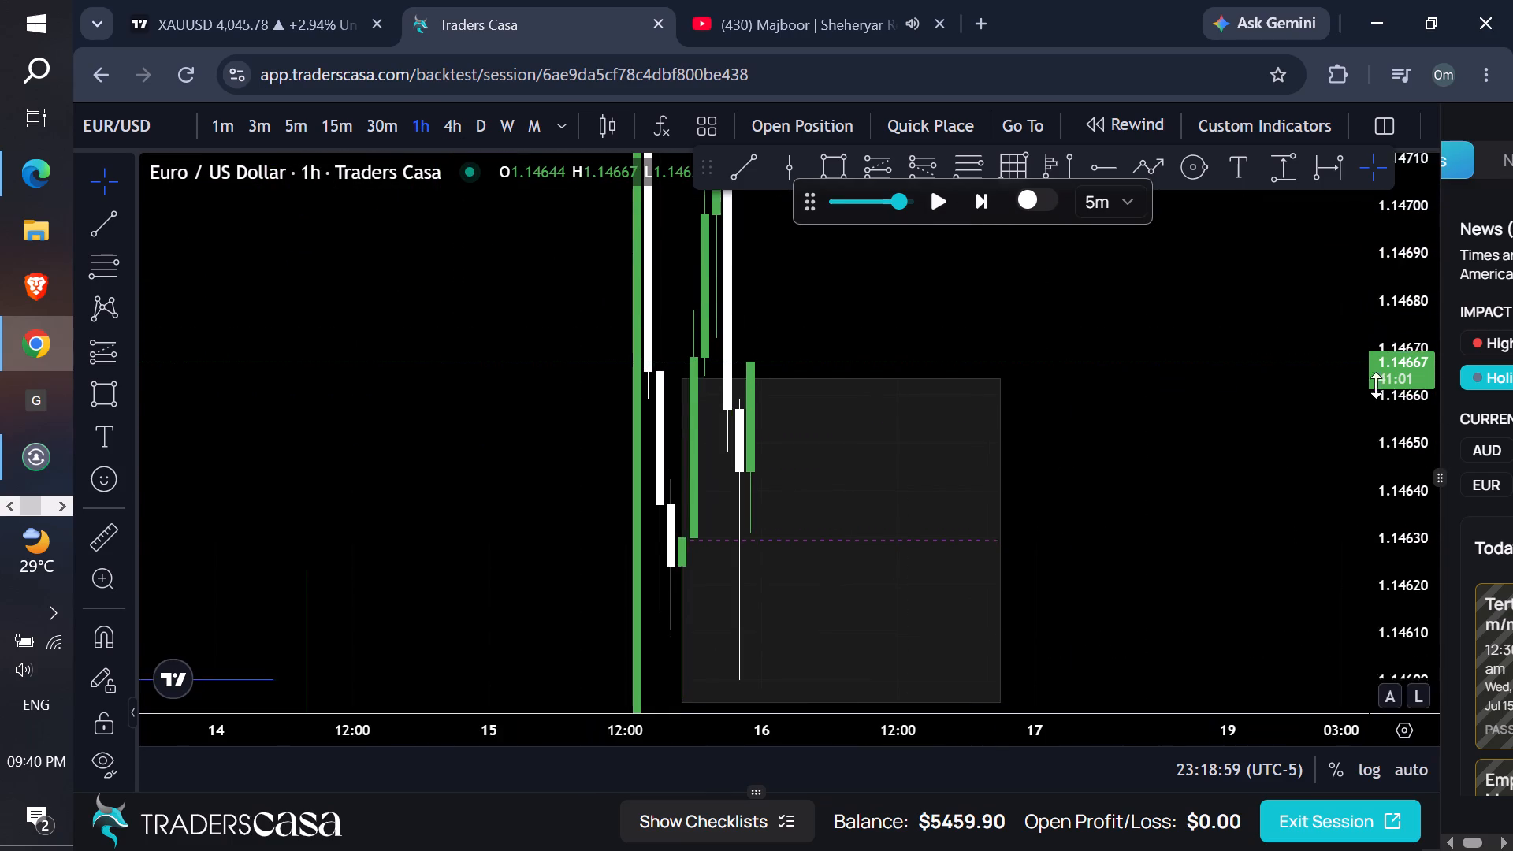
left_click_drag(1376, 385, 1312, 581)
left_click(924, 197)
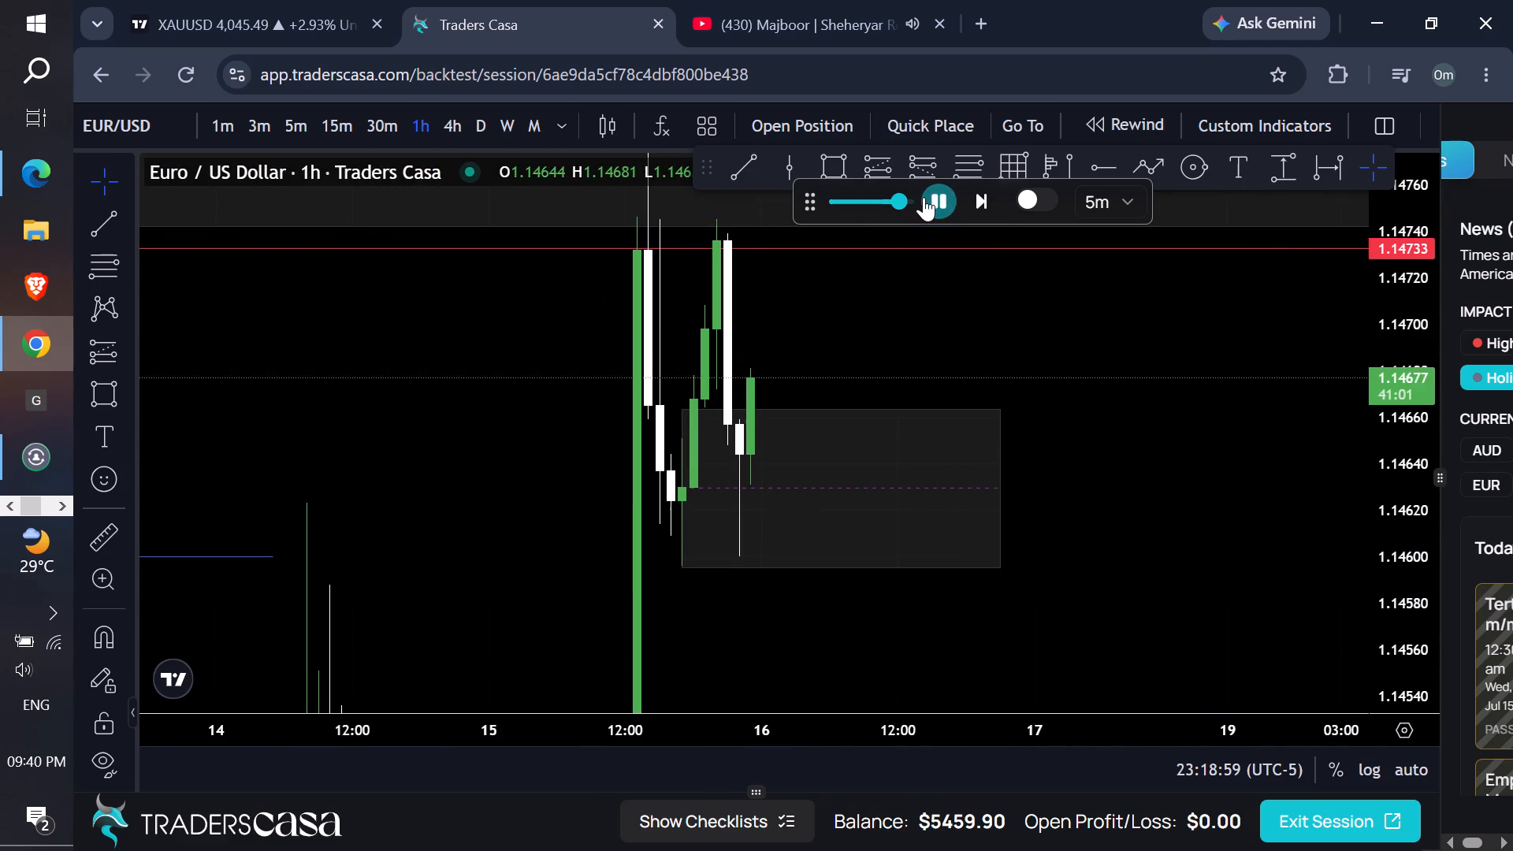
double_click(924, 197)
left_click(924, 197)
double_click(924, 197)
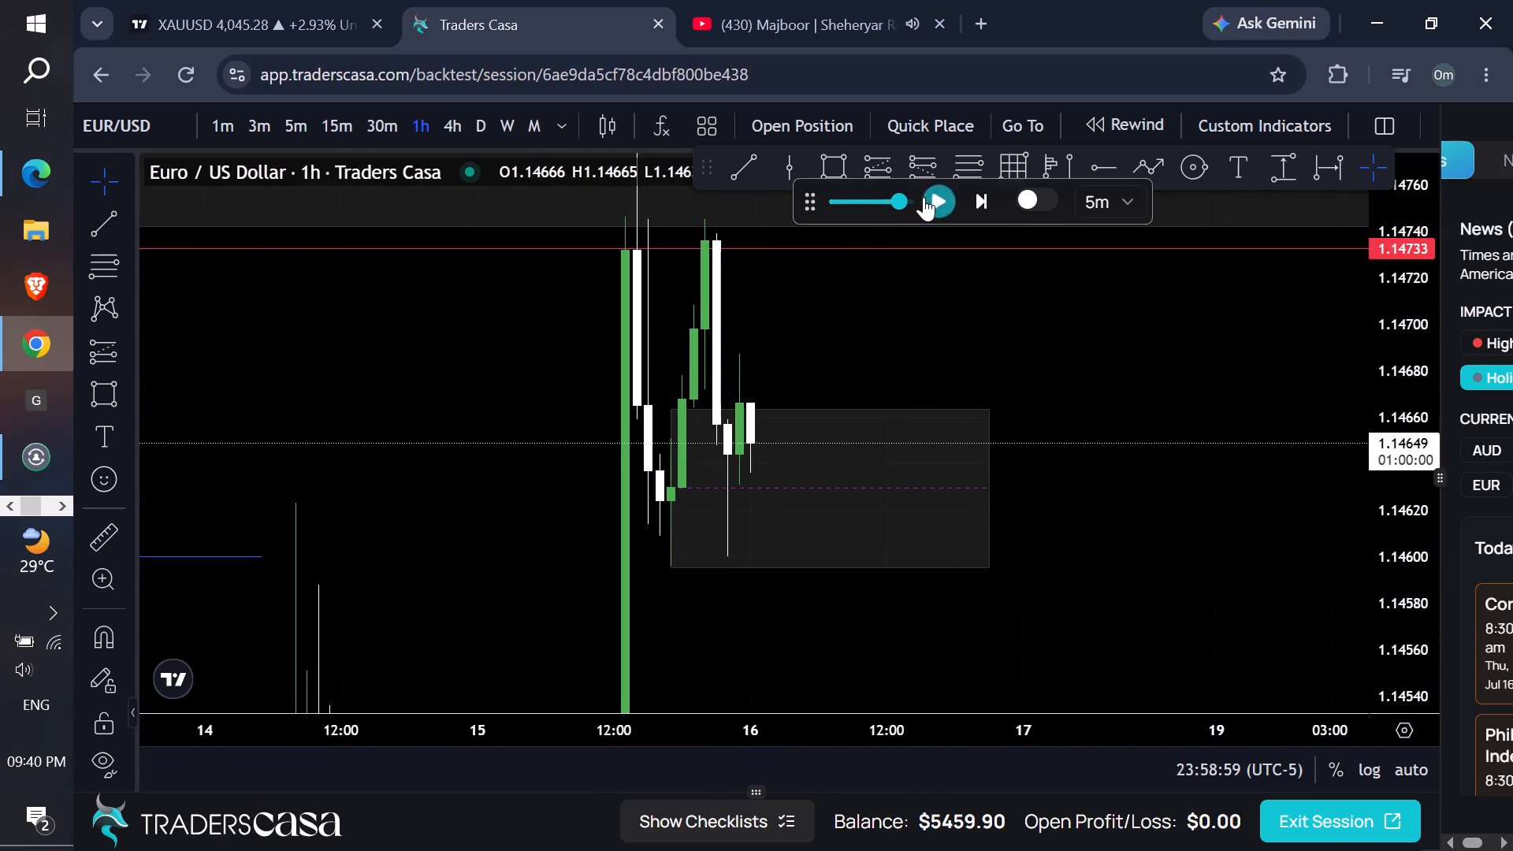
On the 15-minute chart, draw a long position with entry 1.14649, stop 1.14598 and target 1.14854.
left_click(348, 121)
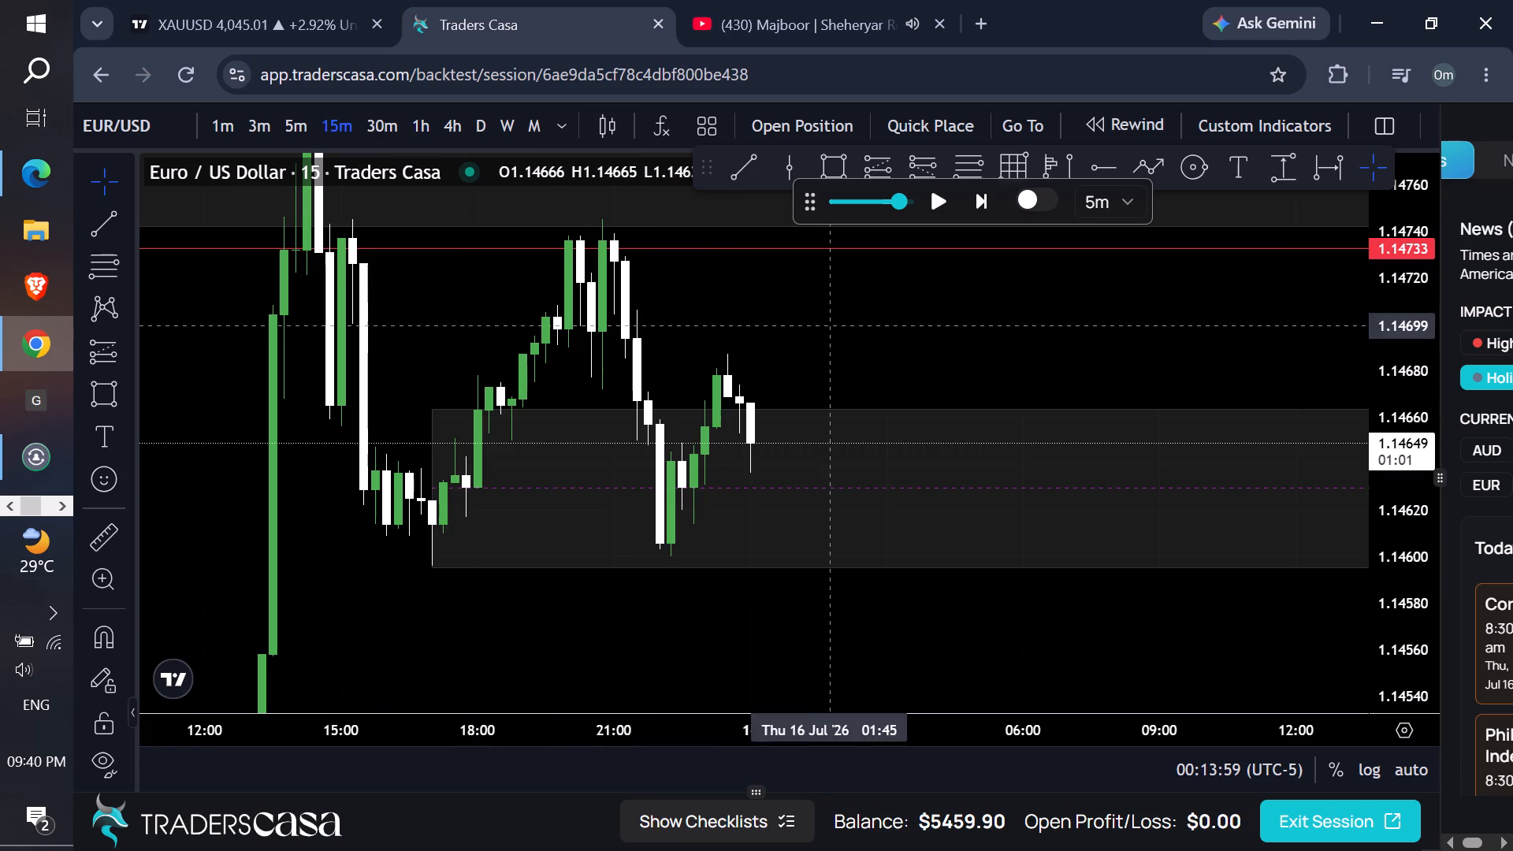
left_click(881, 162)
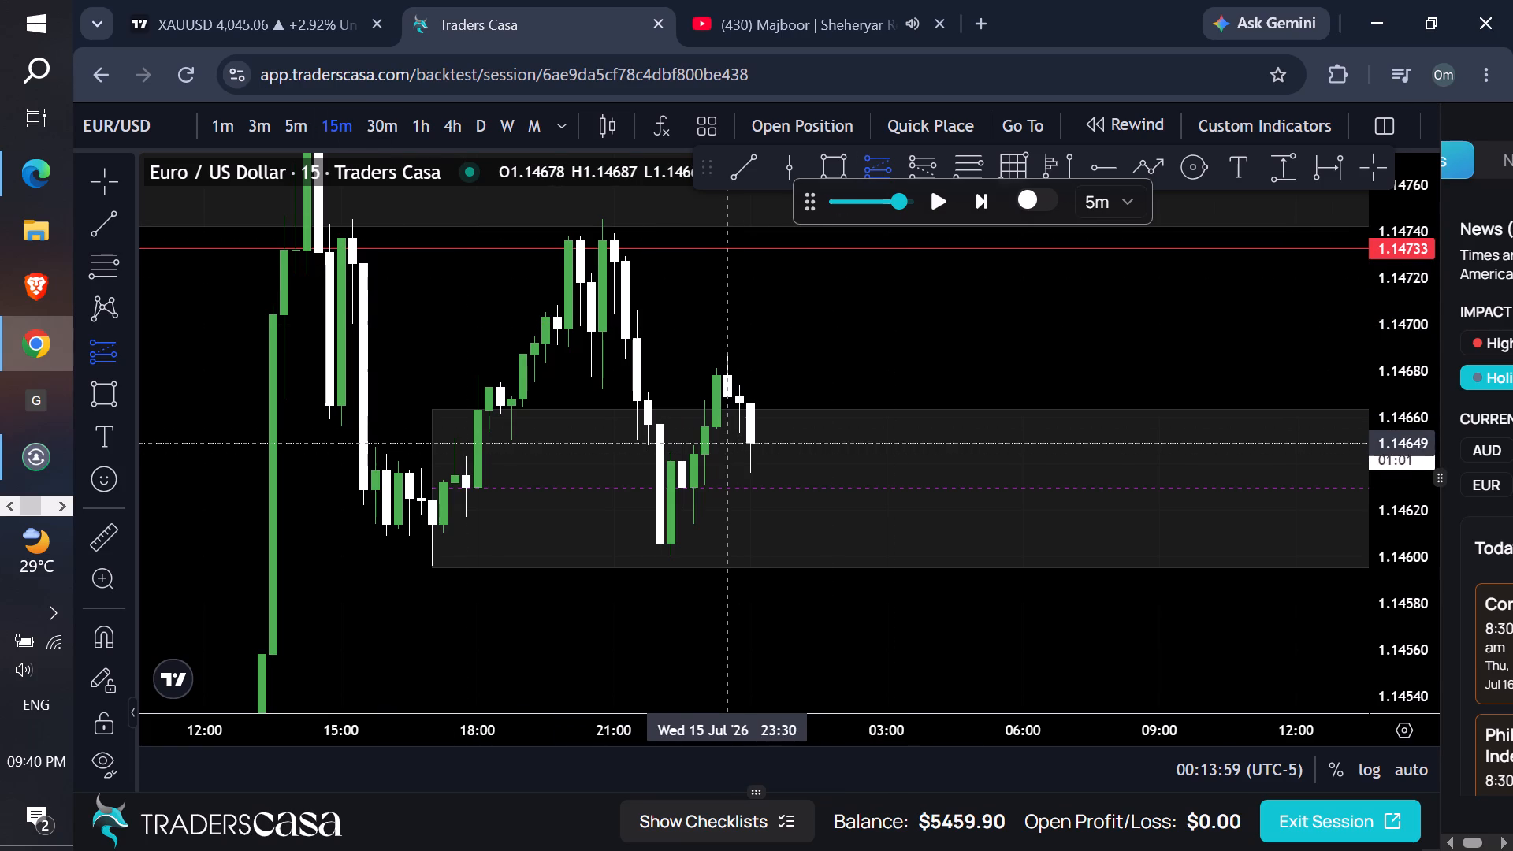
left_click(732, 443)
left_click_drag(733, 689, 757, 563)
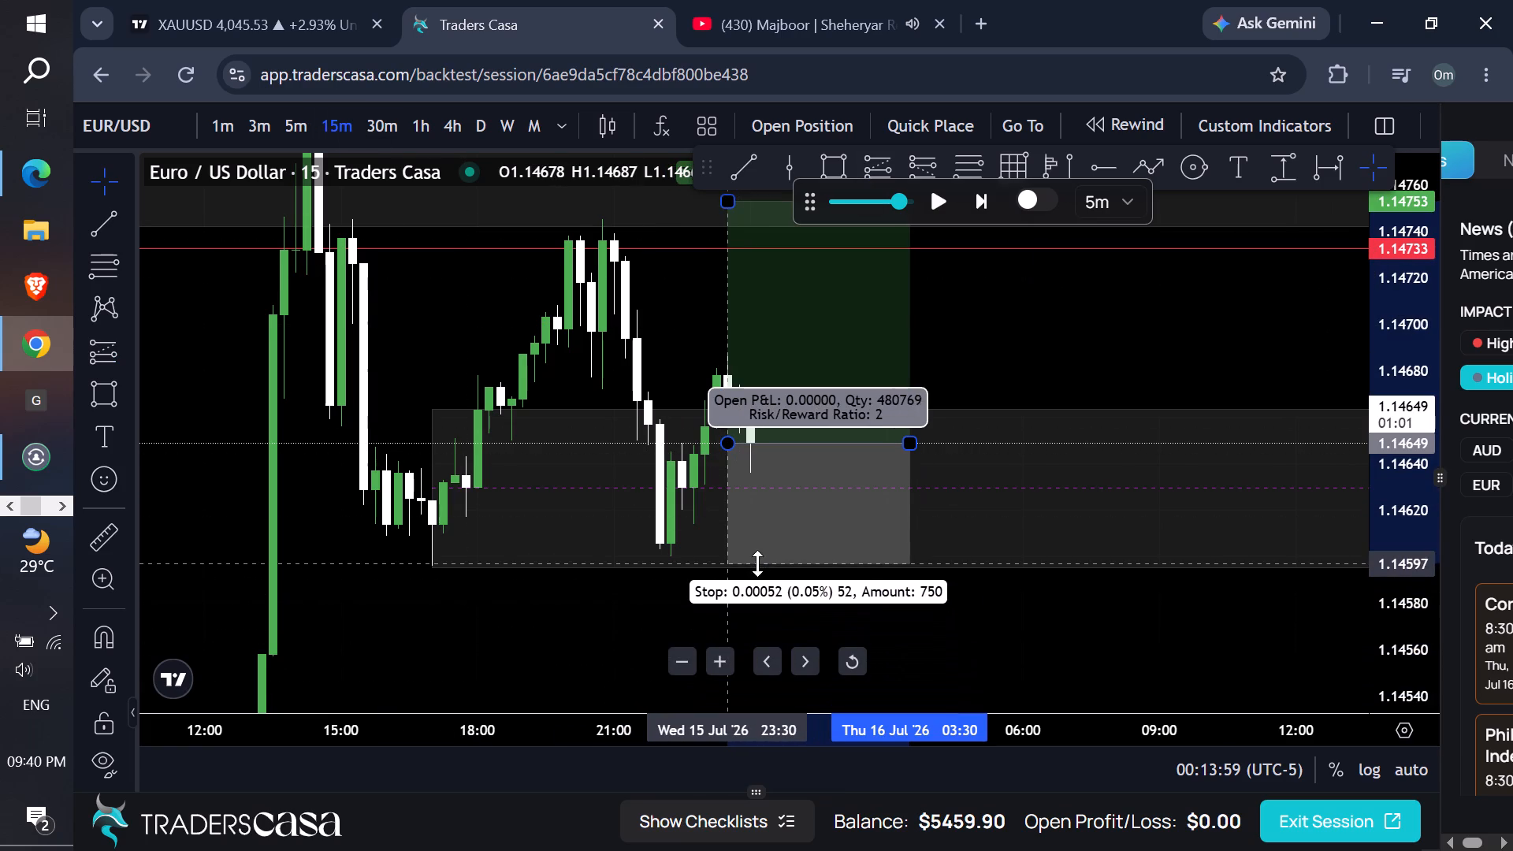
left_click_drag(757, 563, 761, 561)
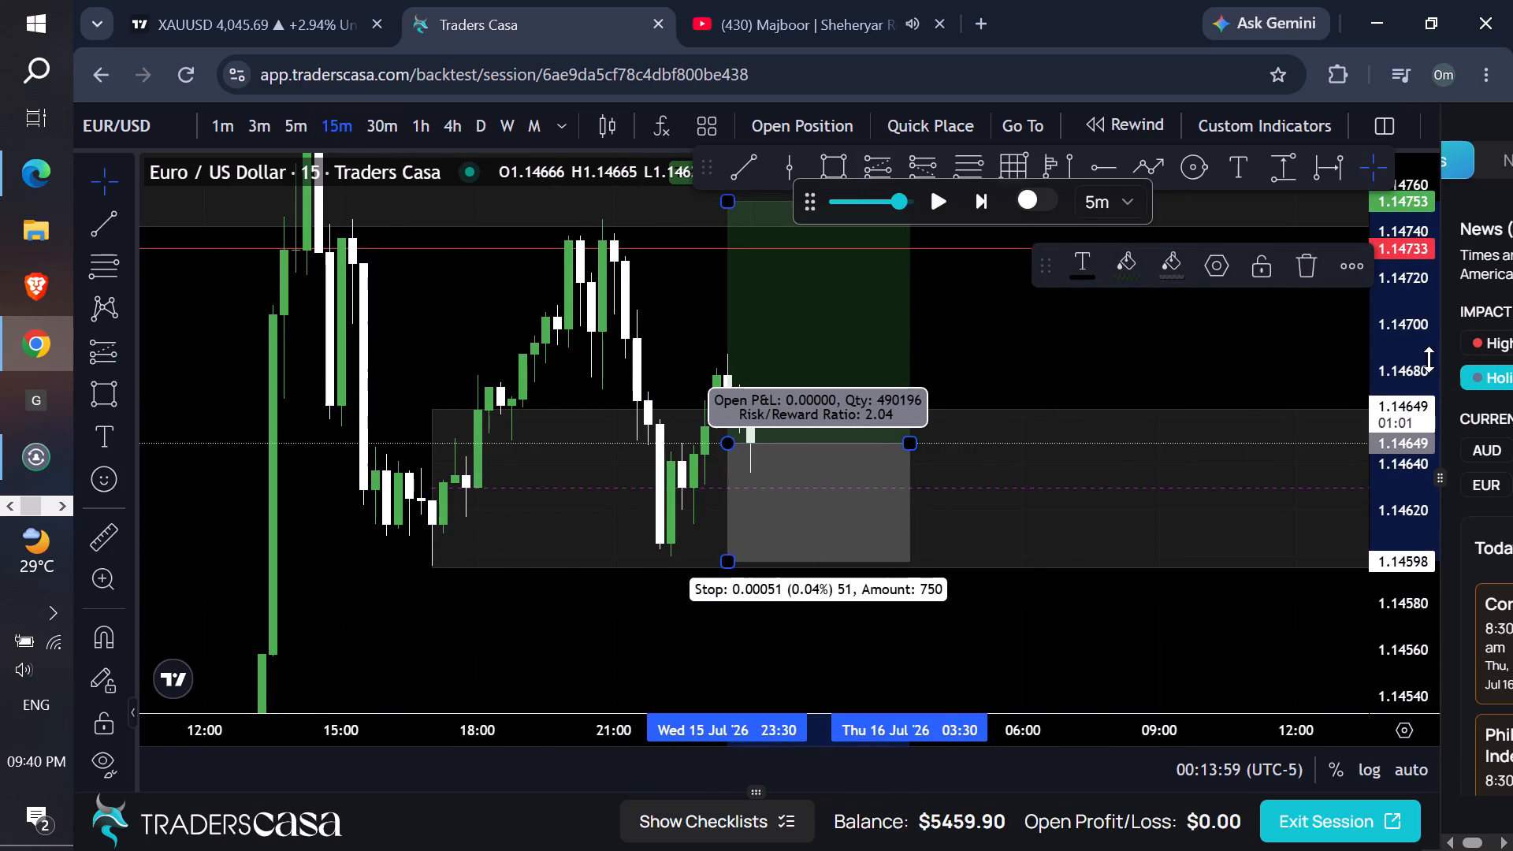
left_click_drag(1412, 369, 1315, 619)
left_click_drag(729, 333, 731, 235)
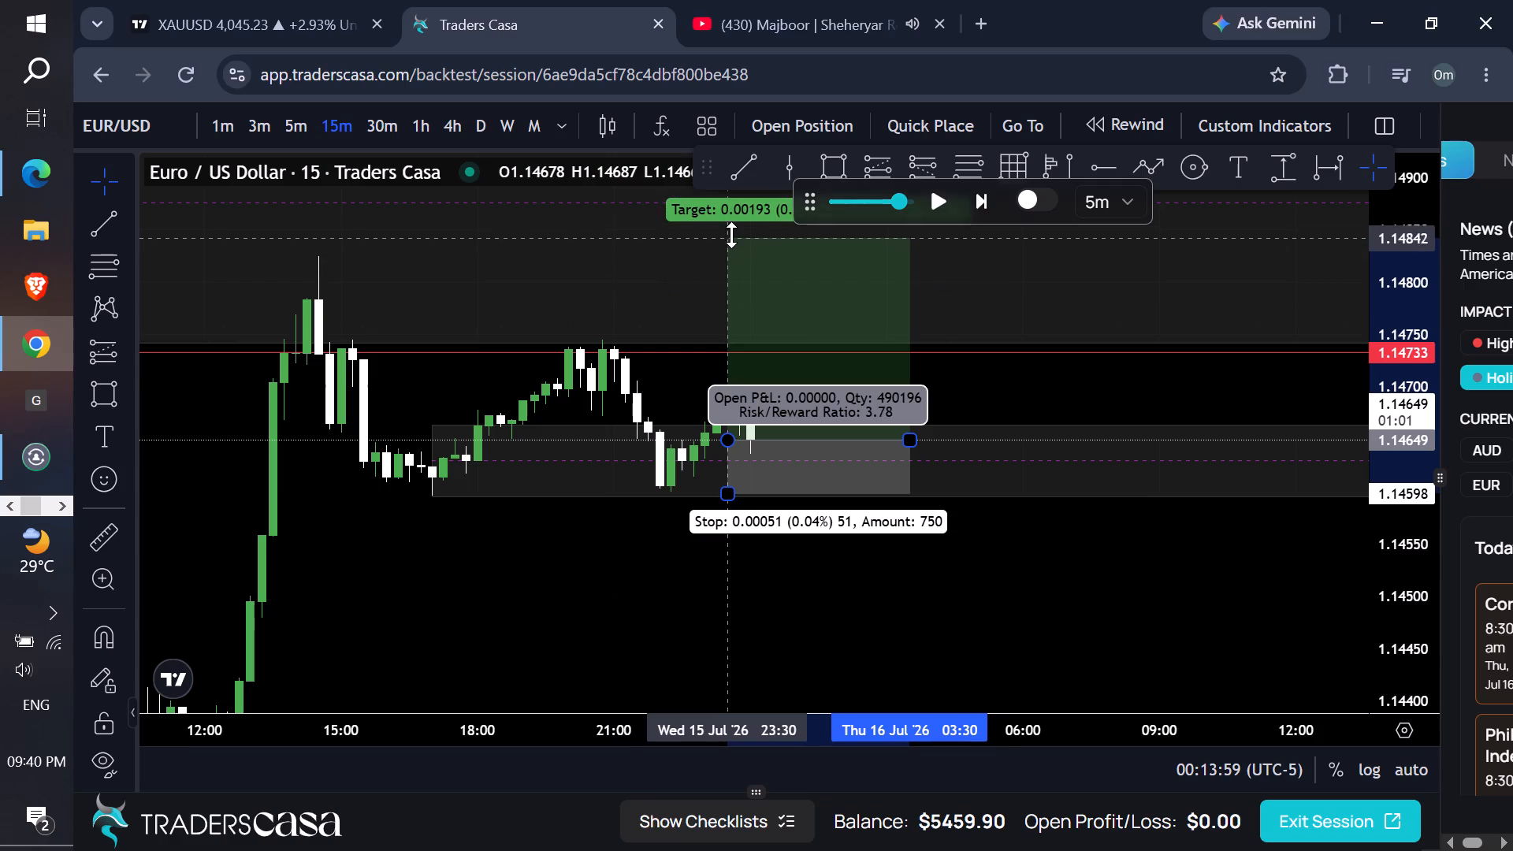
left_click_drag(731, 235, 731, 225)
Place a buy trade at 1.14649 with take profit 1.14854 and stop loss 1.14598.
left_click(774, 113)
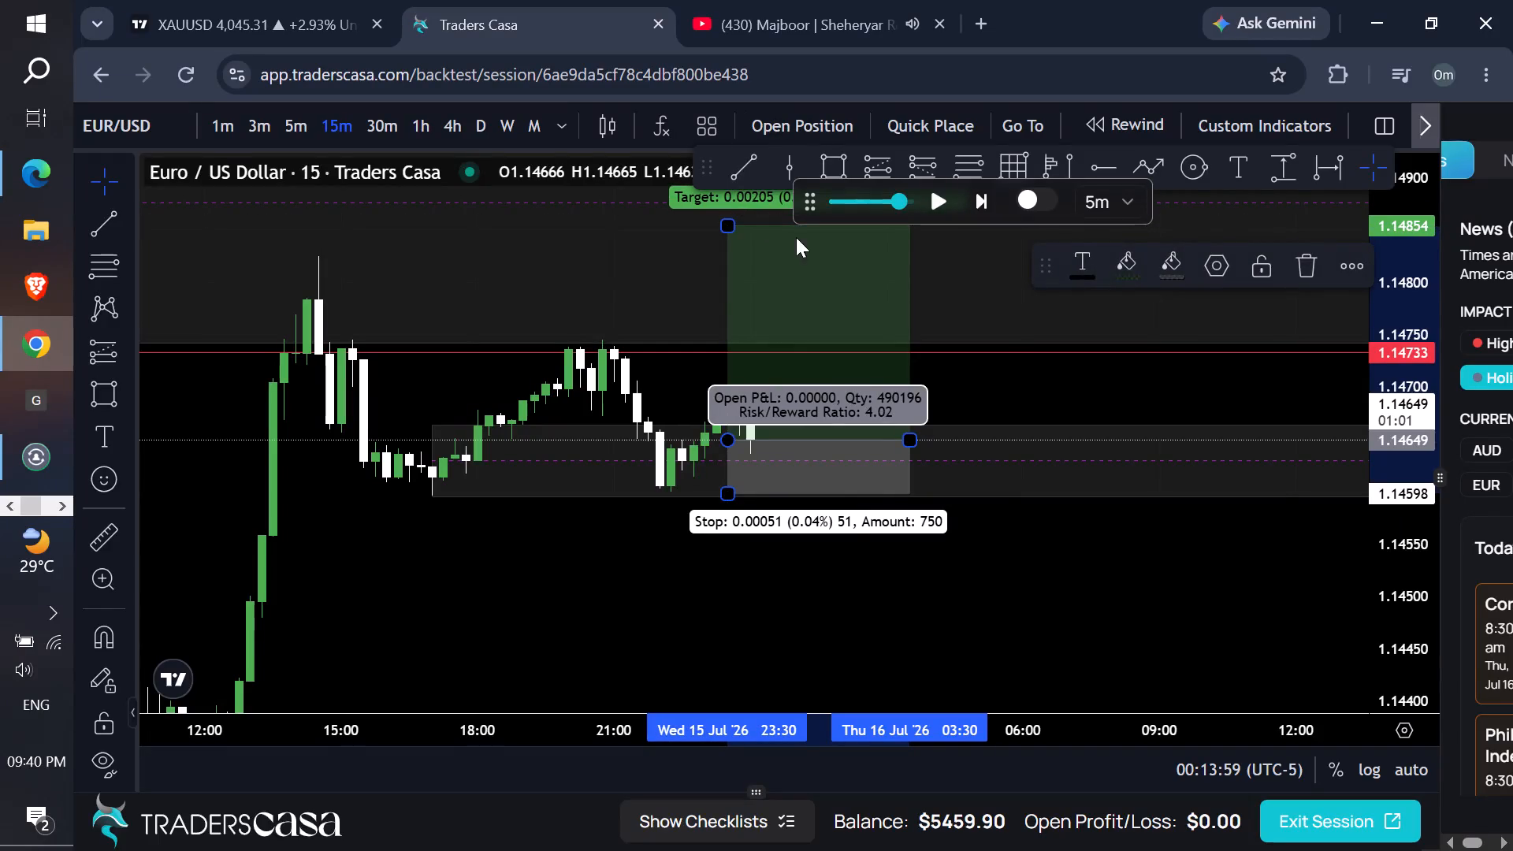
left_click(753, 760)
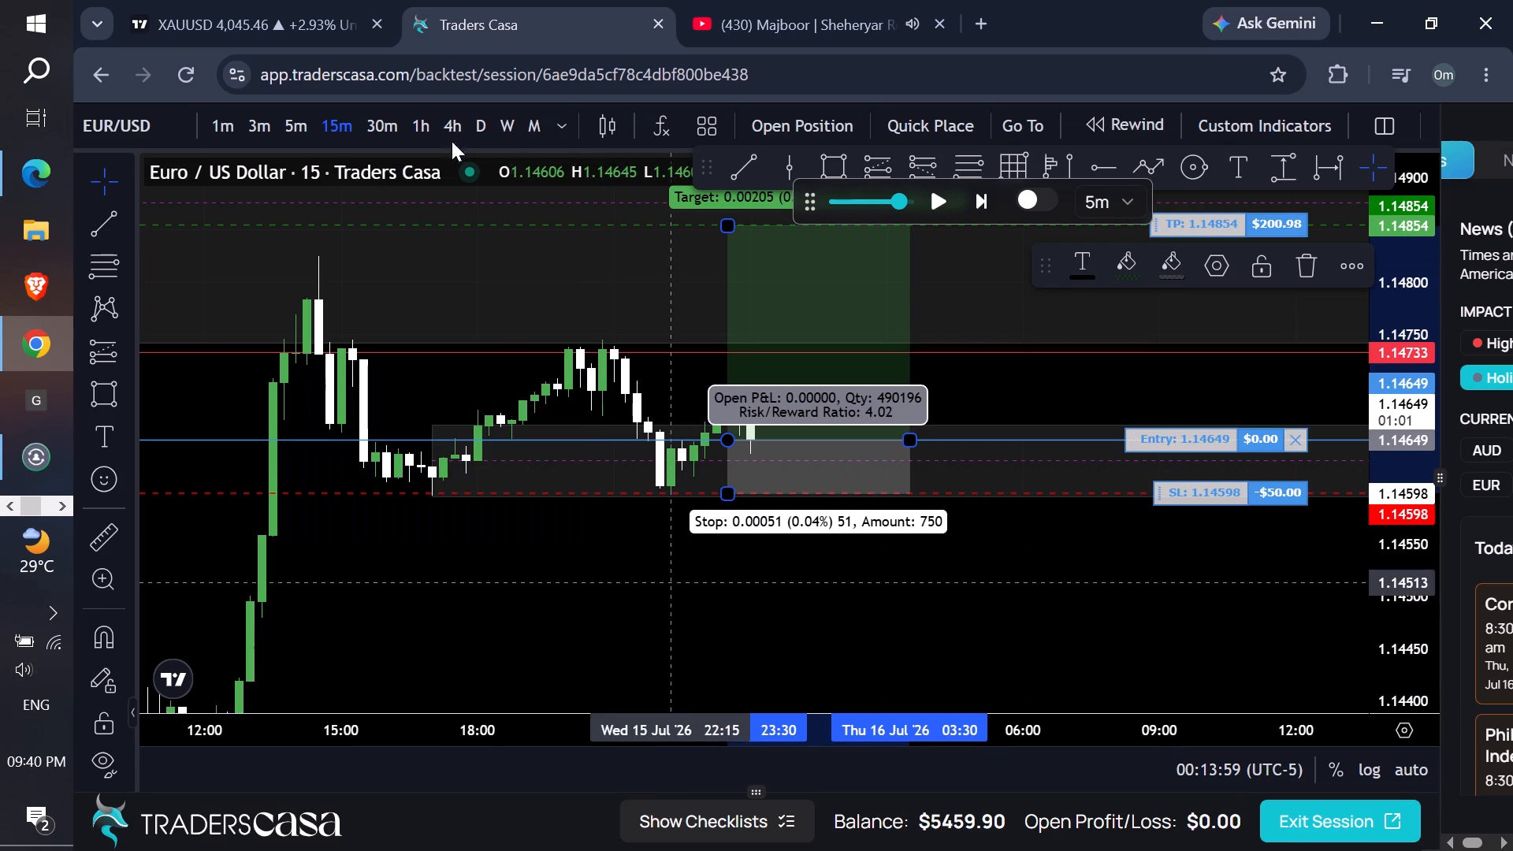
On the 1-hour chart, set the replay step to 1m and start the replay.
left_click(415, 117)
left_click_drag(931, 405, 928, 441)
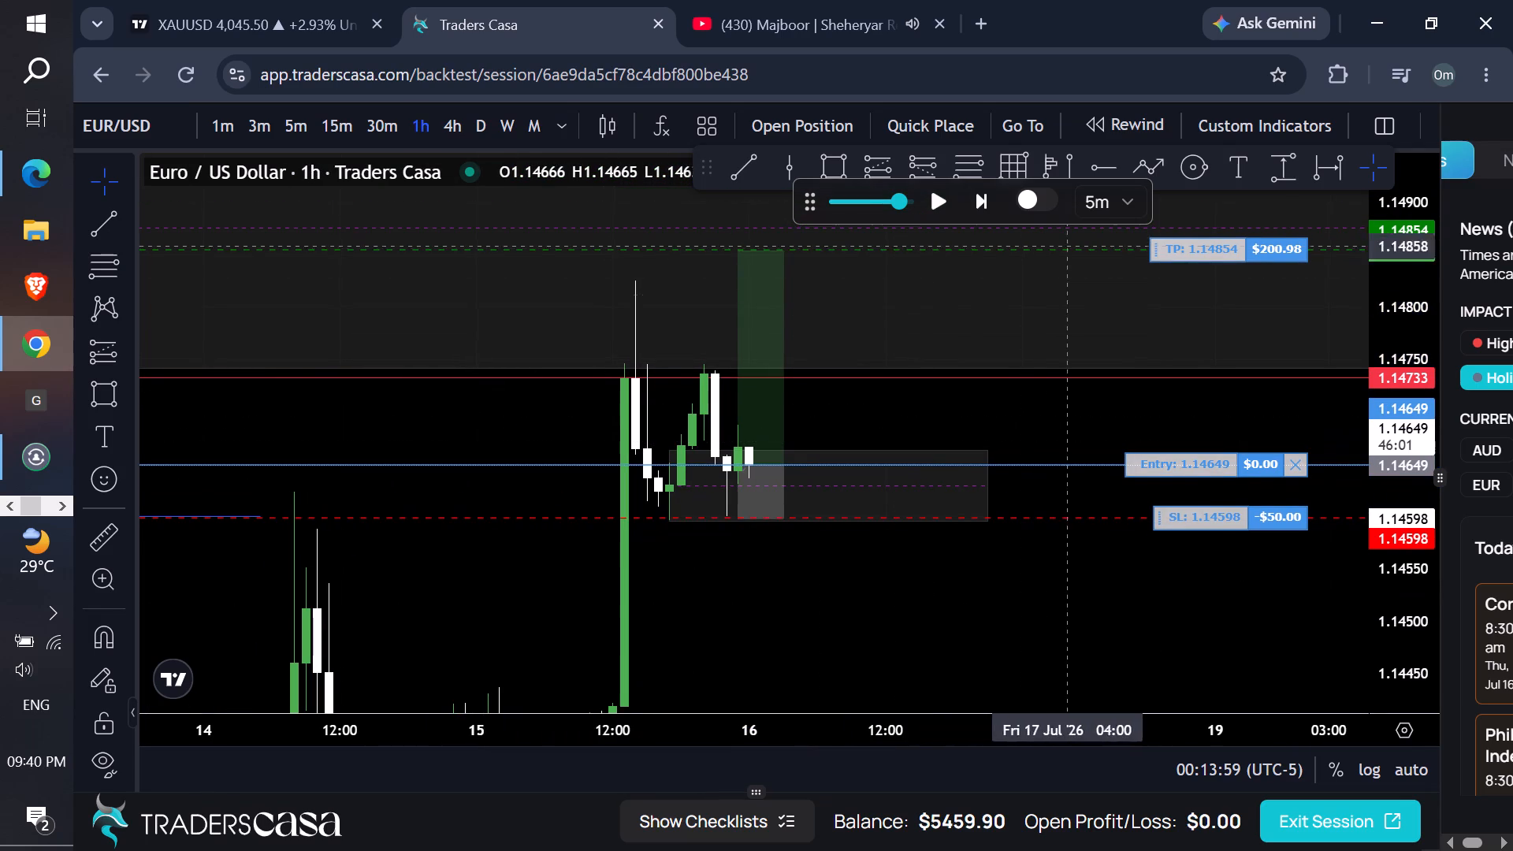
left_click(1114, 200)
left_click(1117, 243)
left_click(1026, 416)
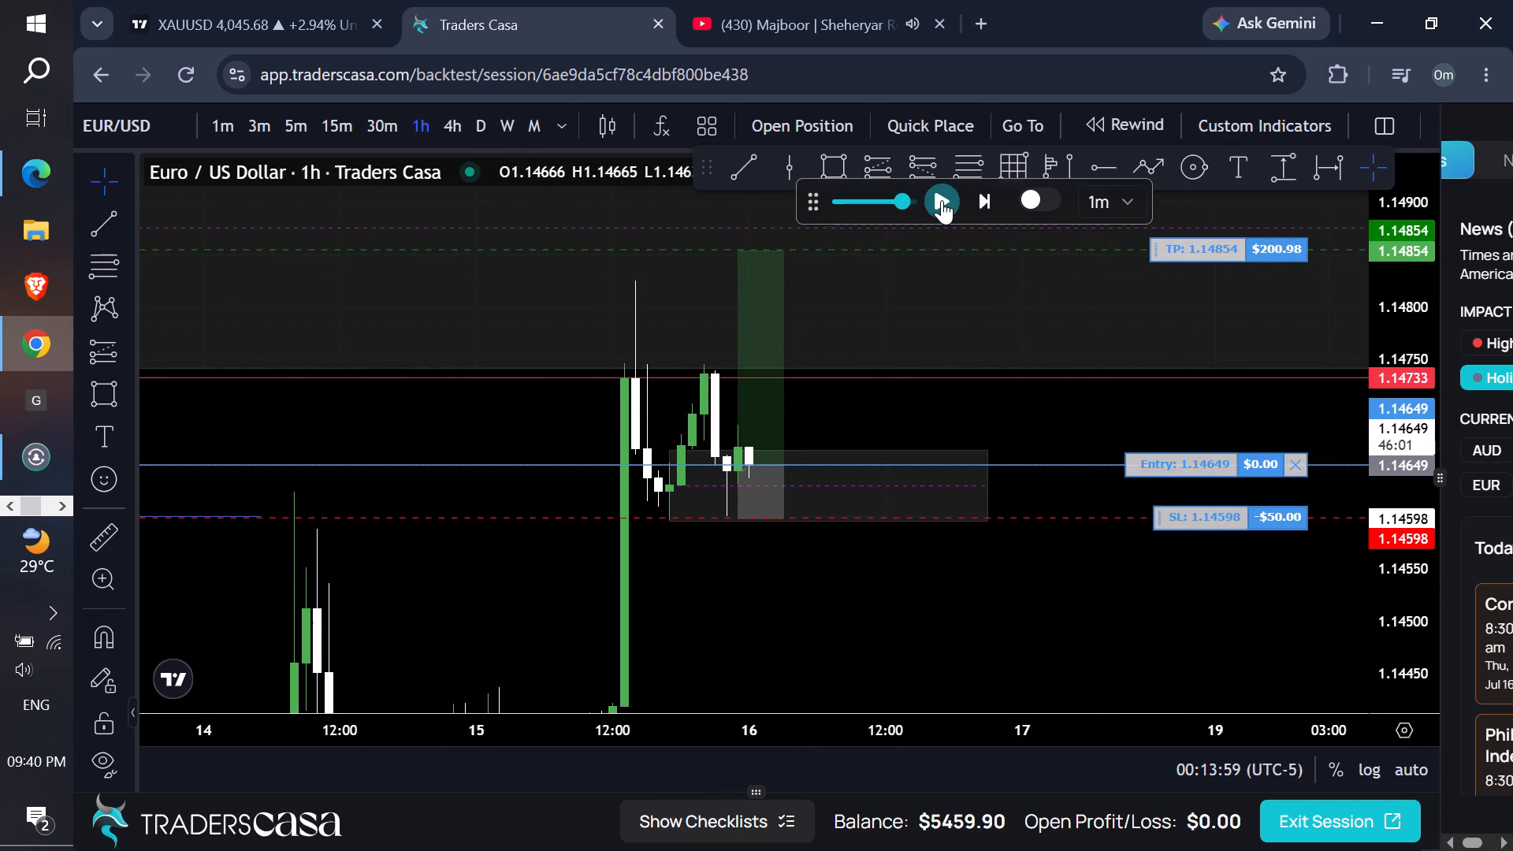
left_click(942, 200)
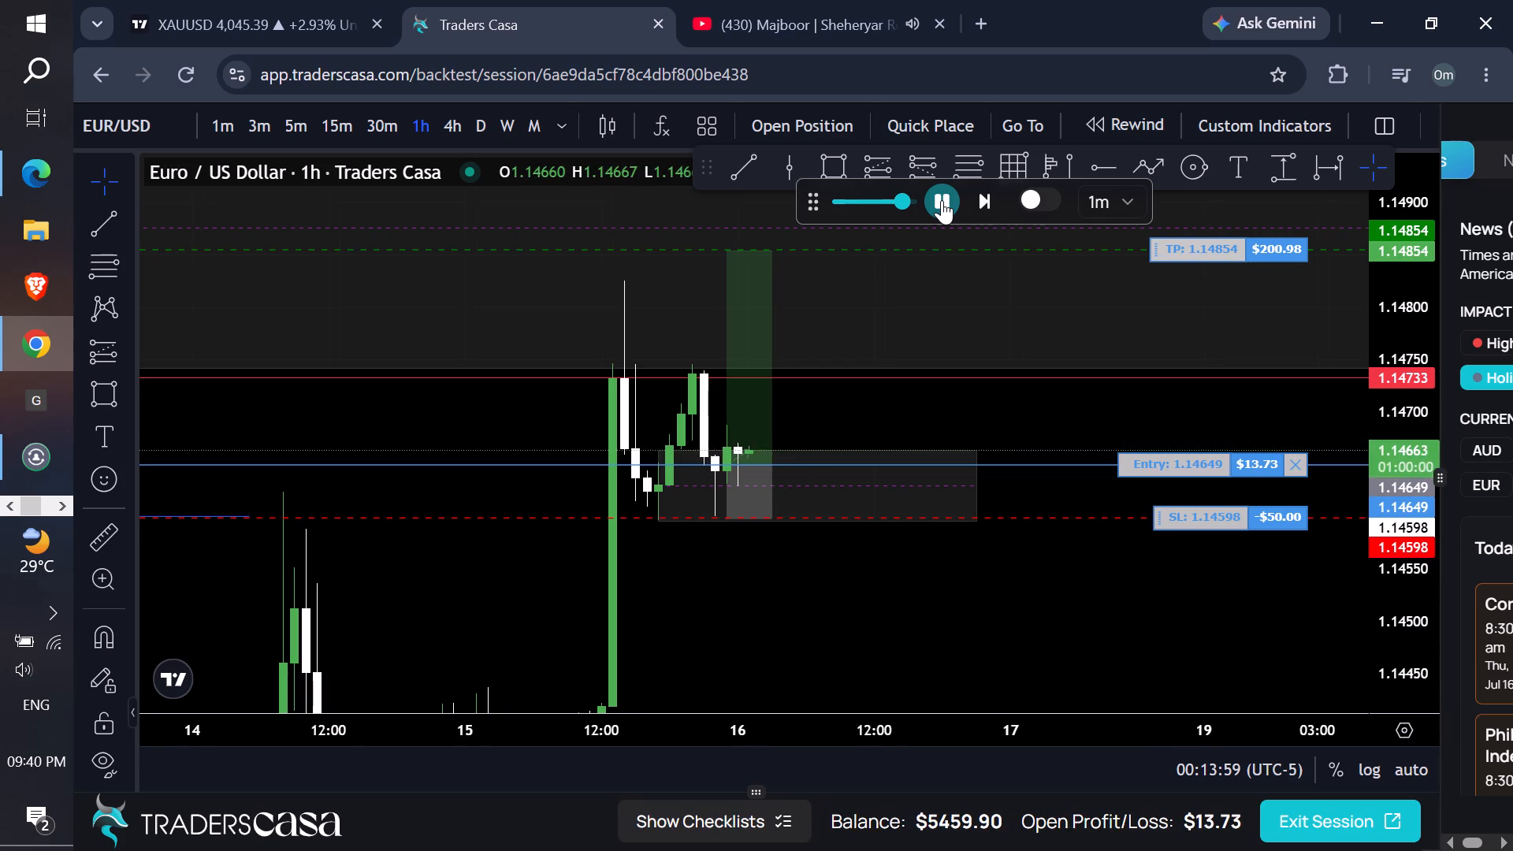
Extend the long position drawing to about 16 Jul '26 12:00 and deselect it.
left_click_drag(771, 466, 872, 466)
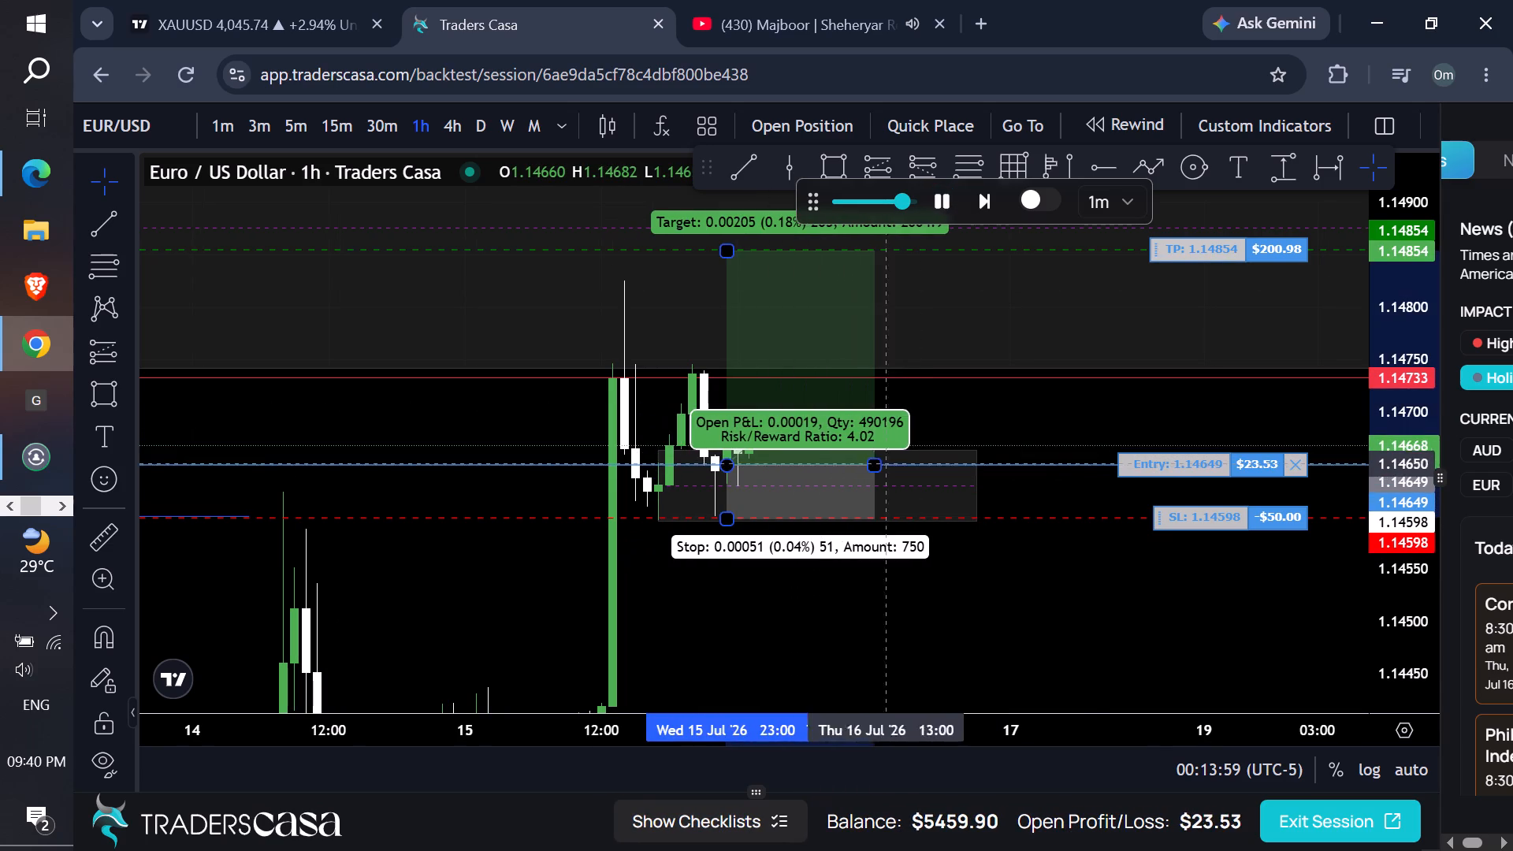
left_click(1023, 430)
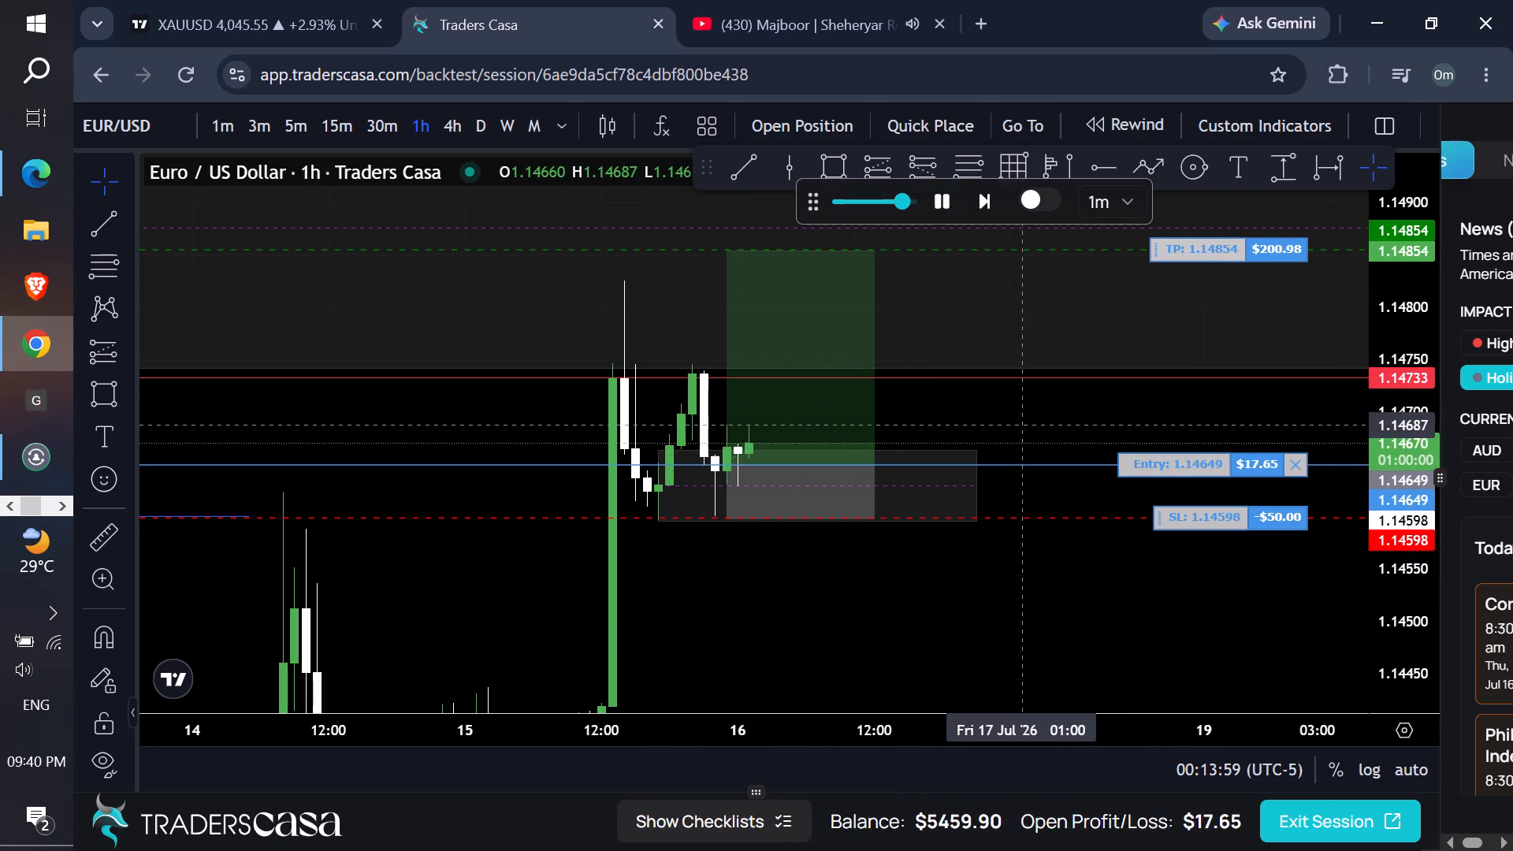
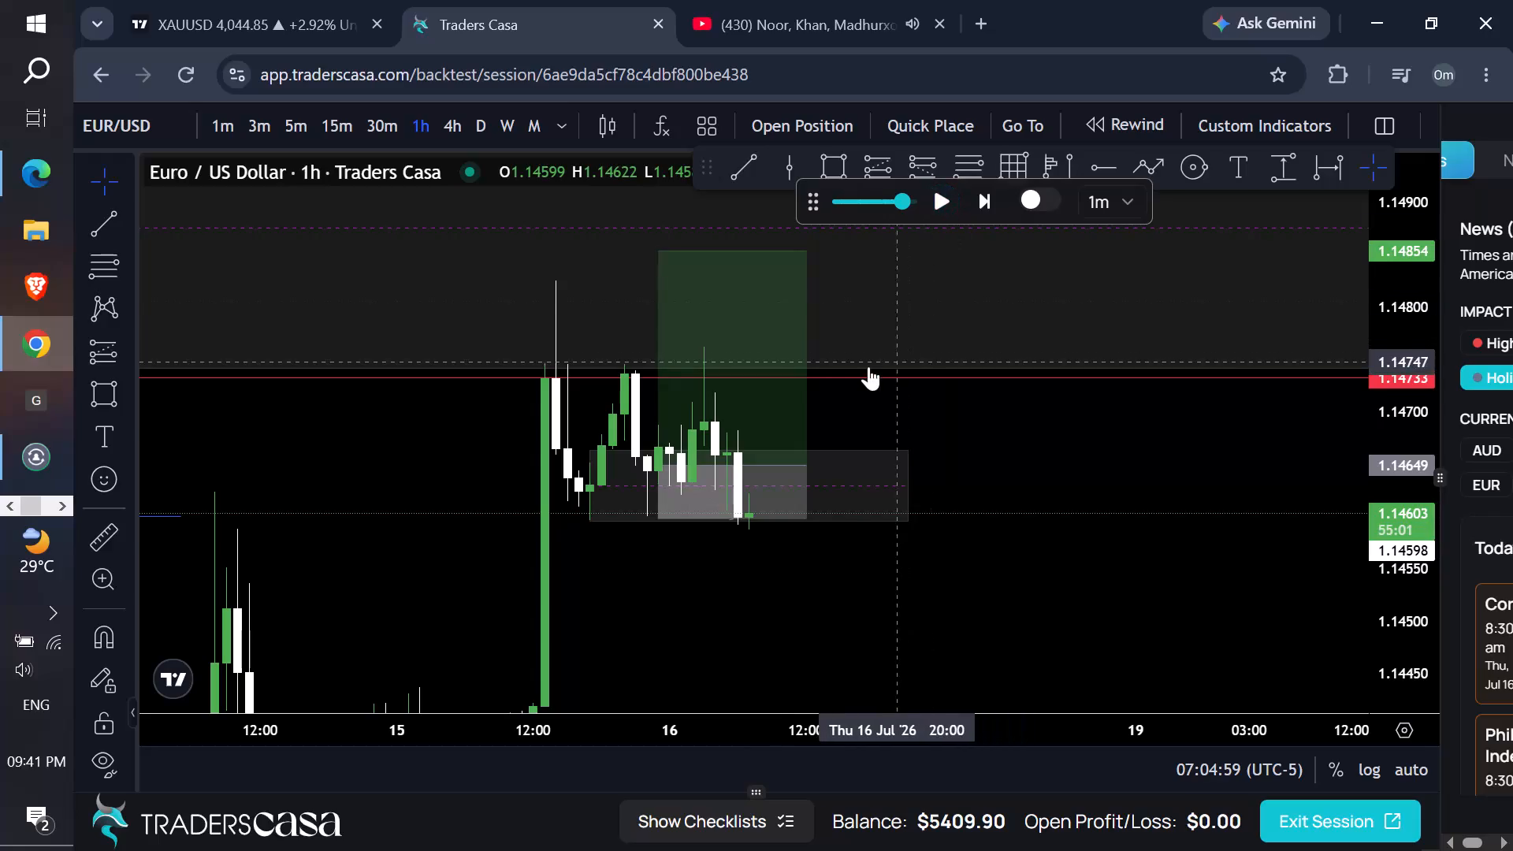
Delete the long position drawing and the 1.14595–1.14664 zone rectangle from the 1-hour chart.
left_click(779, 377)
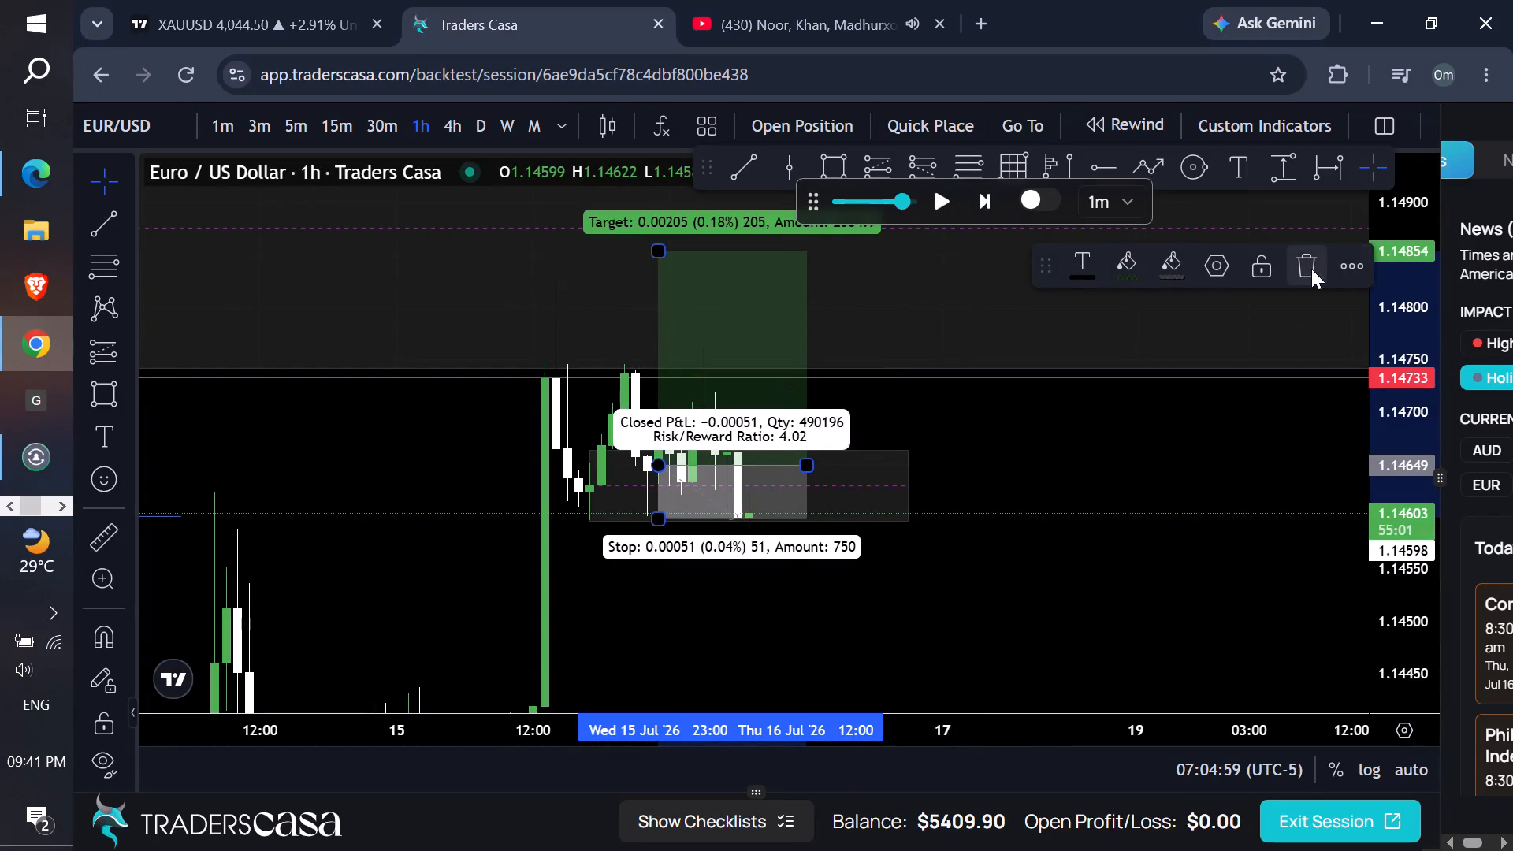
left_click(1308, 267)
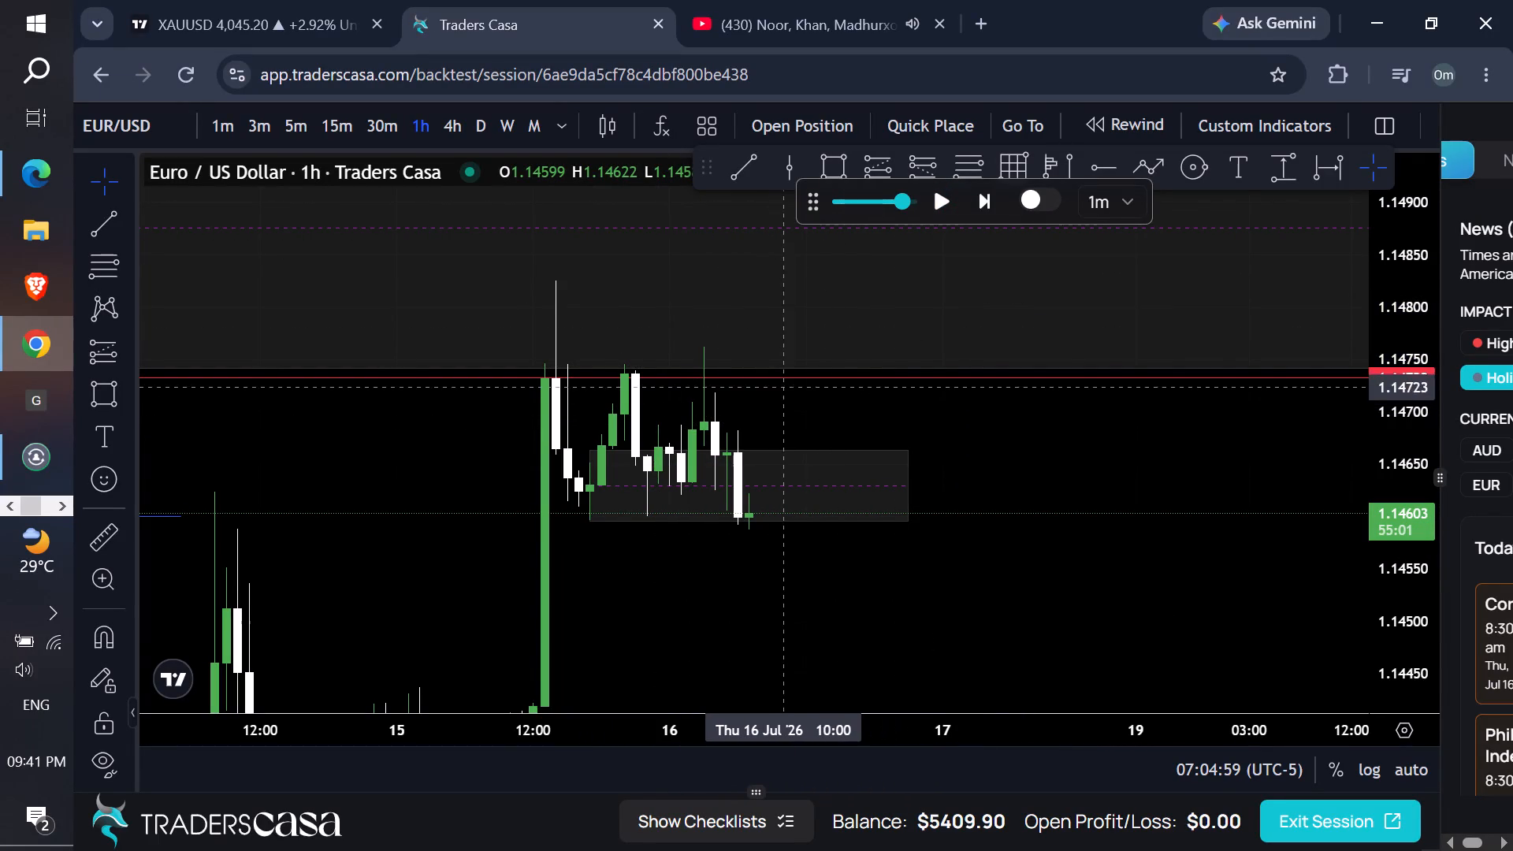
left_click(909, 463)
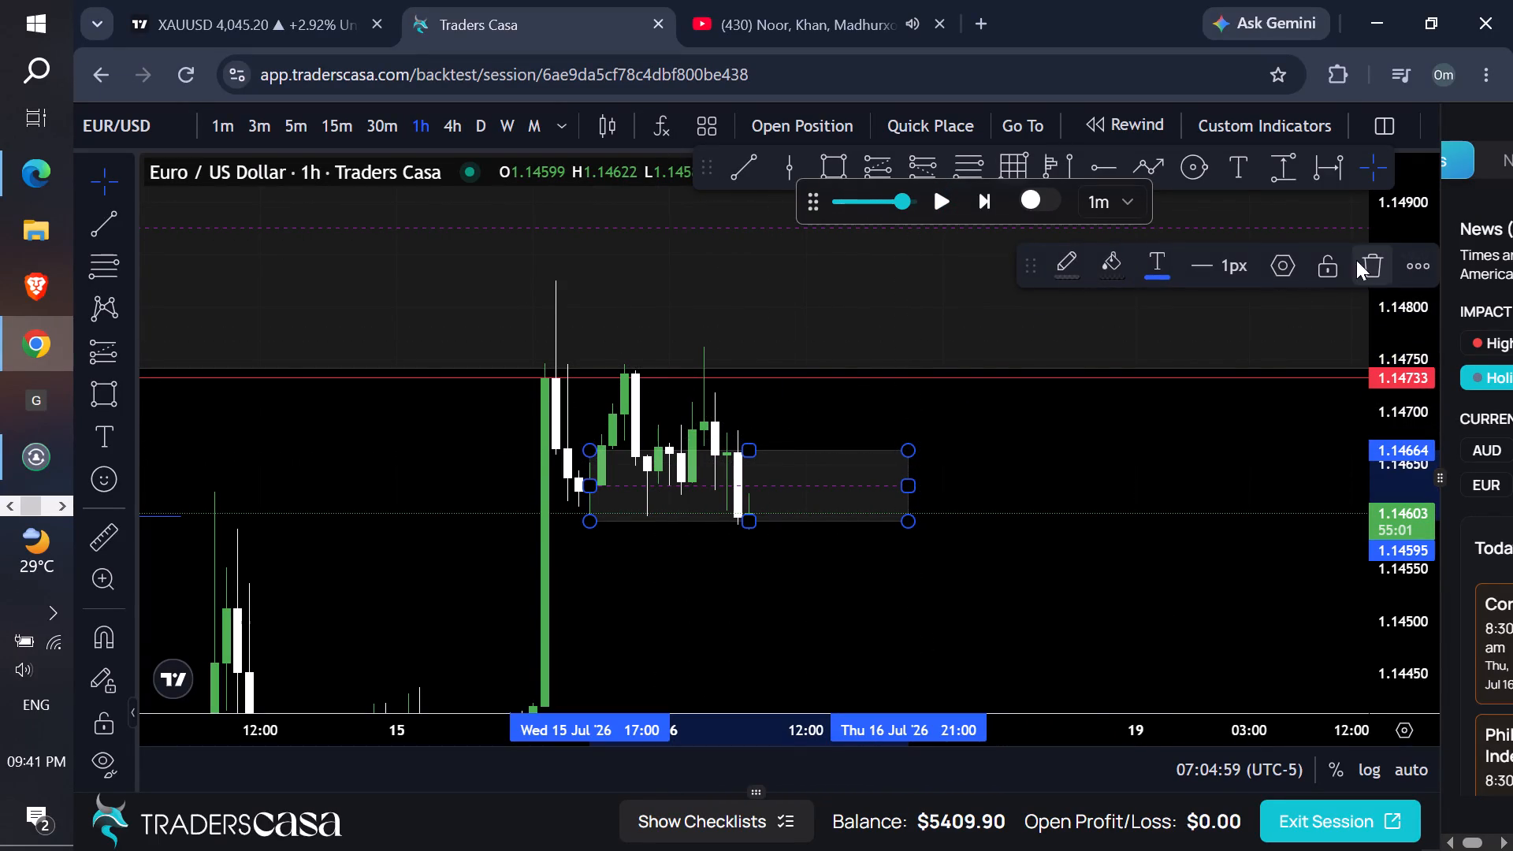
left_click(1359, 260)
Examine the 4-hour, weekly and daily EUR/USD charts around the marked supply zone and horizontal levels.
left_click(456, 126)
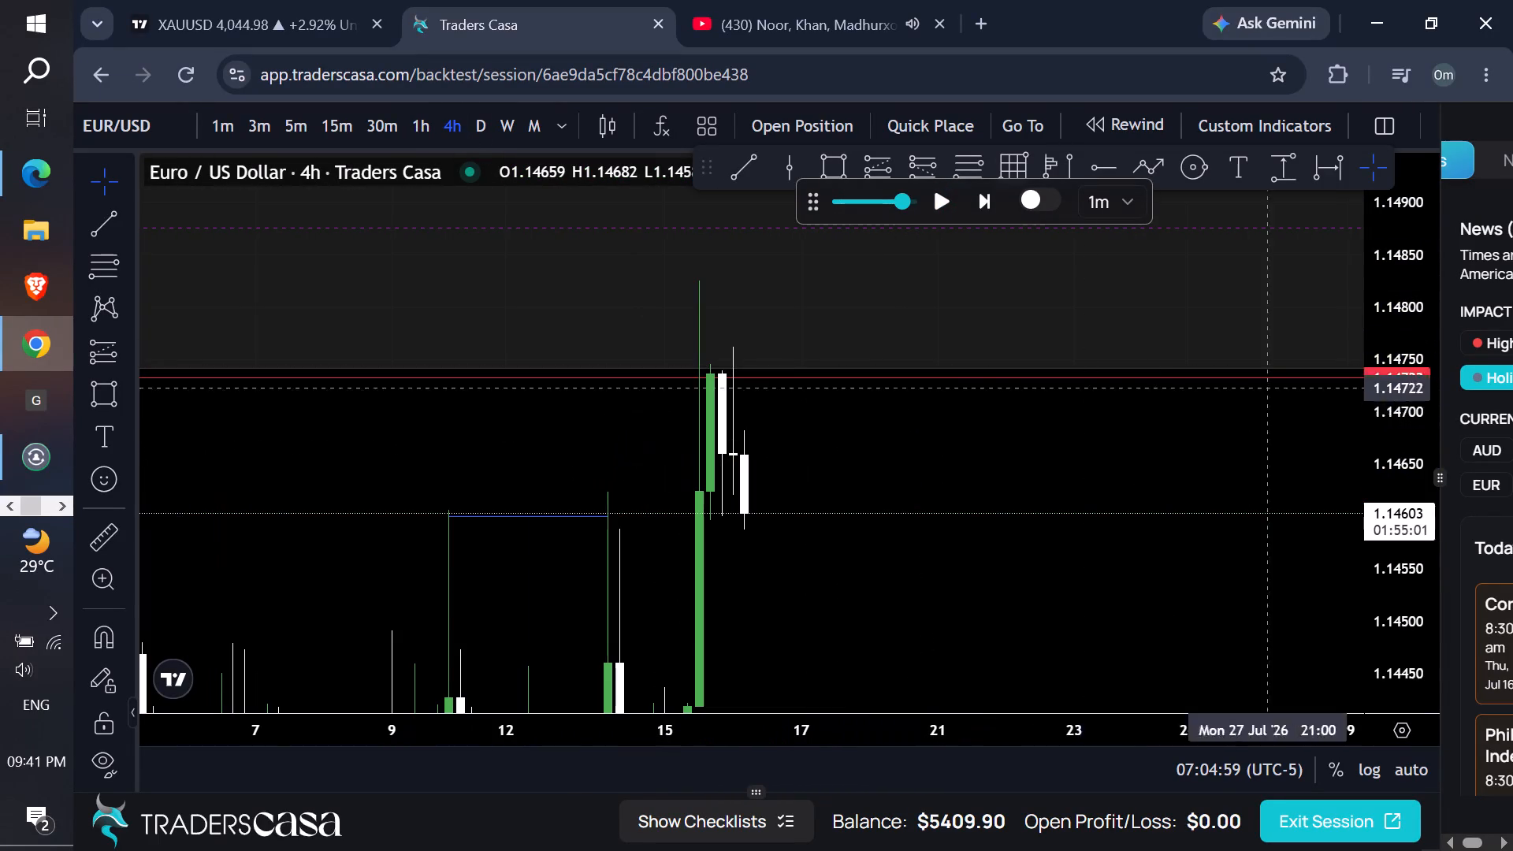
left_click_drag(1403, 351, 1258, 651)
left_click_drag(896, 572, 962, 489)
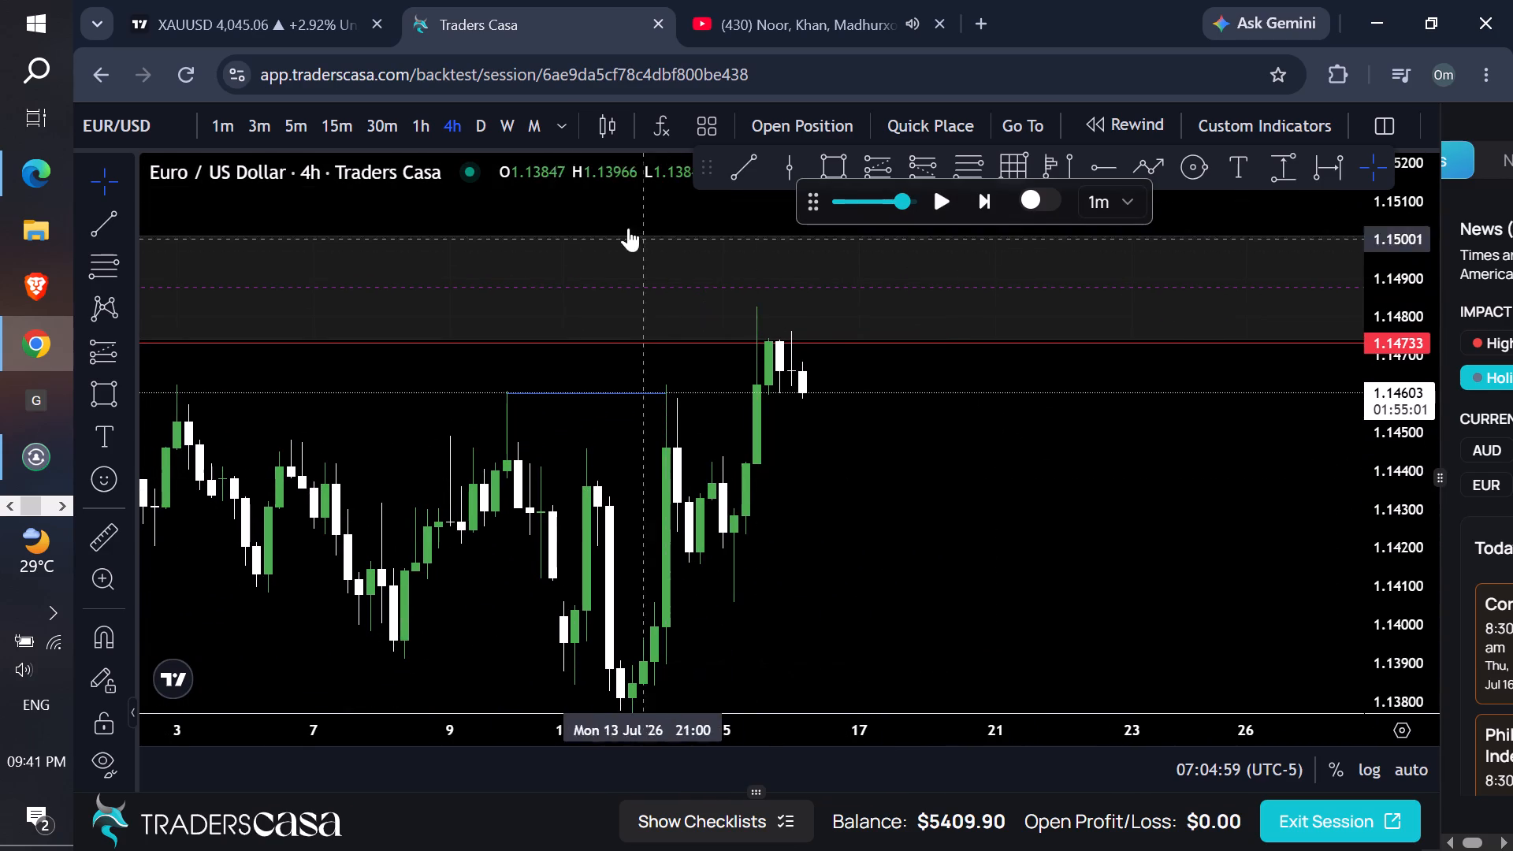
left_click(520, 134)
left_click_drag(1368, 425, 1362, 585)
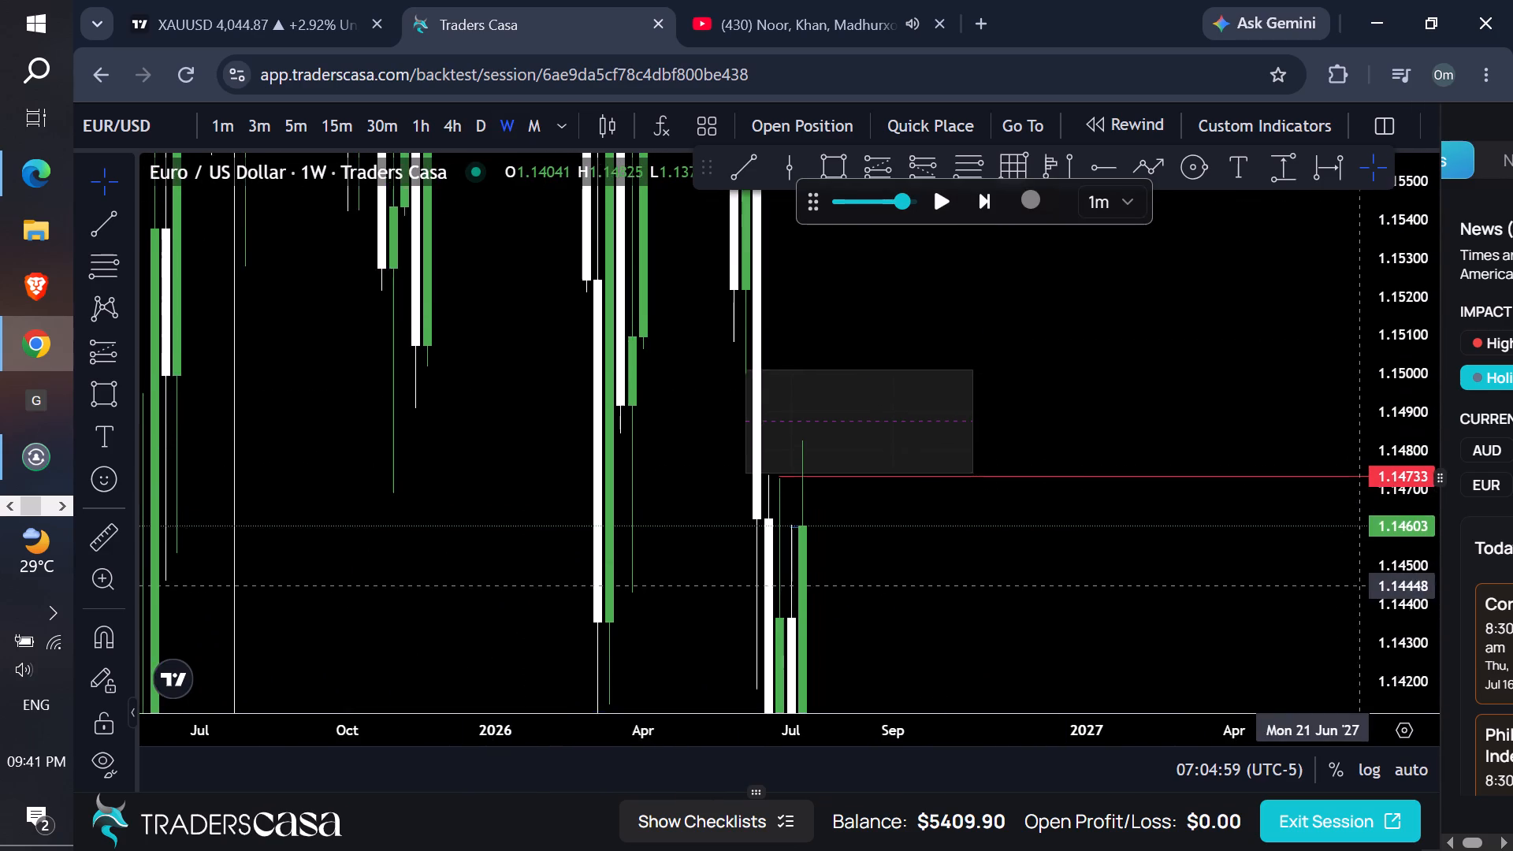
left_click_drag(1362, 585, 1383, 397)
left_click_drag(1396, 384, 1387, 593)
left_click_drag(1062, 506, 1050, 562)
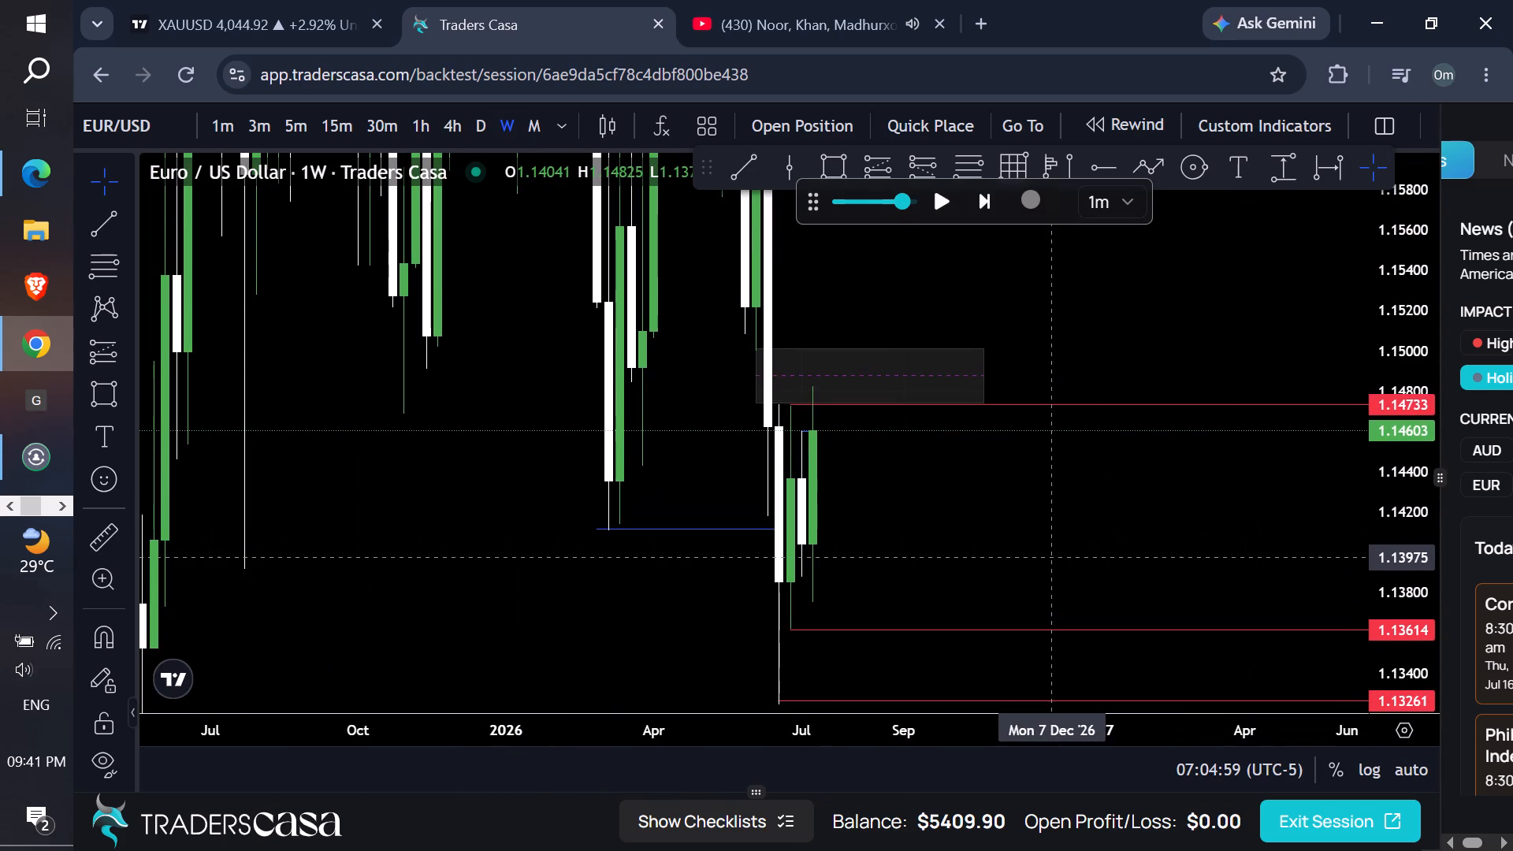
left_click(470, 130)
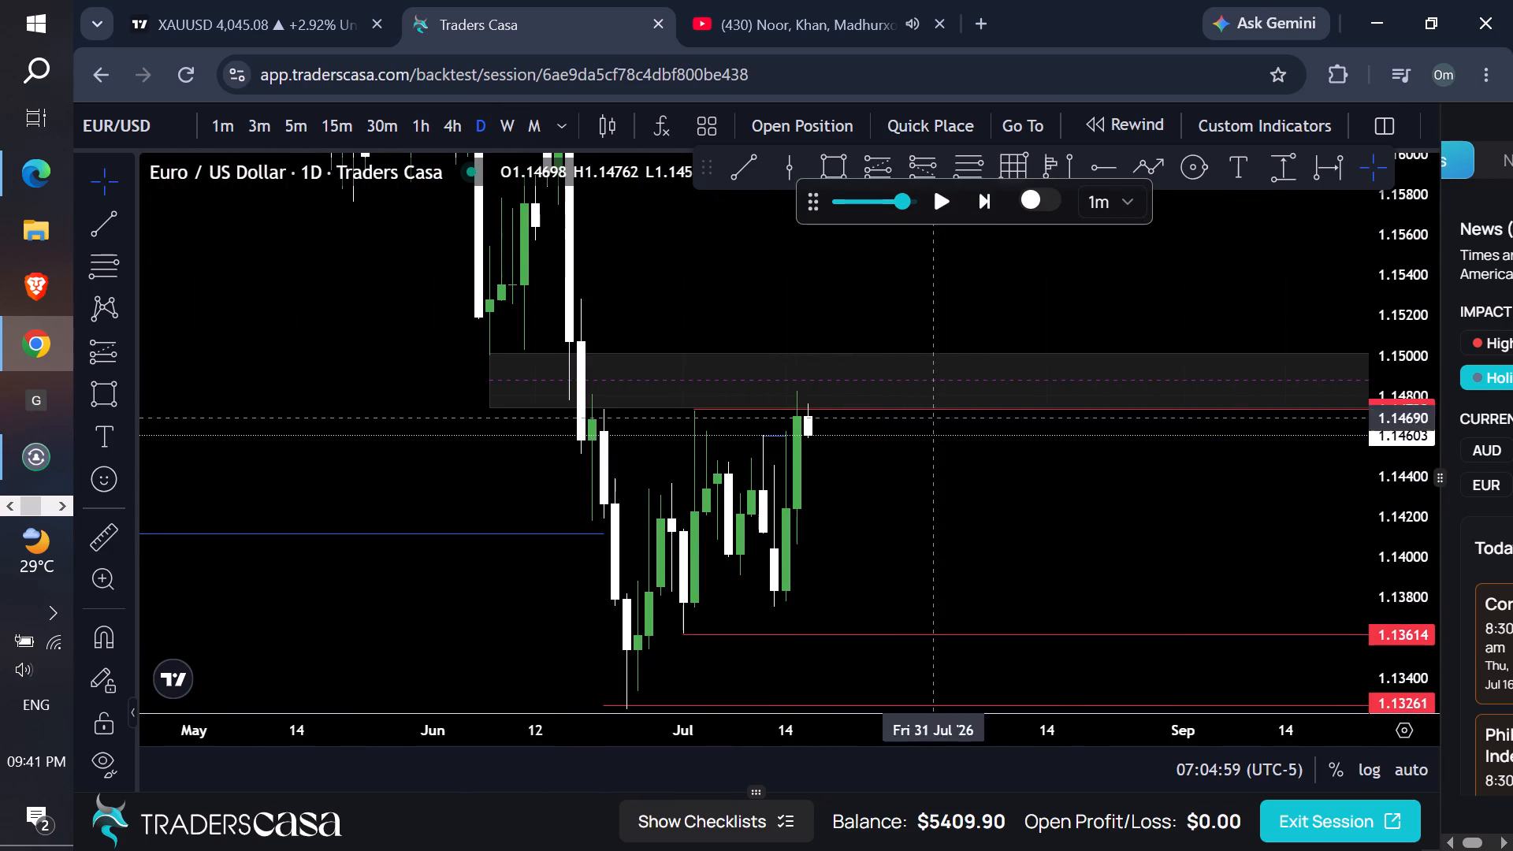
left_click_drag(994, 493, 981, 515)
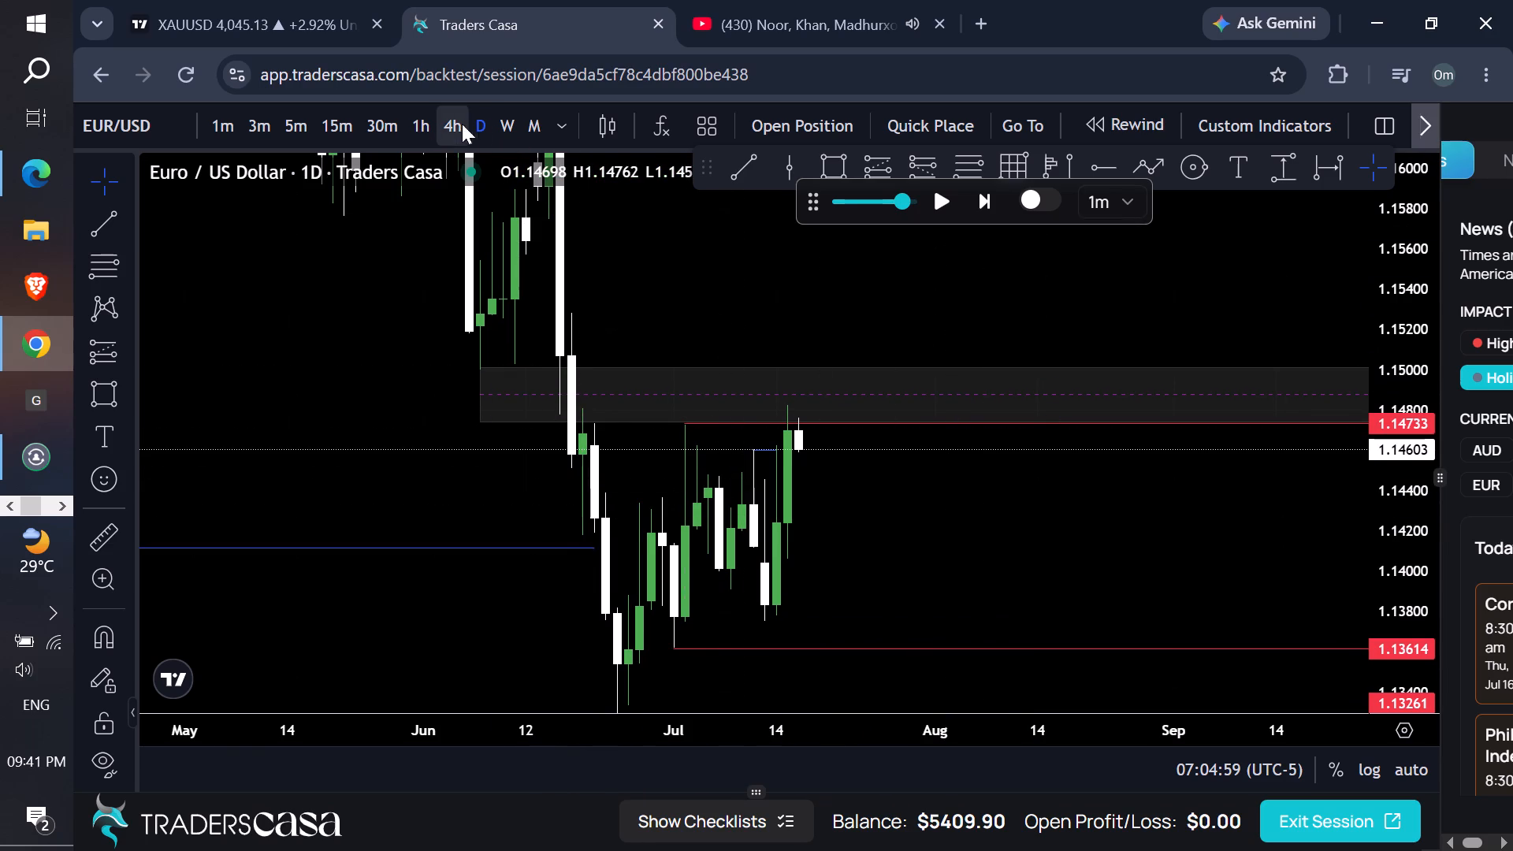
Set the replay step to 30m and replay price on the daily chart, pausing it at 20:04:59 (UTC-5).
left_click(1133, 199)
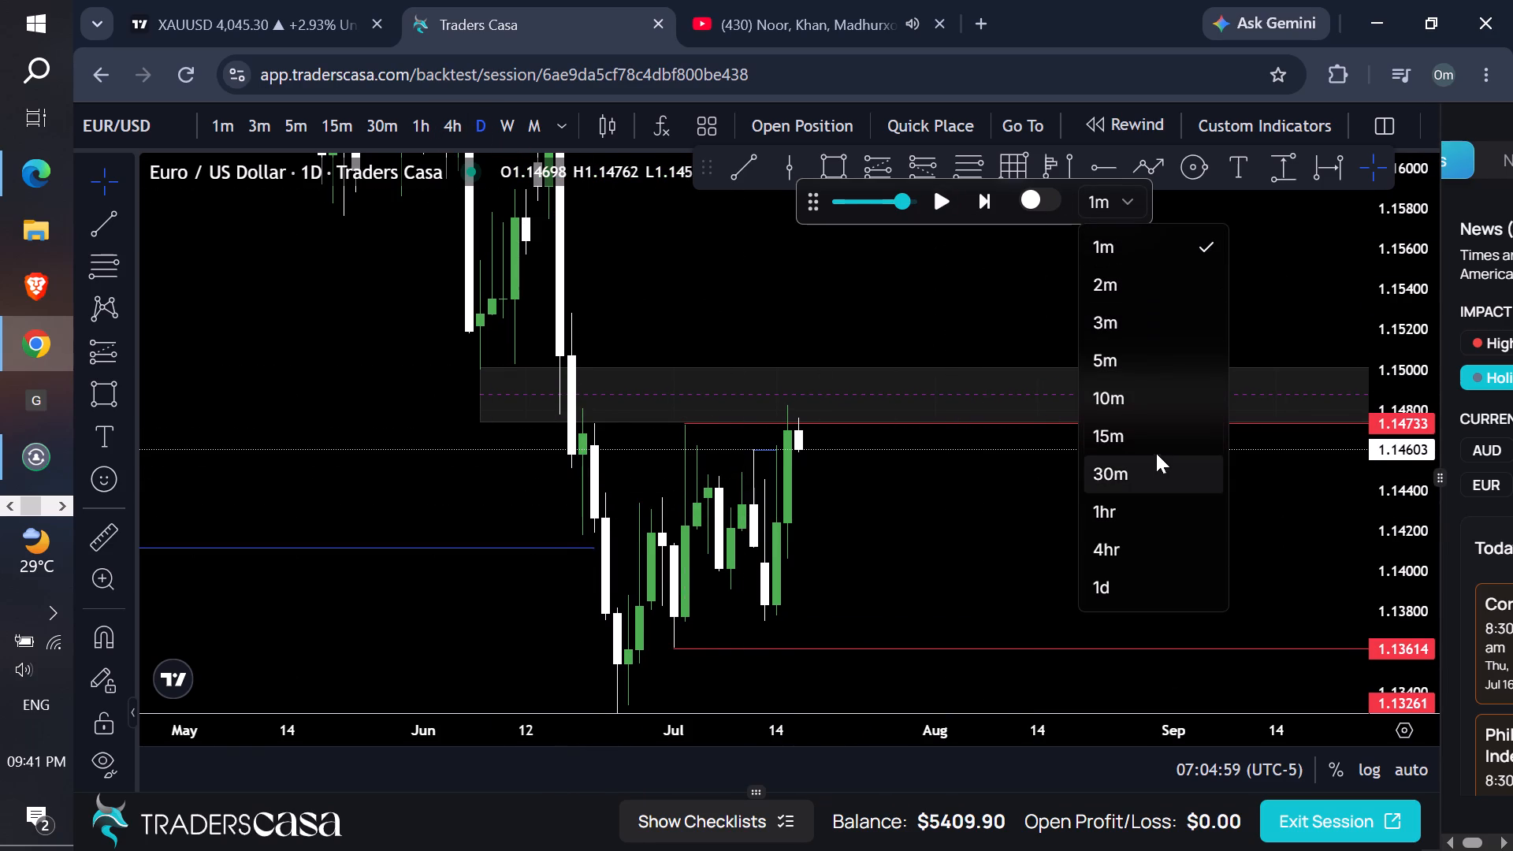
left_click(1158, 466)
left_click(930, 204)
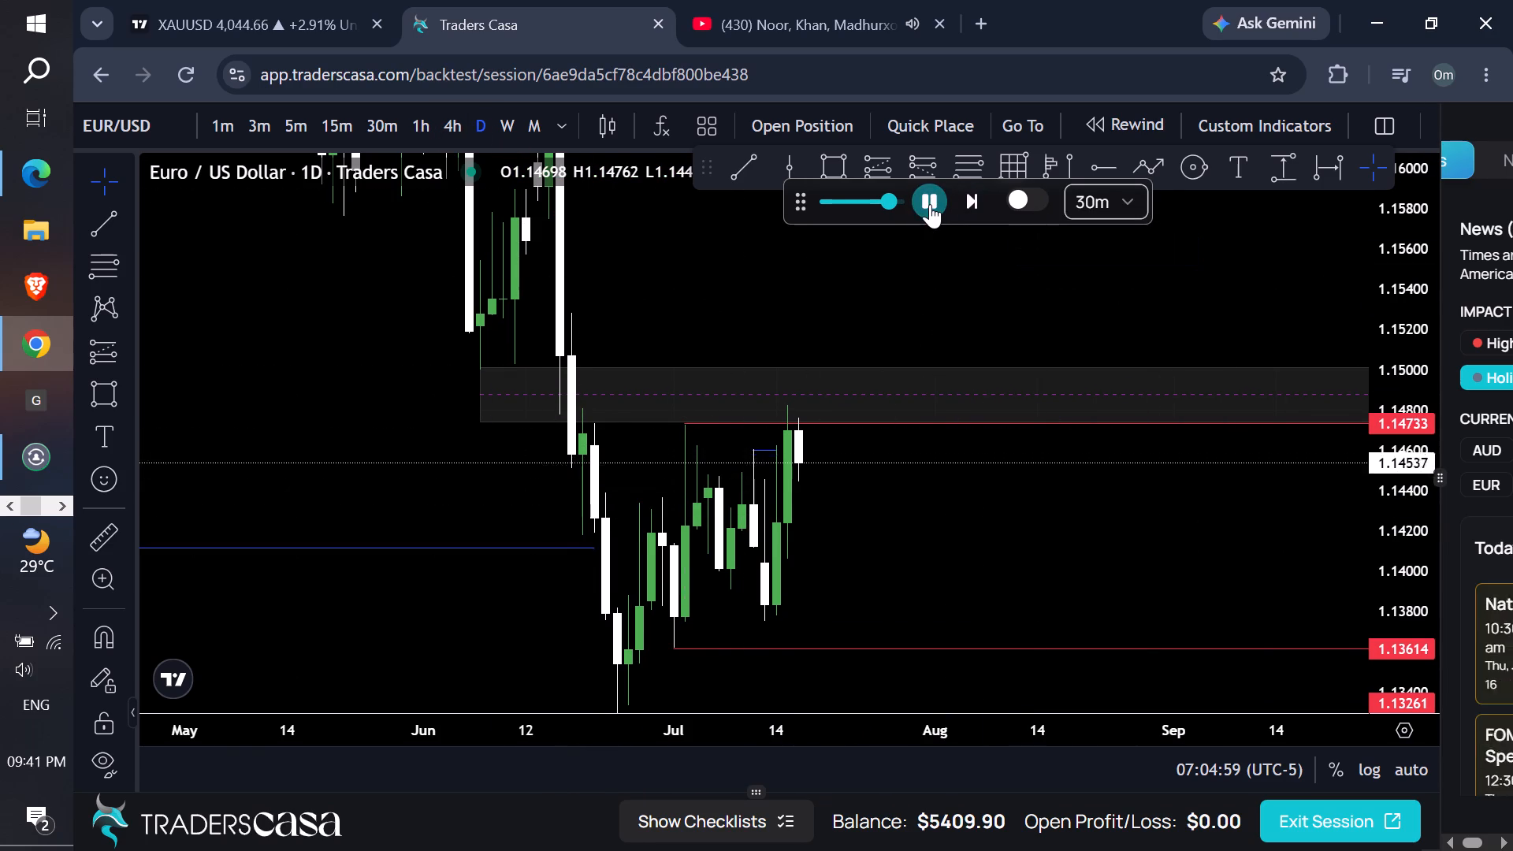
double_click(930, 204)
double_click(930, 204)
left_click(930, 204)
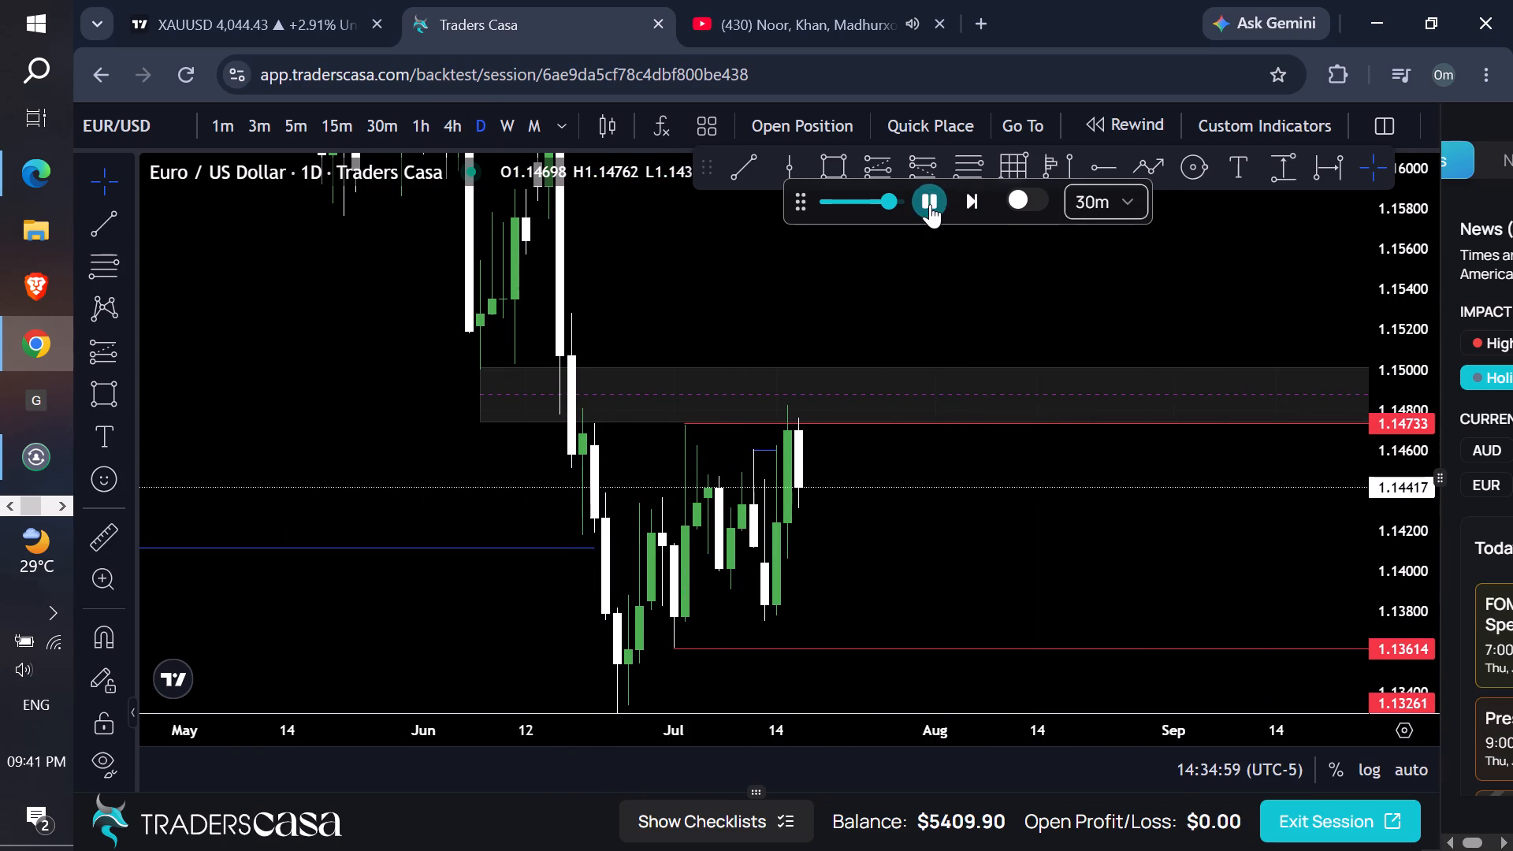
left_click(930, 204)
triple_click(930, 204)
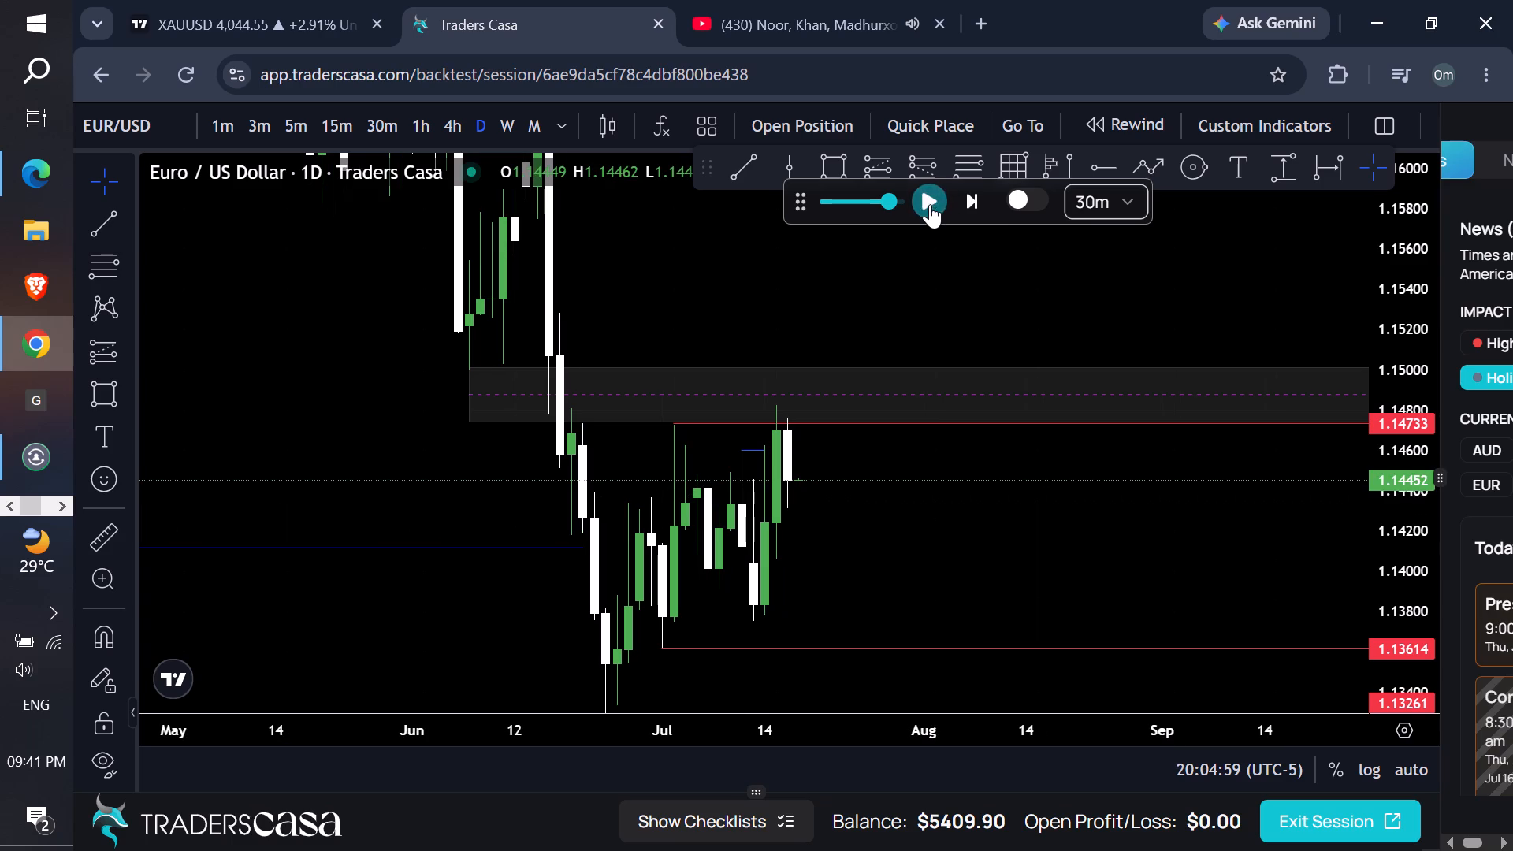
On the 4-hour chart, draw a rectangle zone from 16 Jul '26 01:00 at 1.14764 to 23 Jul '26 01:00 at about 1.1459.
left_click(460, 128)
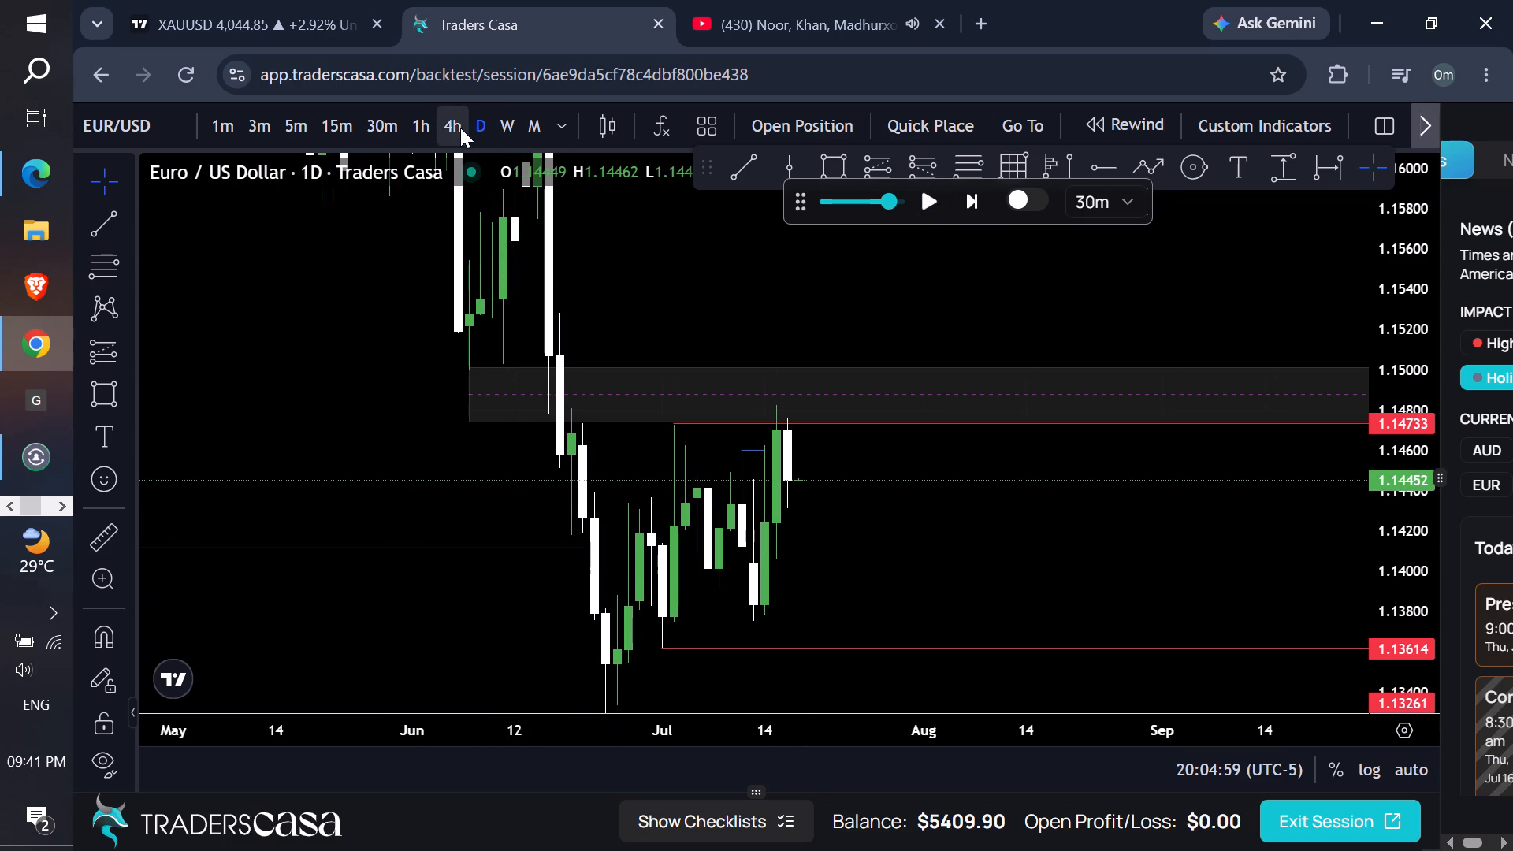
left_click_drag(1410, 654, 1169, 273)
left_click_drag(972, 490, 888, 412)
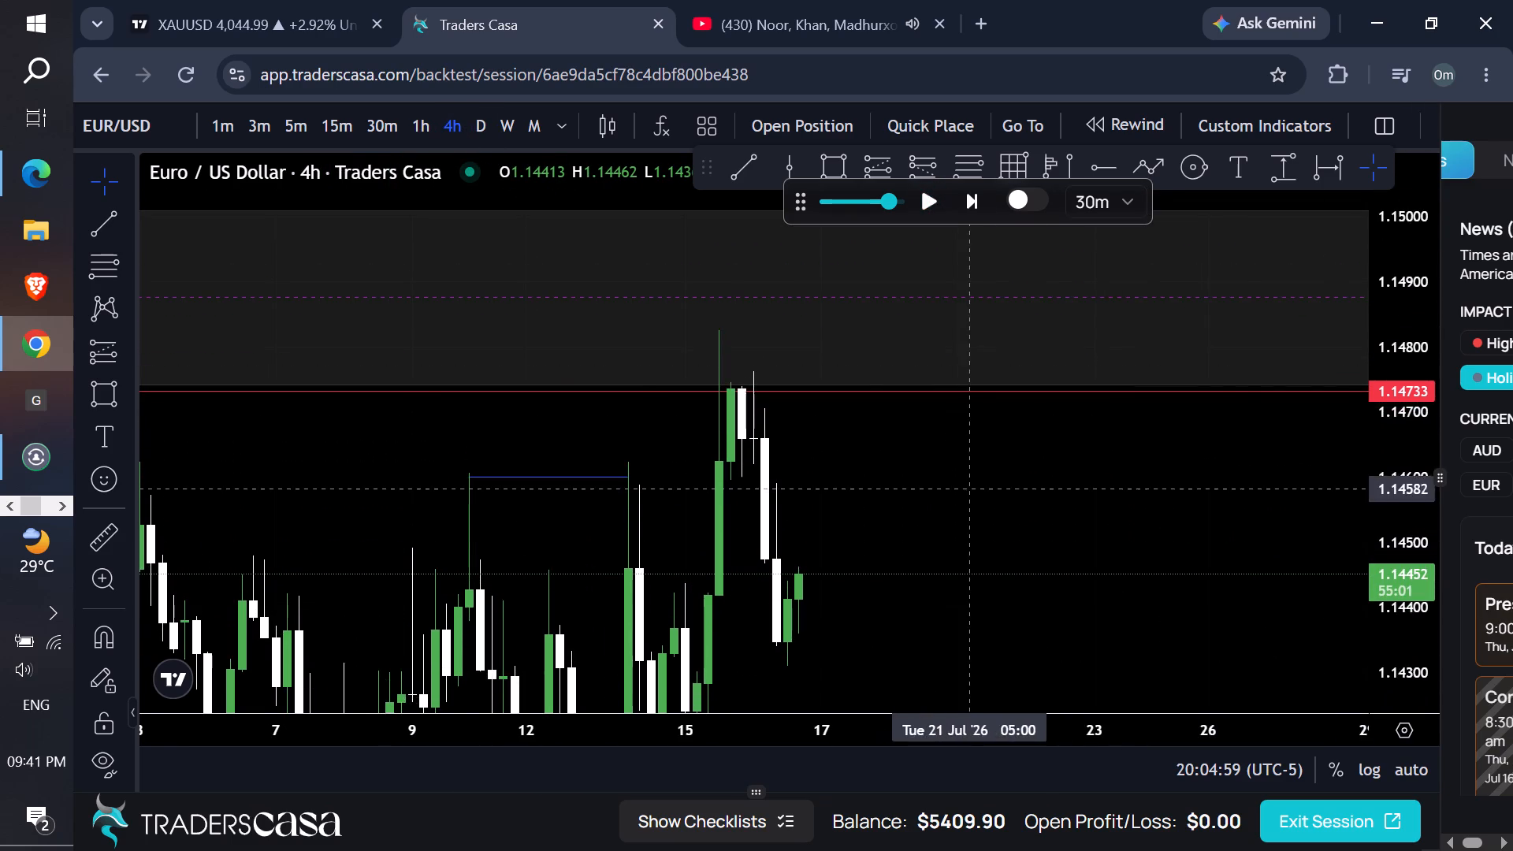
left_click_drag(888, 412, 866, 386)
left_click(829, 162)
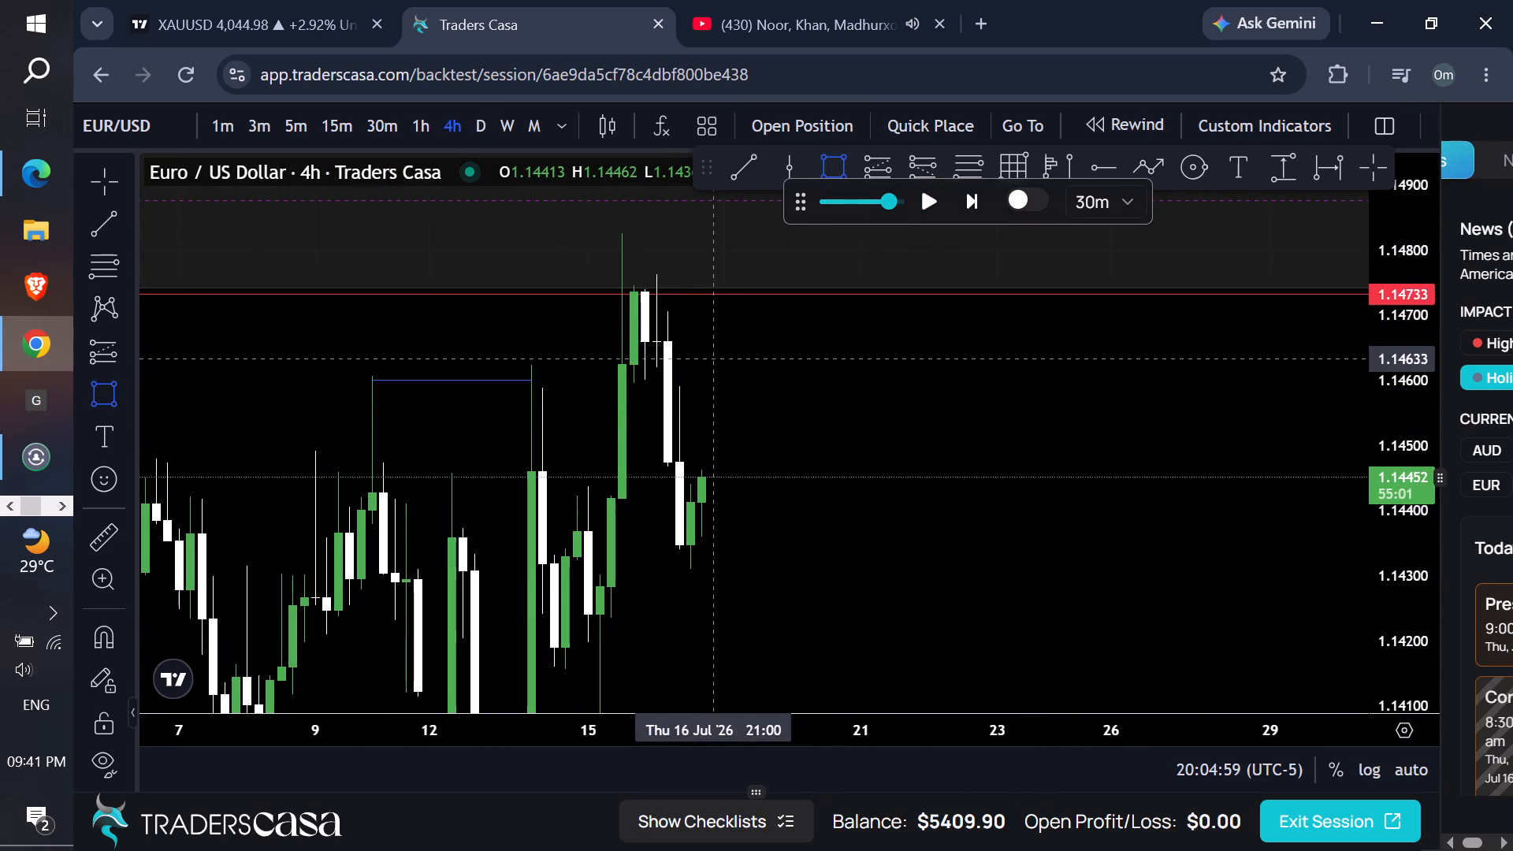
left_click(657, 273)
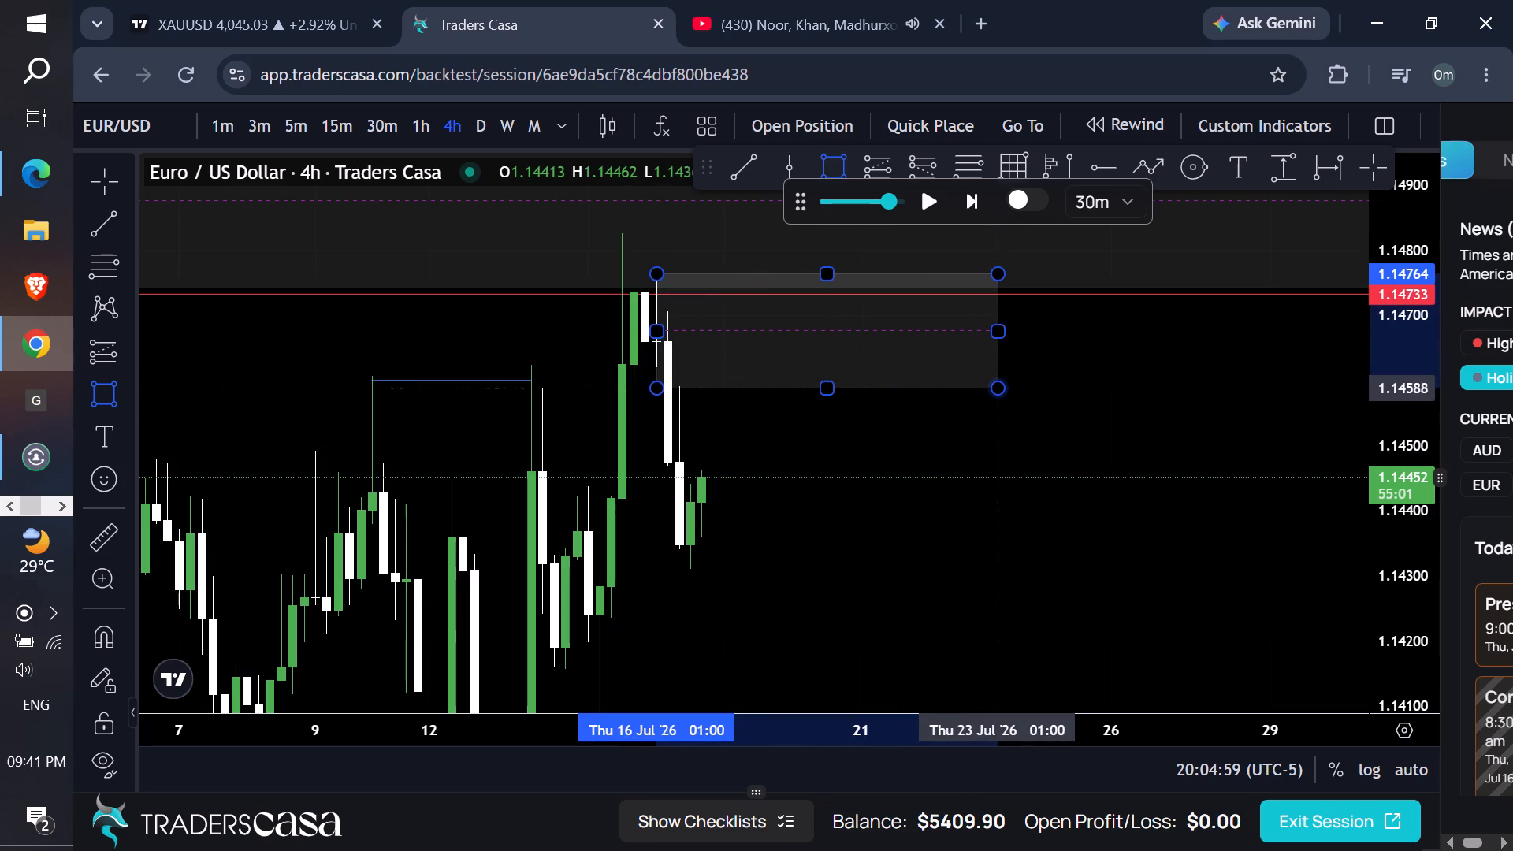
left_click(999, 385)
Draw a rectangle zone between about 1.1433 and 1.1430, from about 15 Jul to 17 Jul, and deselect it.
left_click_drag(913, 475, 981, 385)
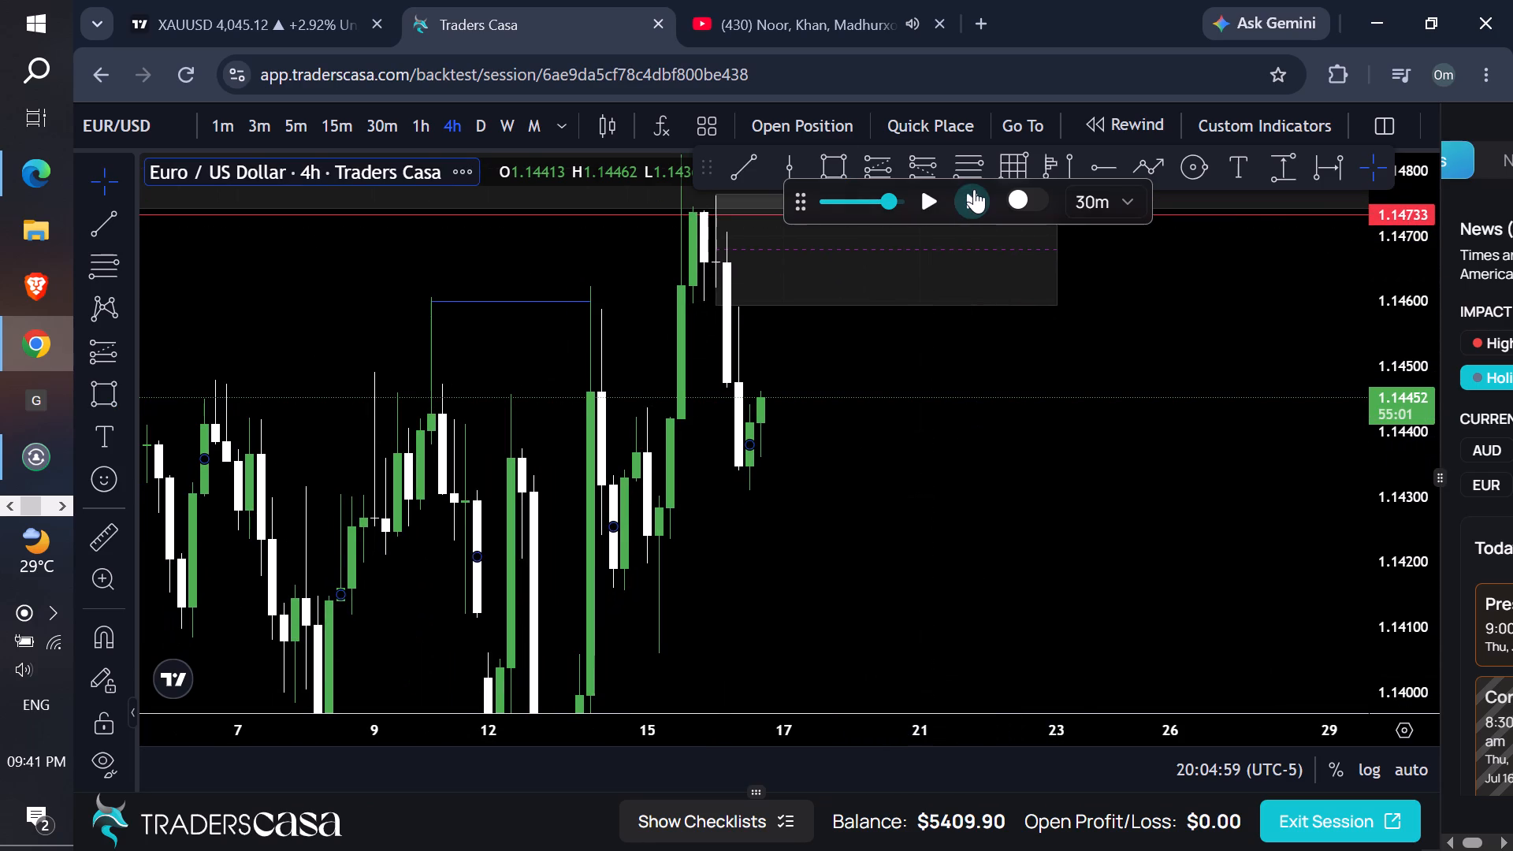
left_click(834, 160)
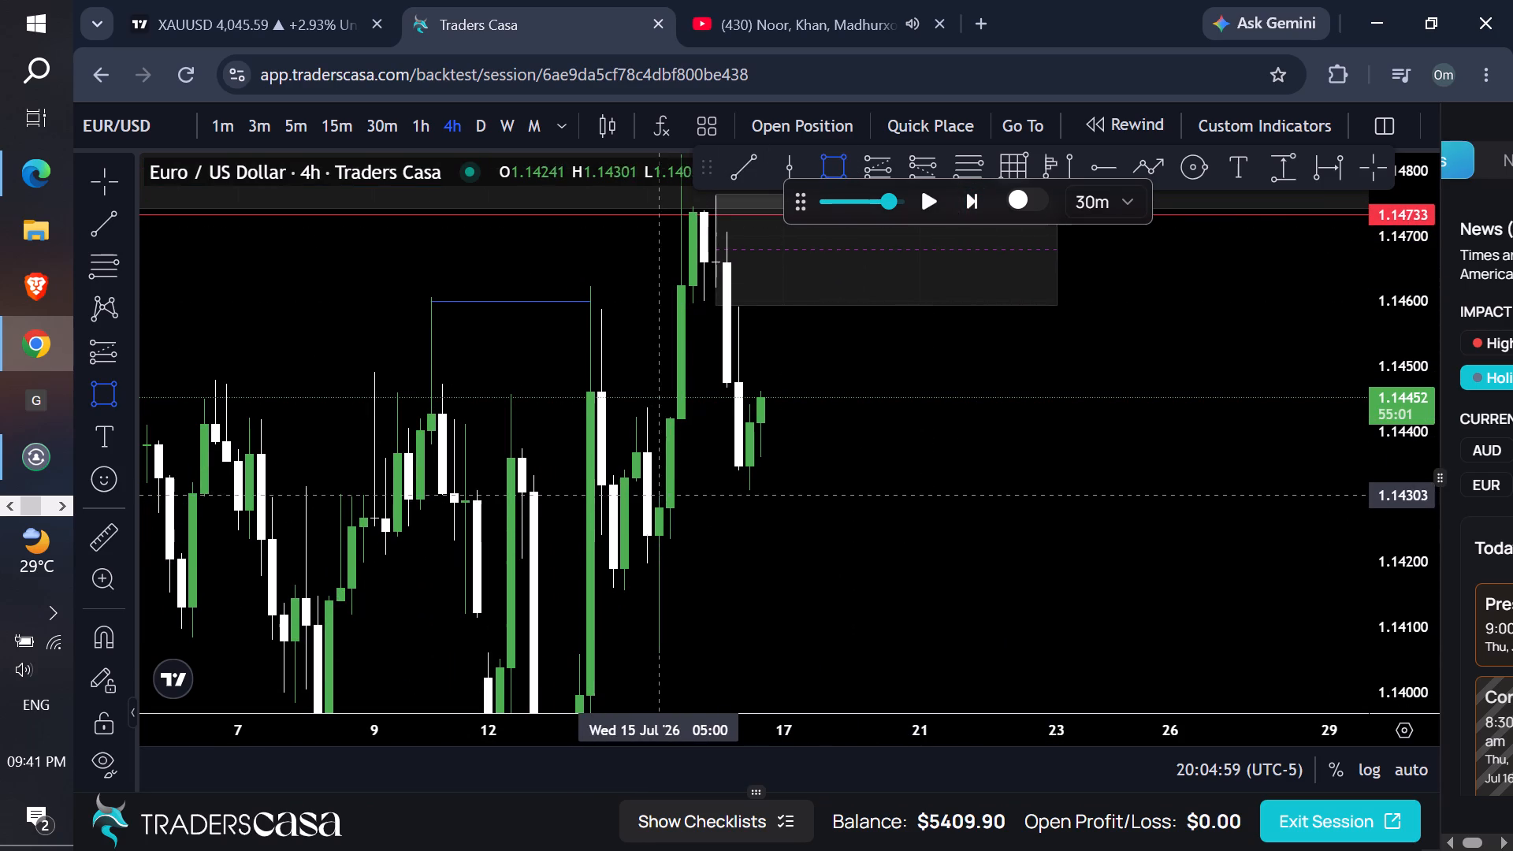
left_click(640, 478)
left_click(789, 497)
left_click(859, 439)
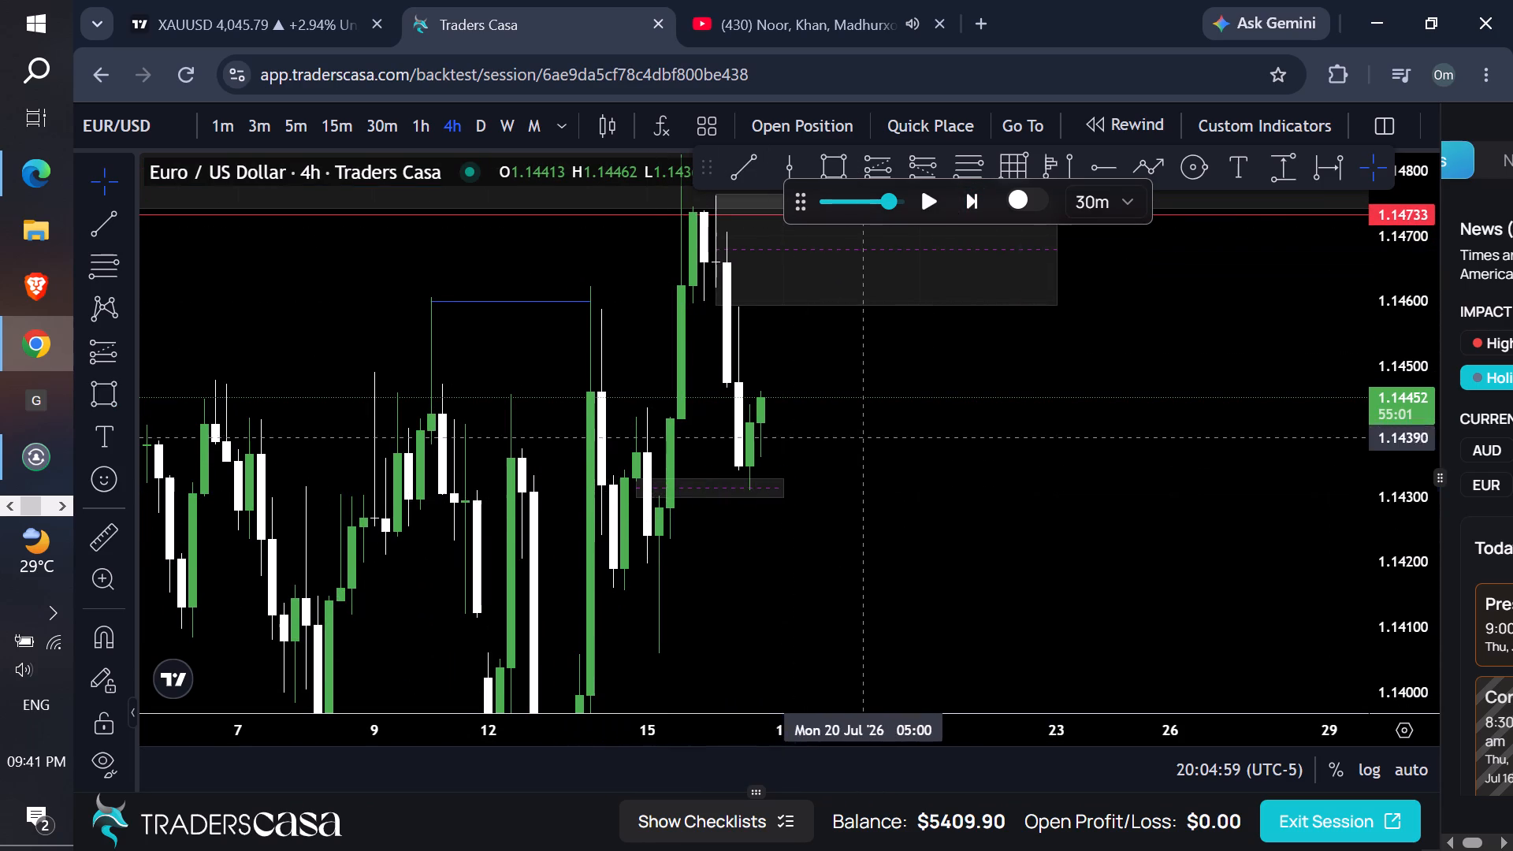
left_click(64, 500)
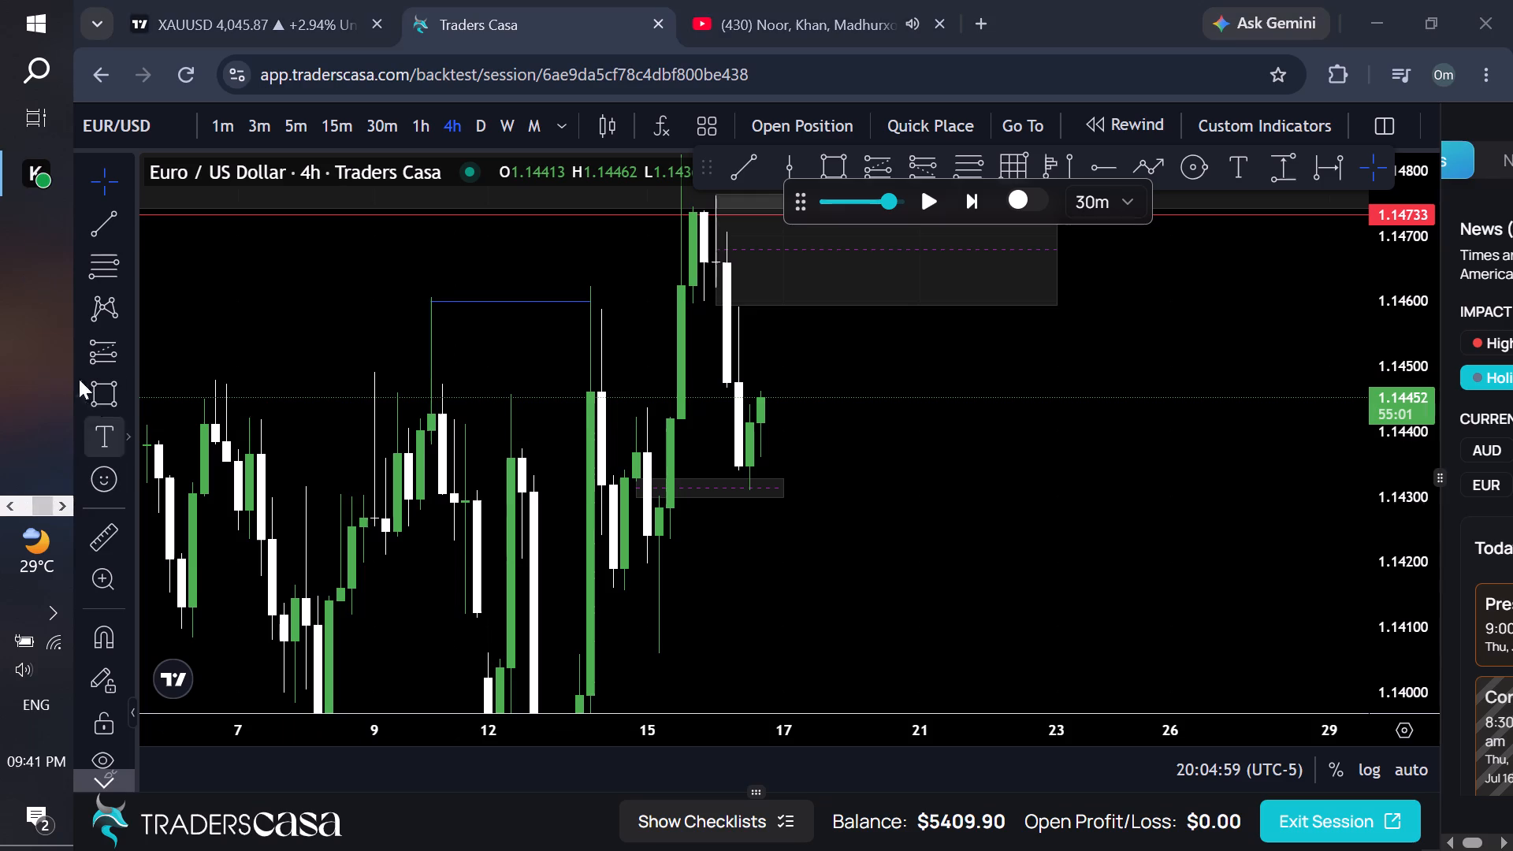
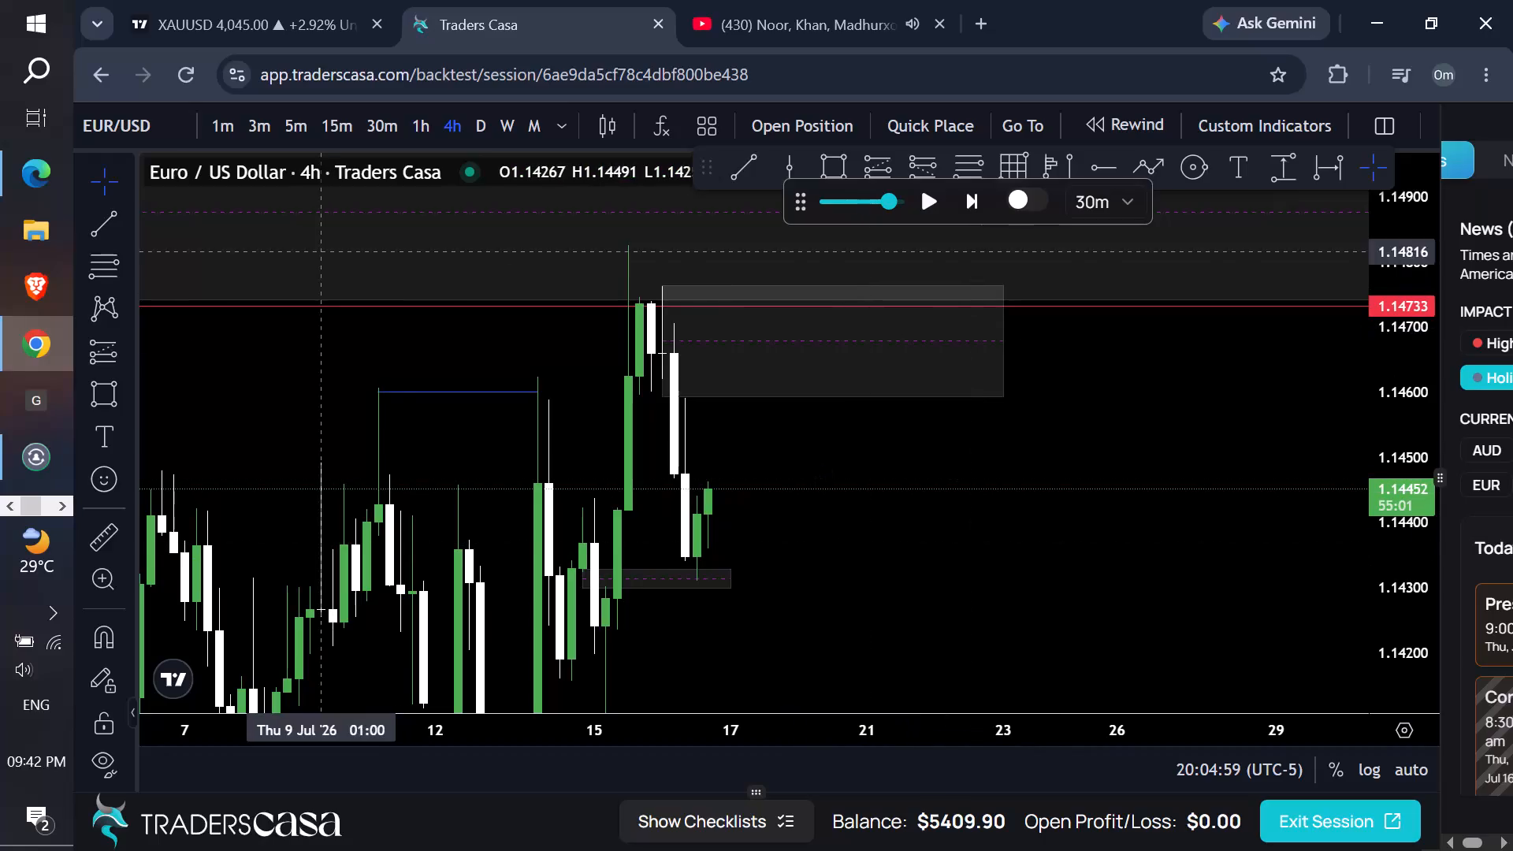
Set the replay step to 15m and replay price on the 4-hour chart, pausing it at 02:04:59 (UTC-5).
left_click(415, 121)
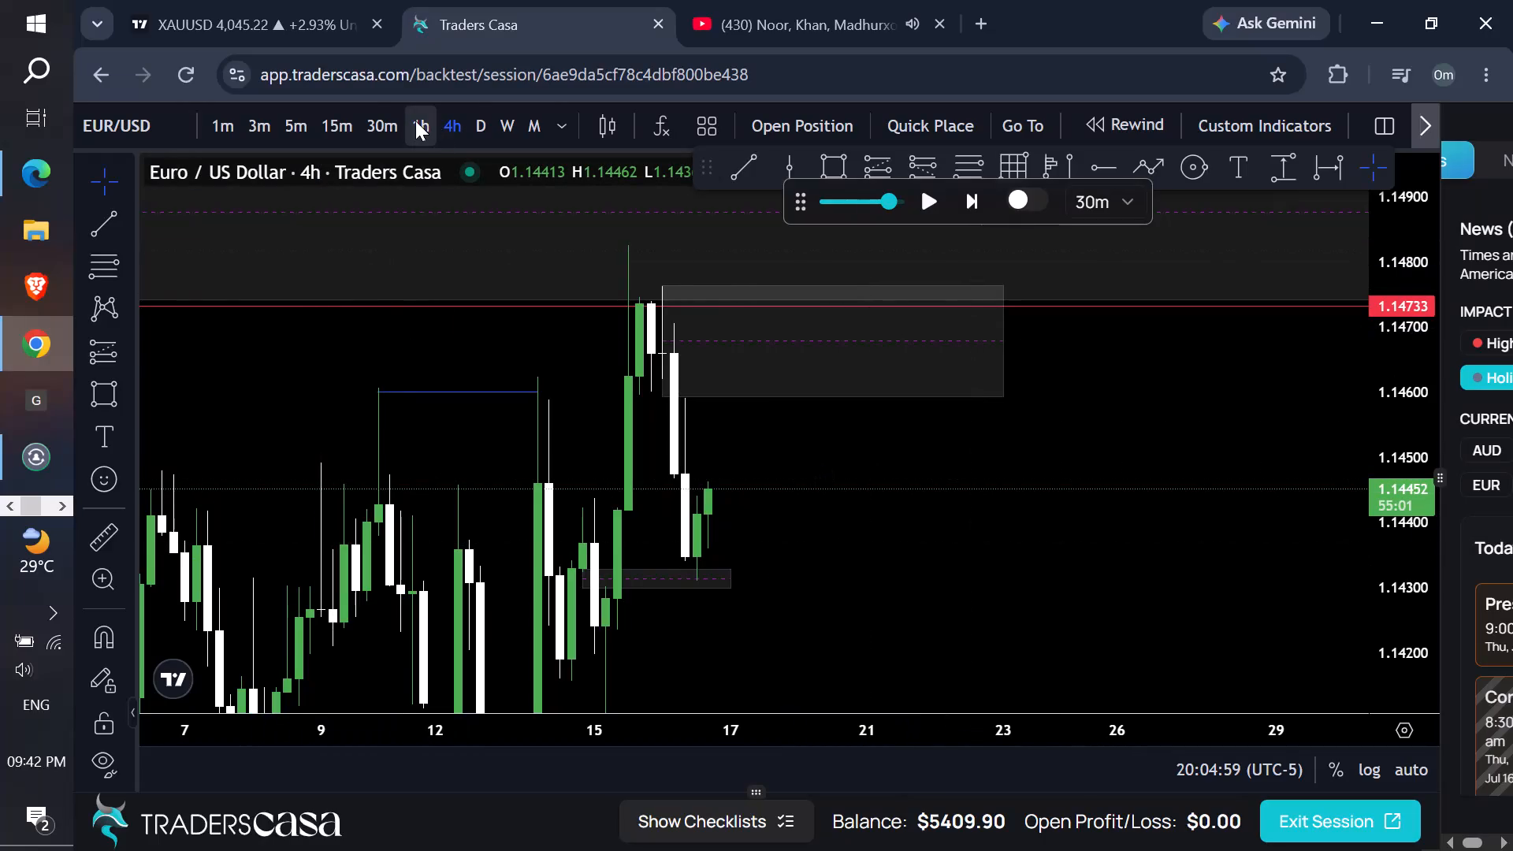
left_click_drag(989, 499, 1038, 440)
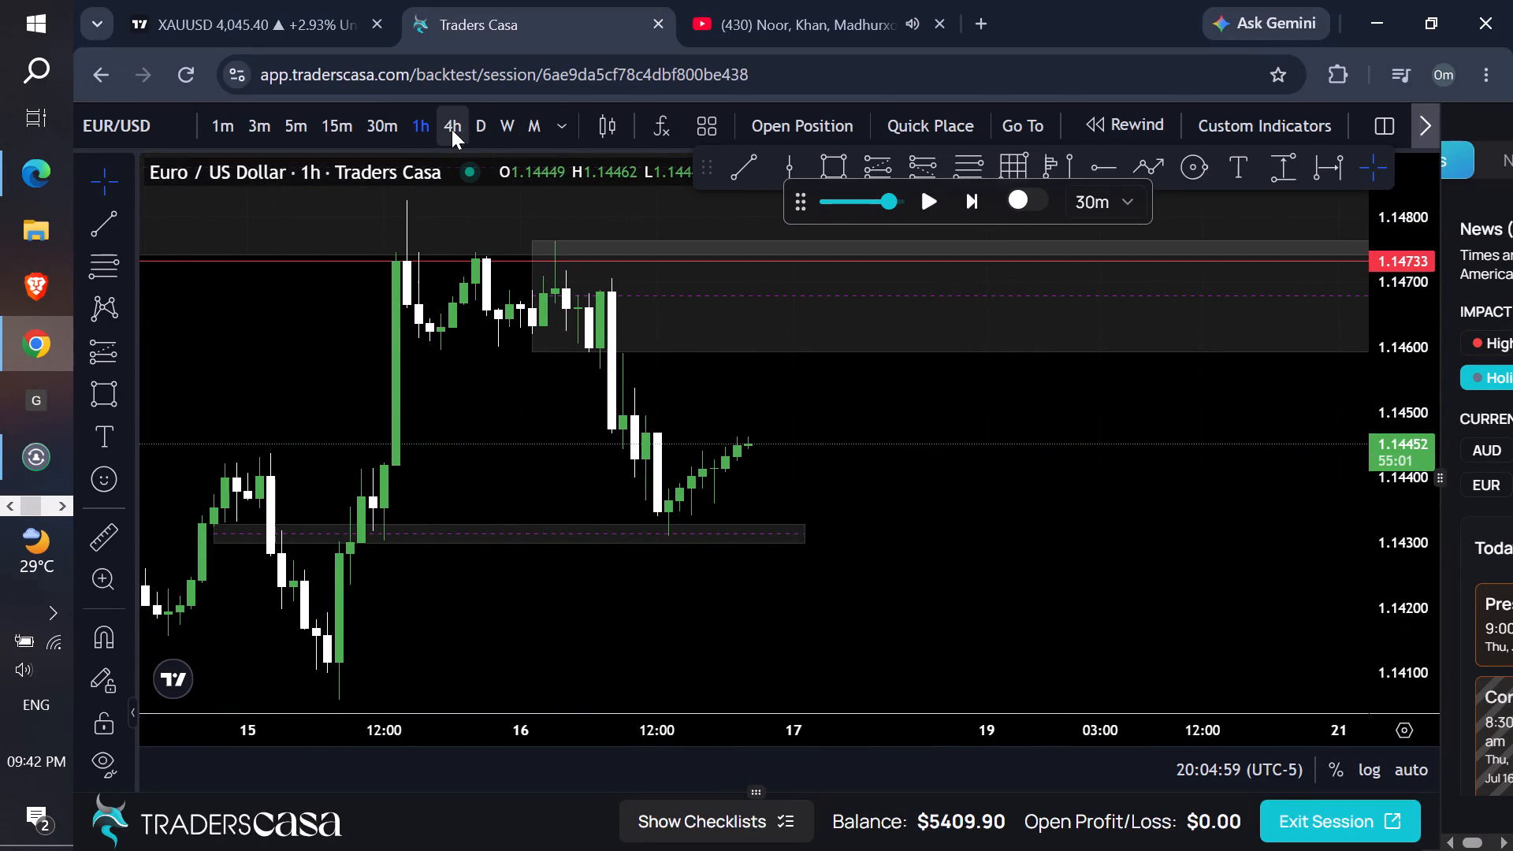
left_click(455, 128)
left_click(1128, 200)
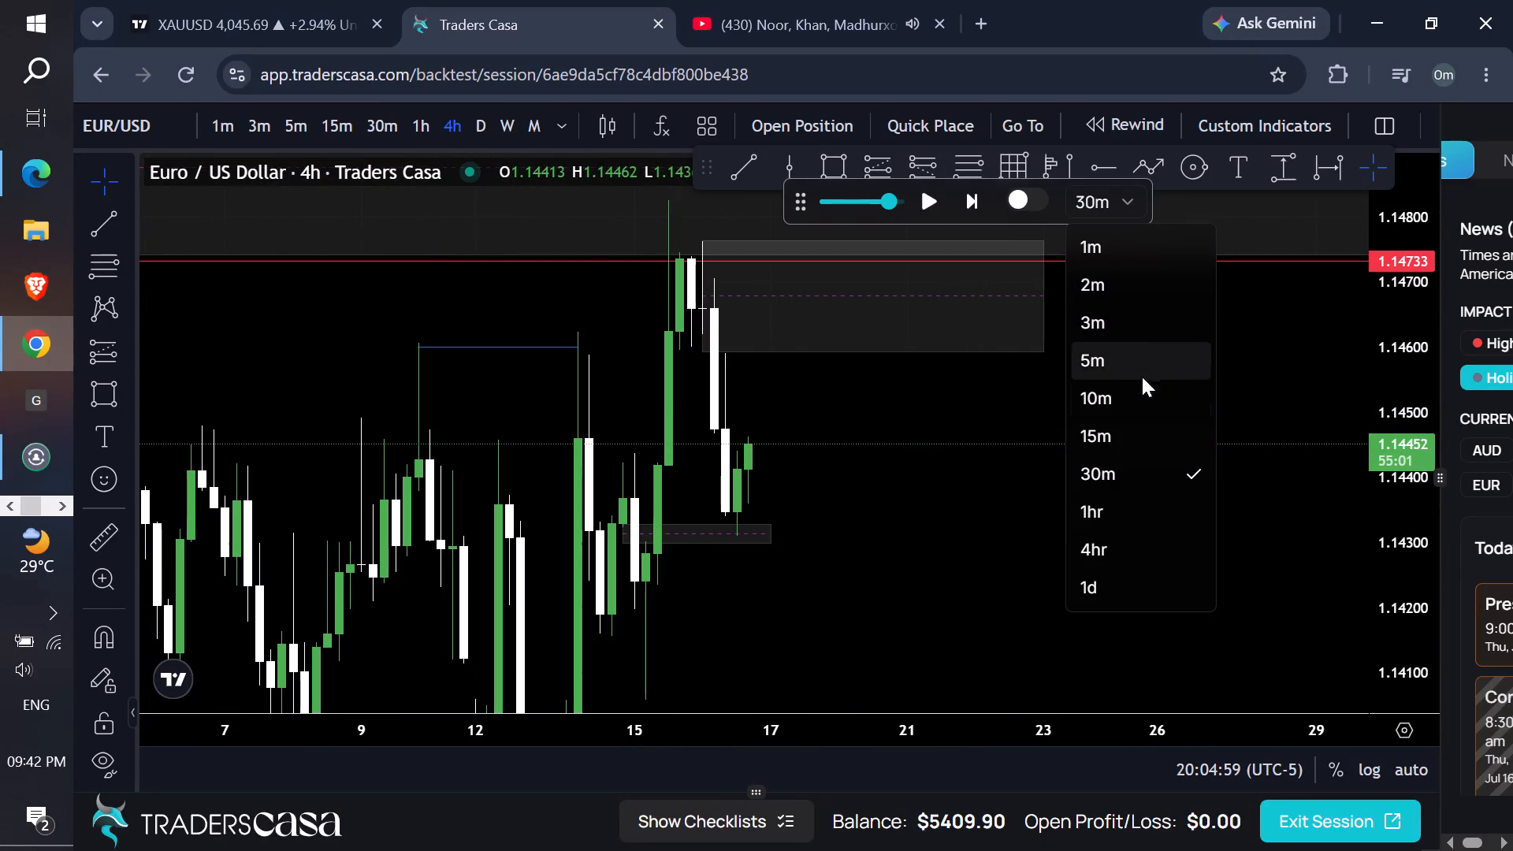
left_click(1136, 437)
left_click(946, 206)
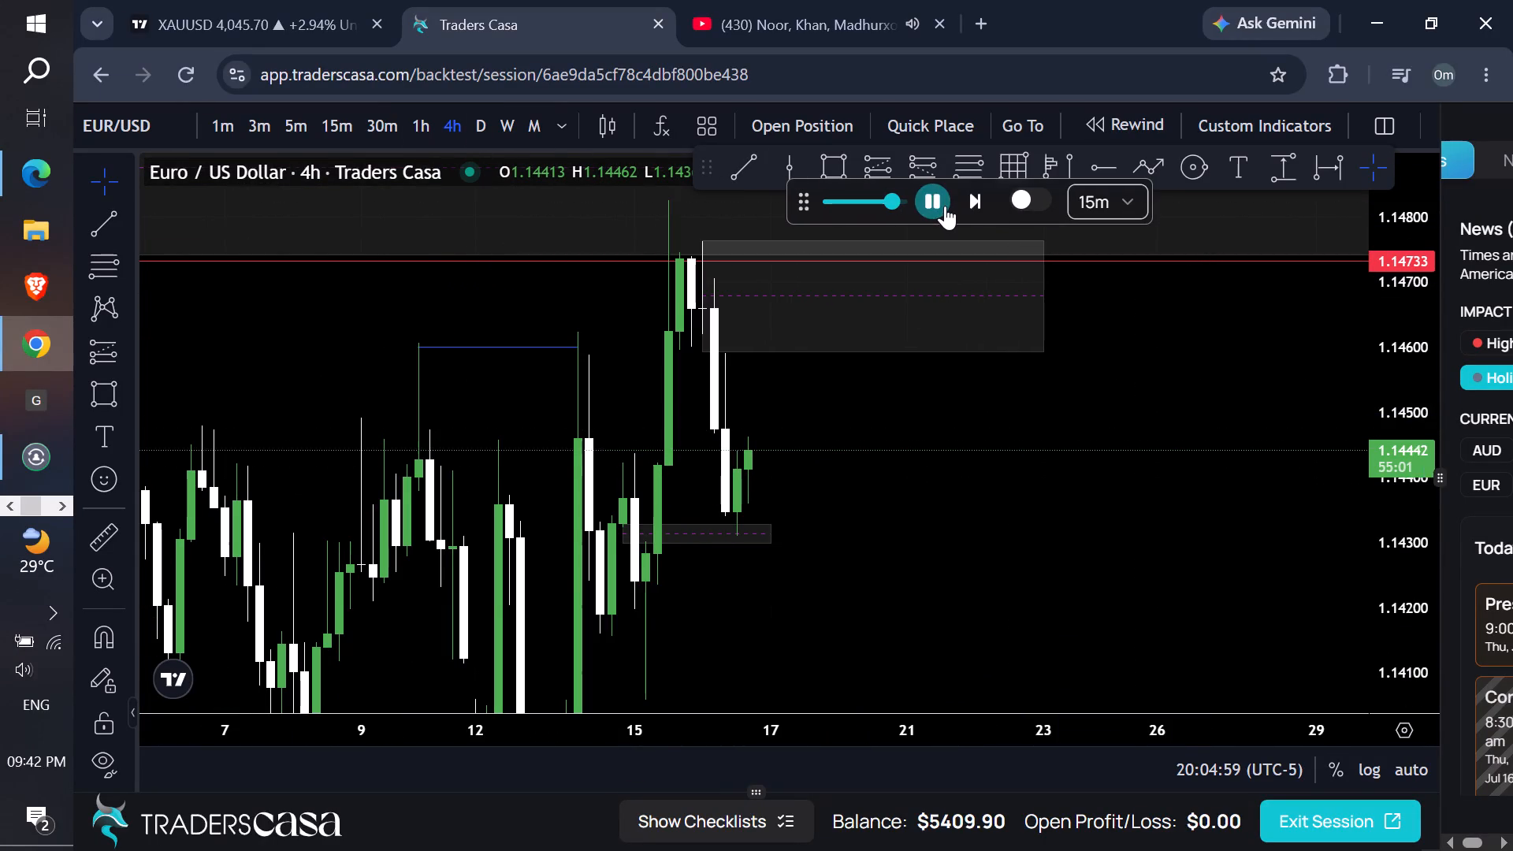
double_click(945, 206)
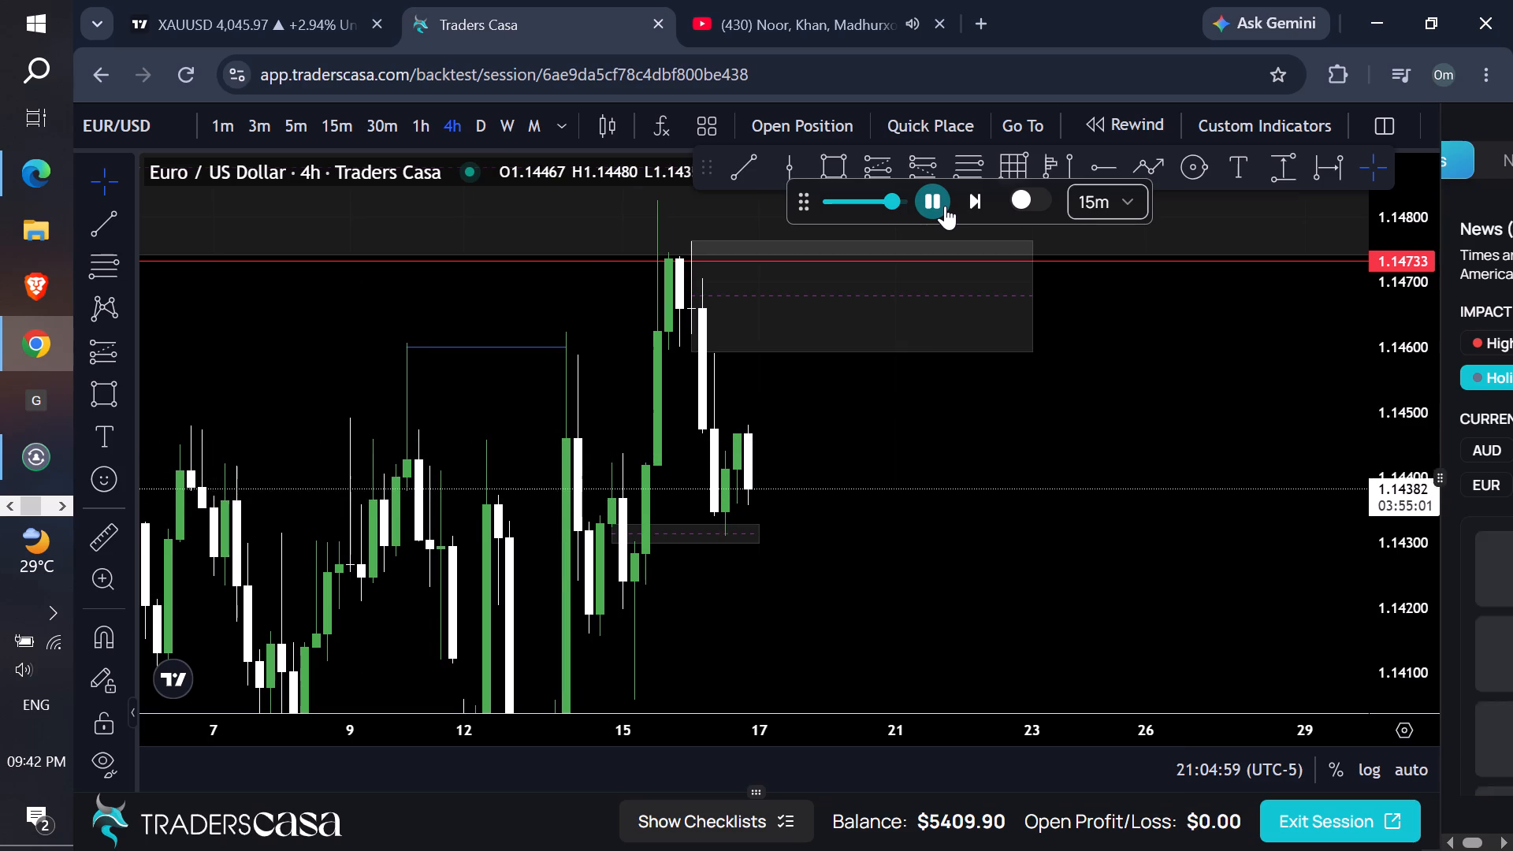
Replay price forward on the 1-hour chart, pausing it at 18:49:59 (UTC-5) on 19 Jul.
left_click(426, 129)
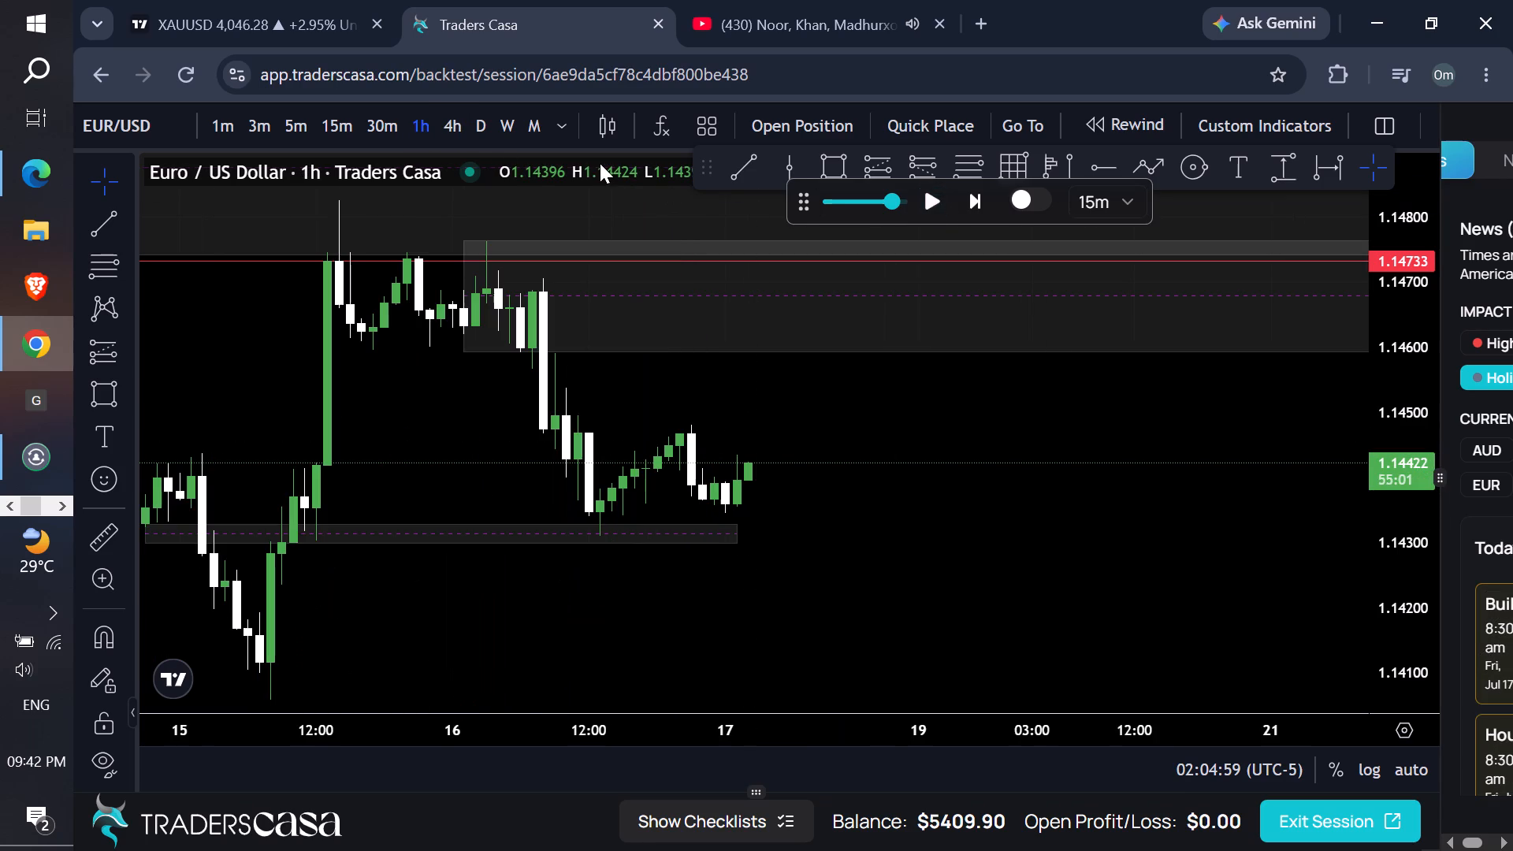
left_click_drag(1405, 638, 1191, 203)
left_click_drag(994, 388, 1007, 318)
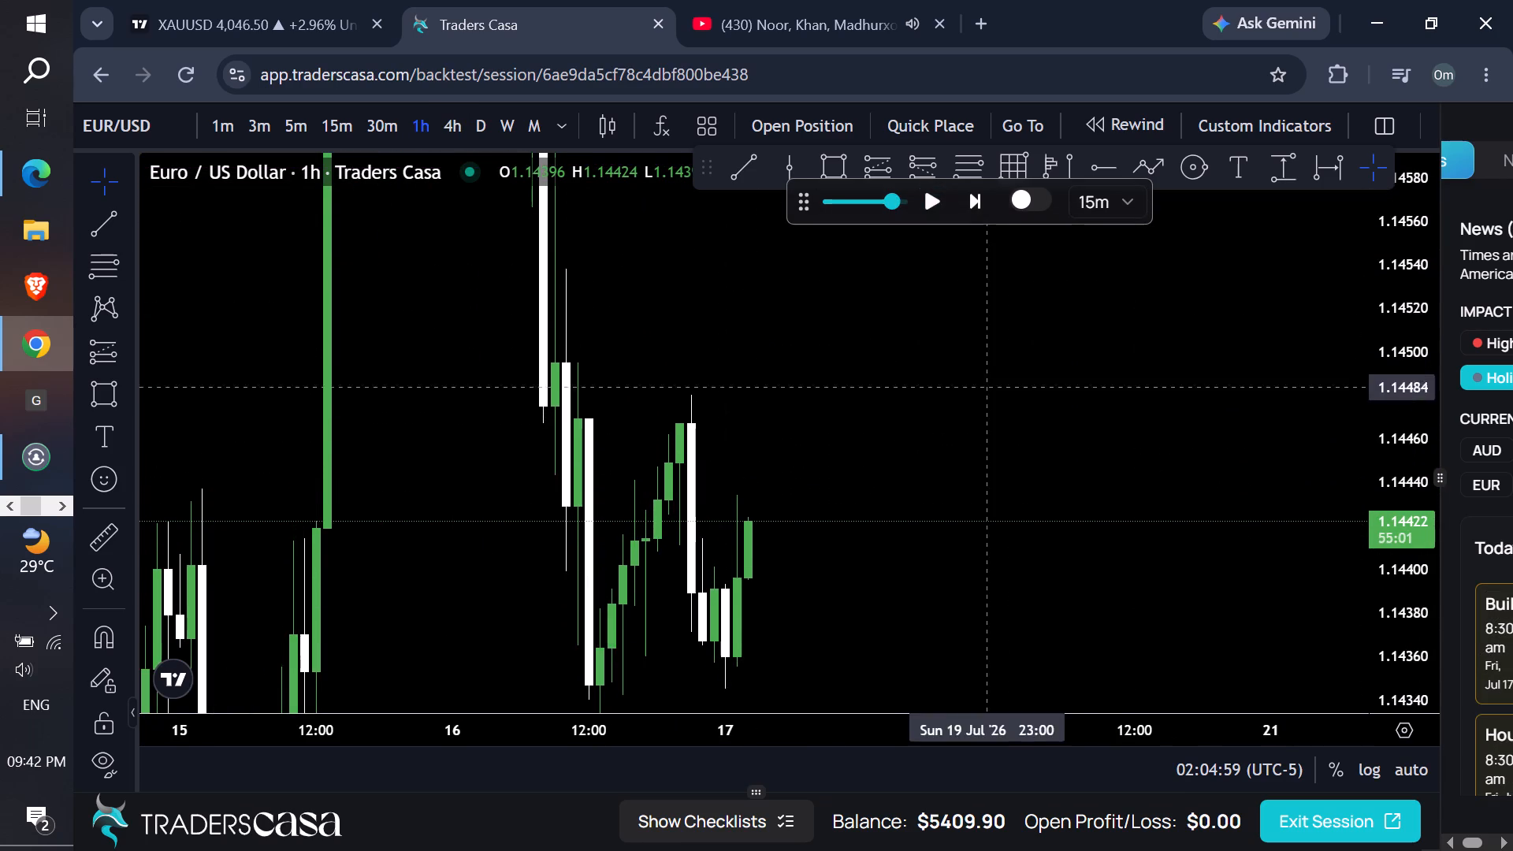
left_click_drag(1007, 318, 1008, 262)
left_click(928, 206)
double_click(928, 206)
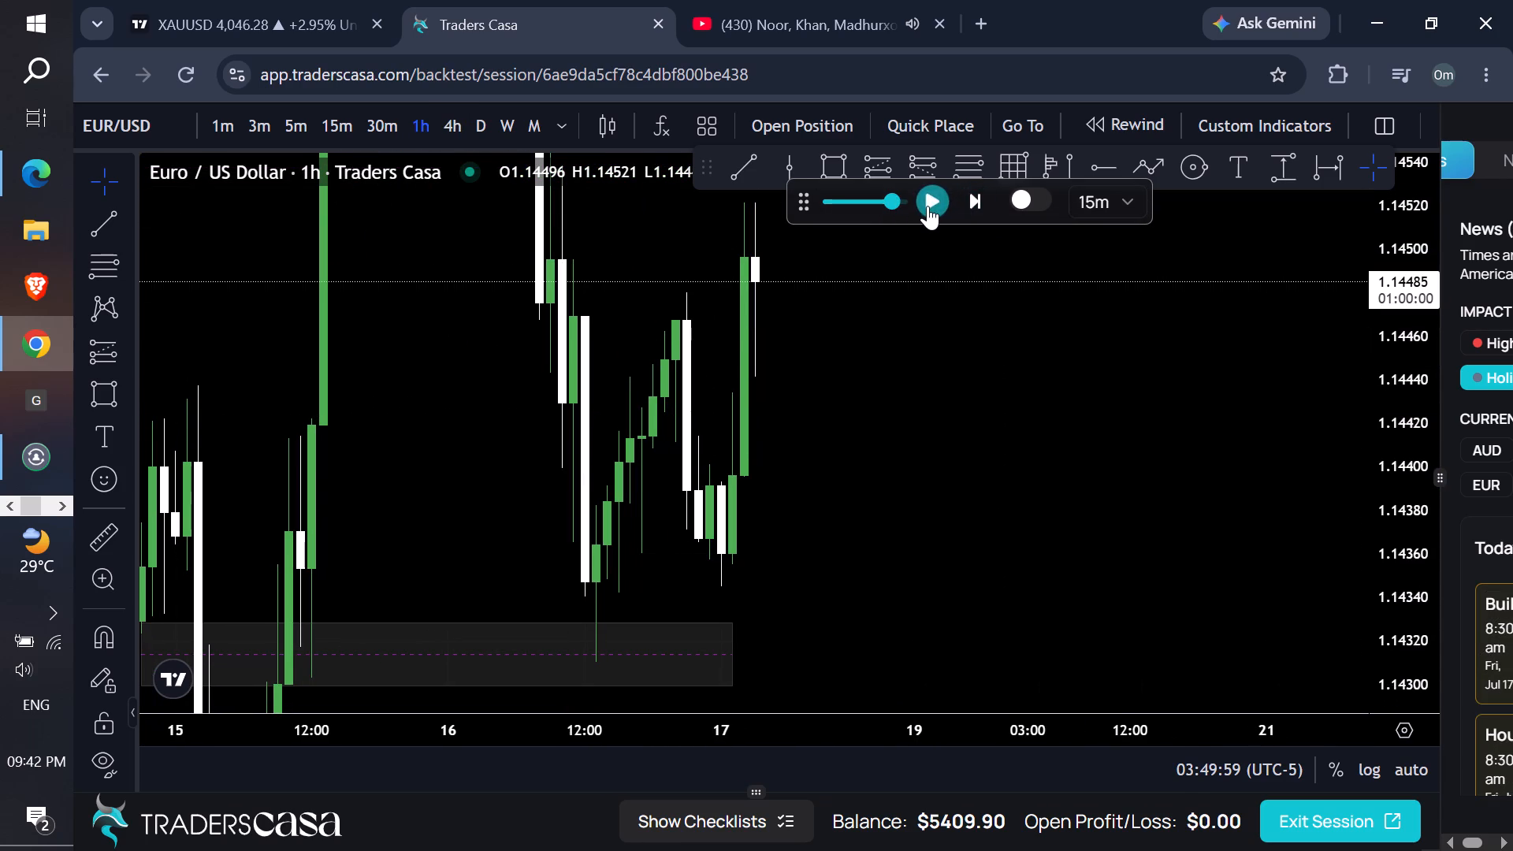
left_click(928, 206)
left_click_drag(1400, 305, 1225, 727)
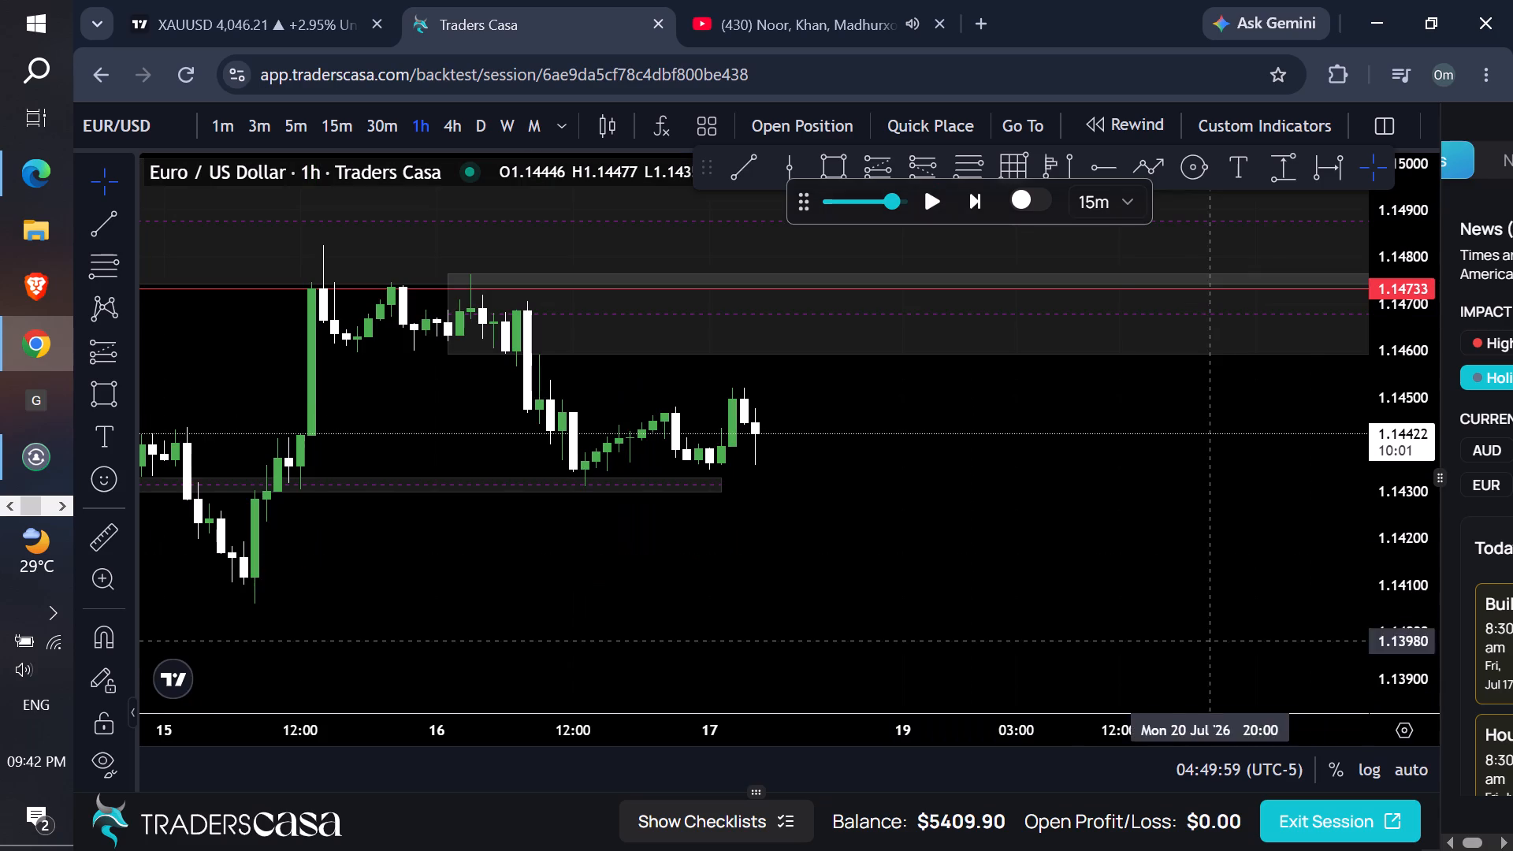
left_click(923, 203)
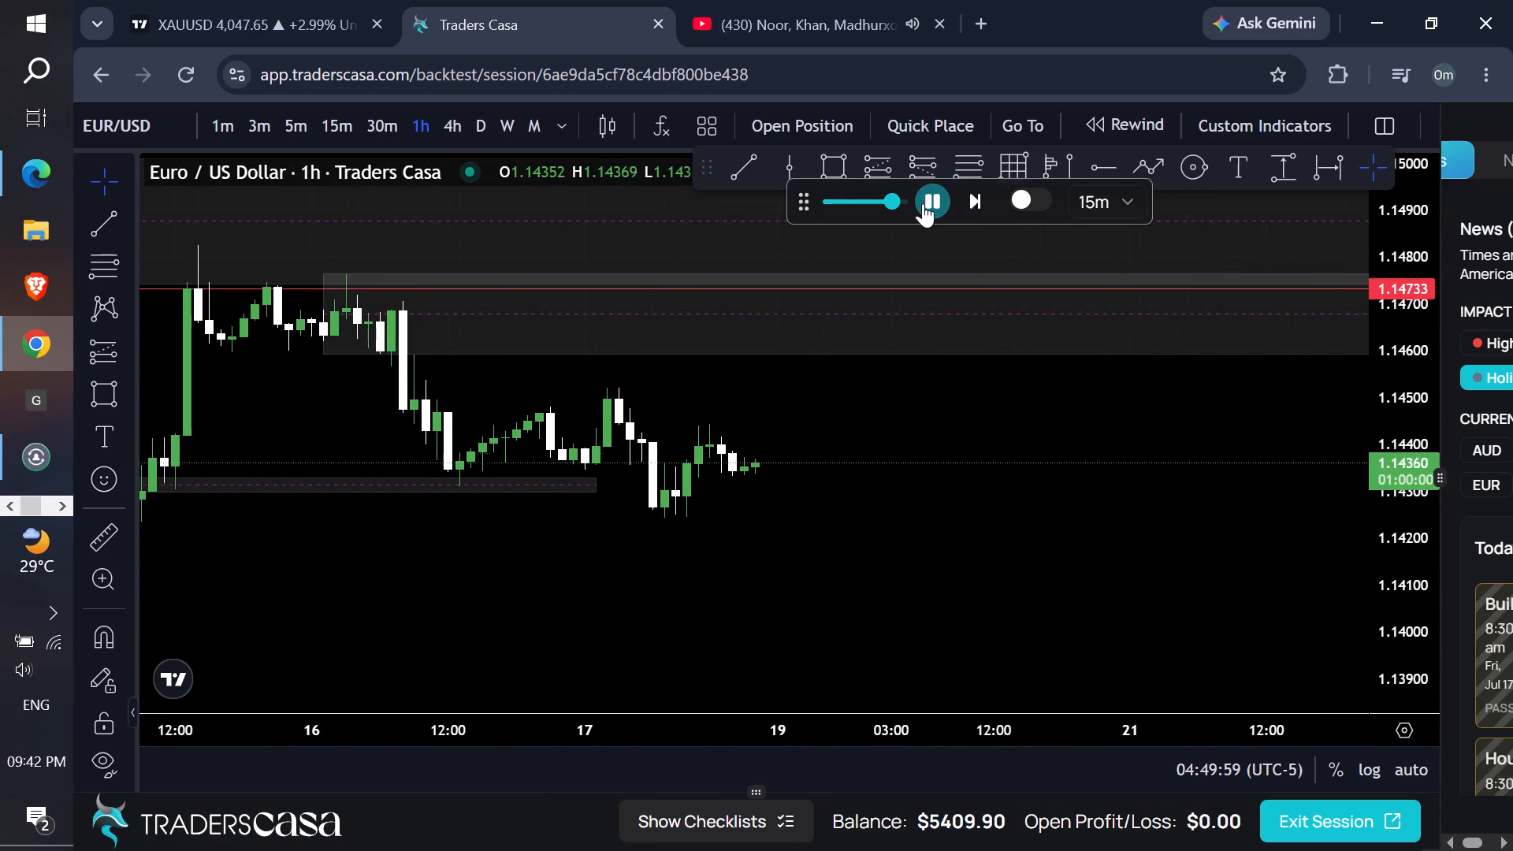
Review the weekly chart and draw a horizontal ray at 1.13757 from the mid-July swing low on the daily chart.
left_click(450, 139)
left_click(501, 126)
left_click_drag(1076, 479, 1069, 359)
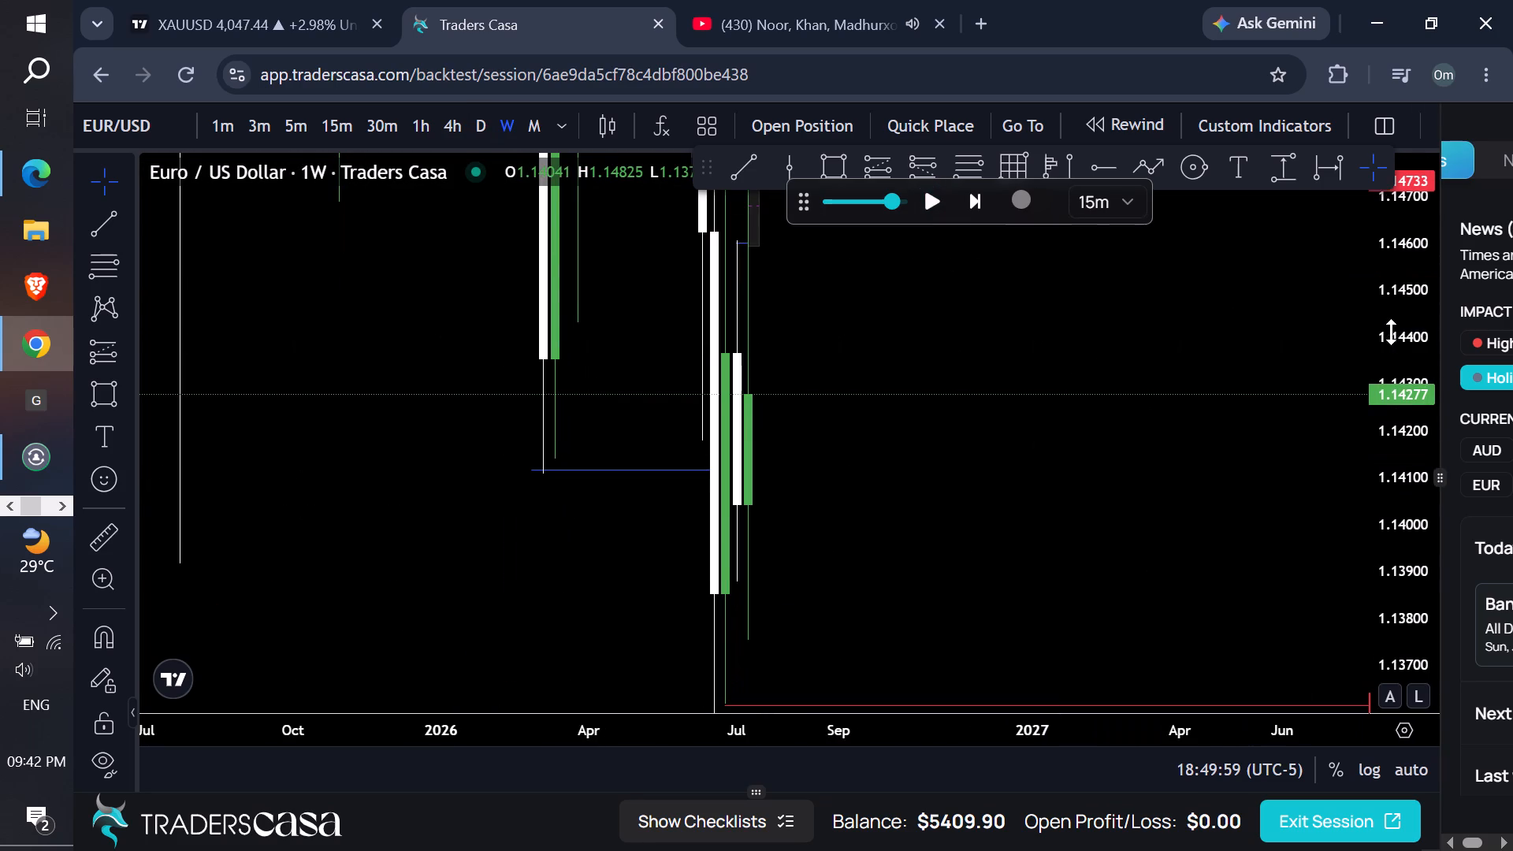
left_click_drag(1389, 314, 1311, 630)
left_click(480, 132)
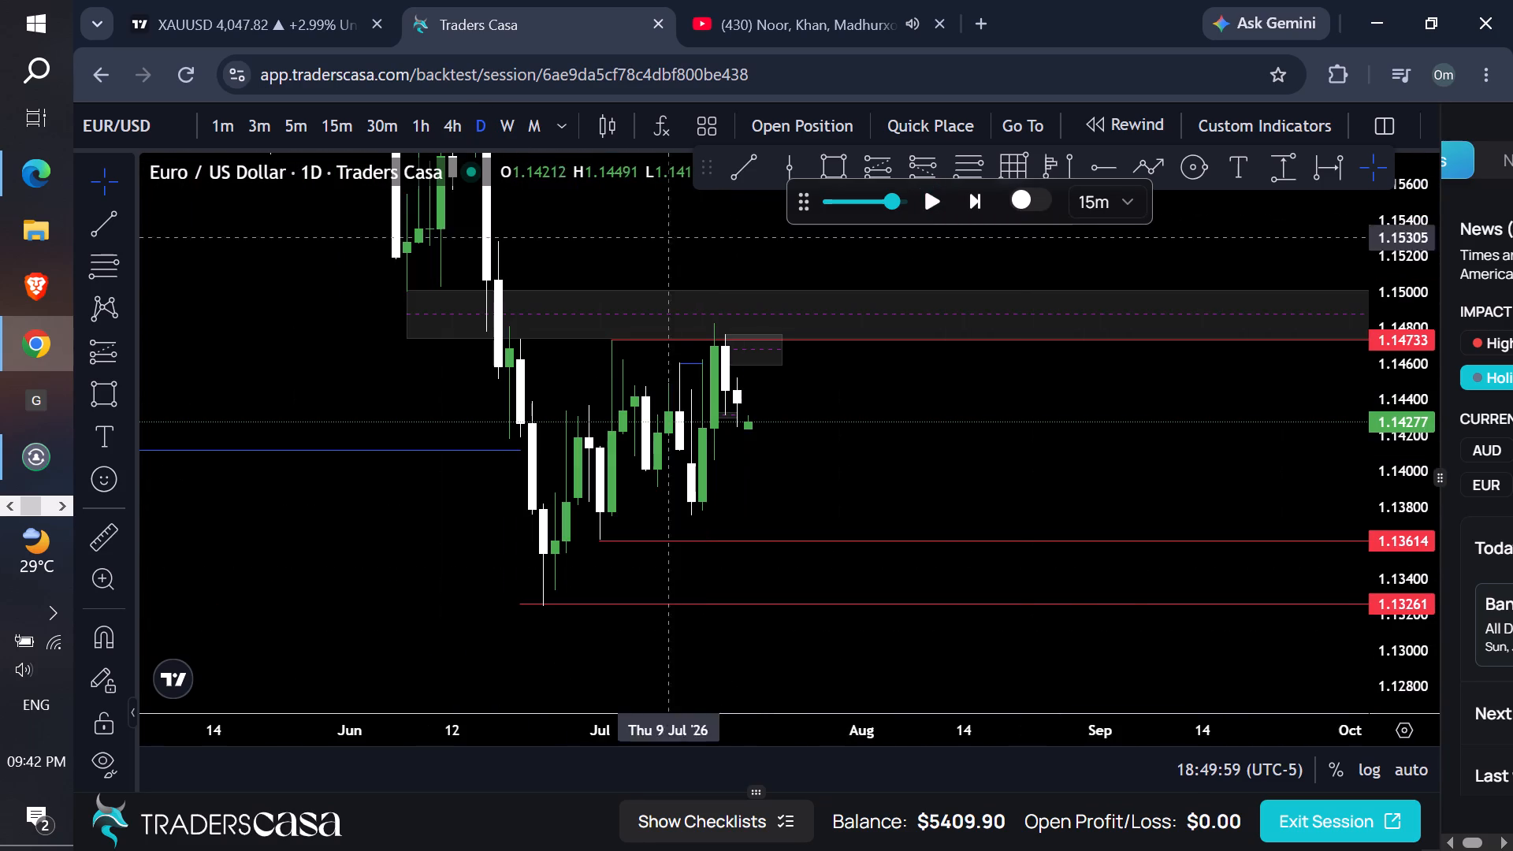
left_click_drag(1409, 618, 1311, 430)
left_click_drag(1213, 463, 1182, 434)
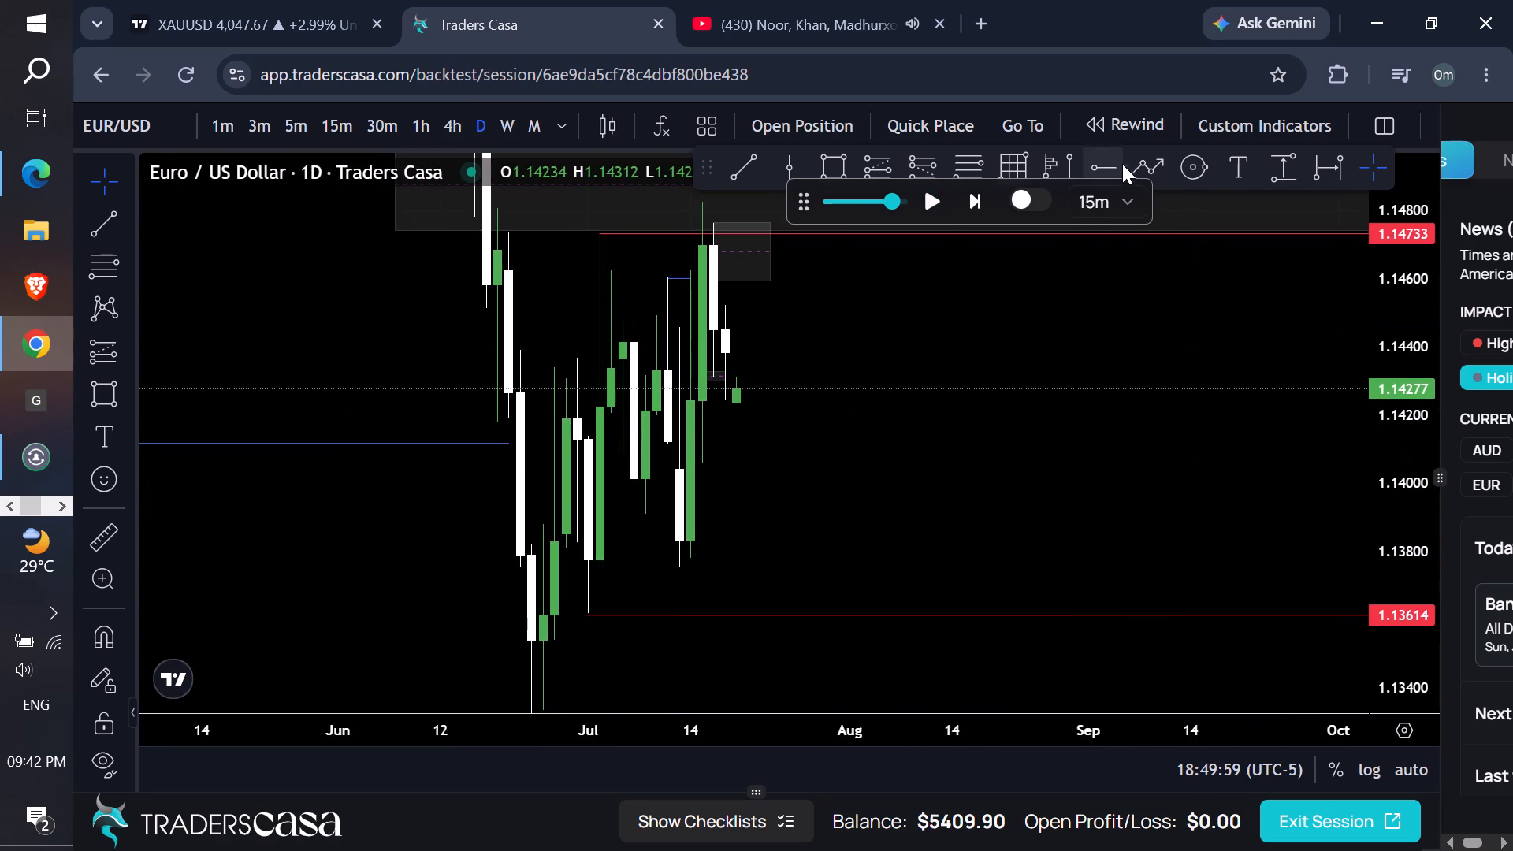
left_click(1110, 162)
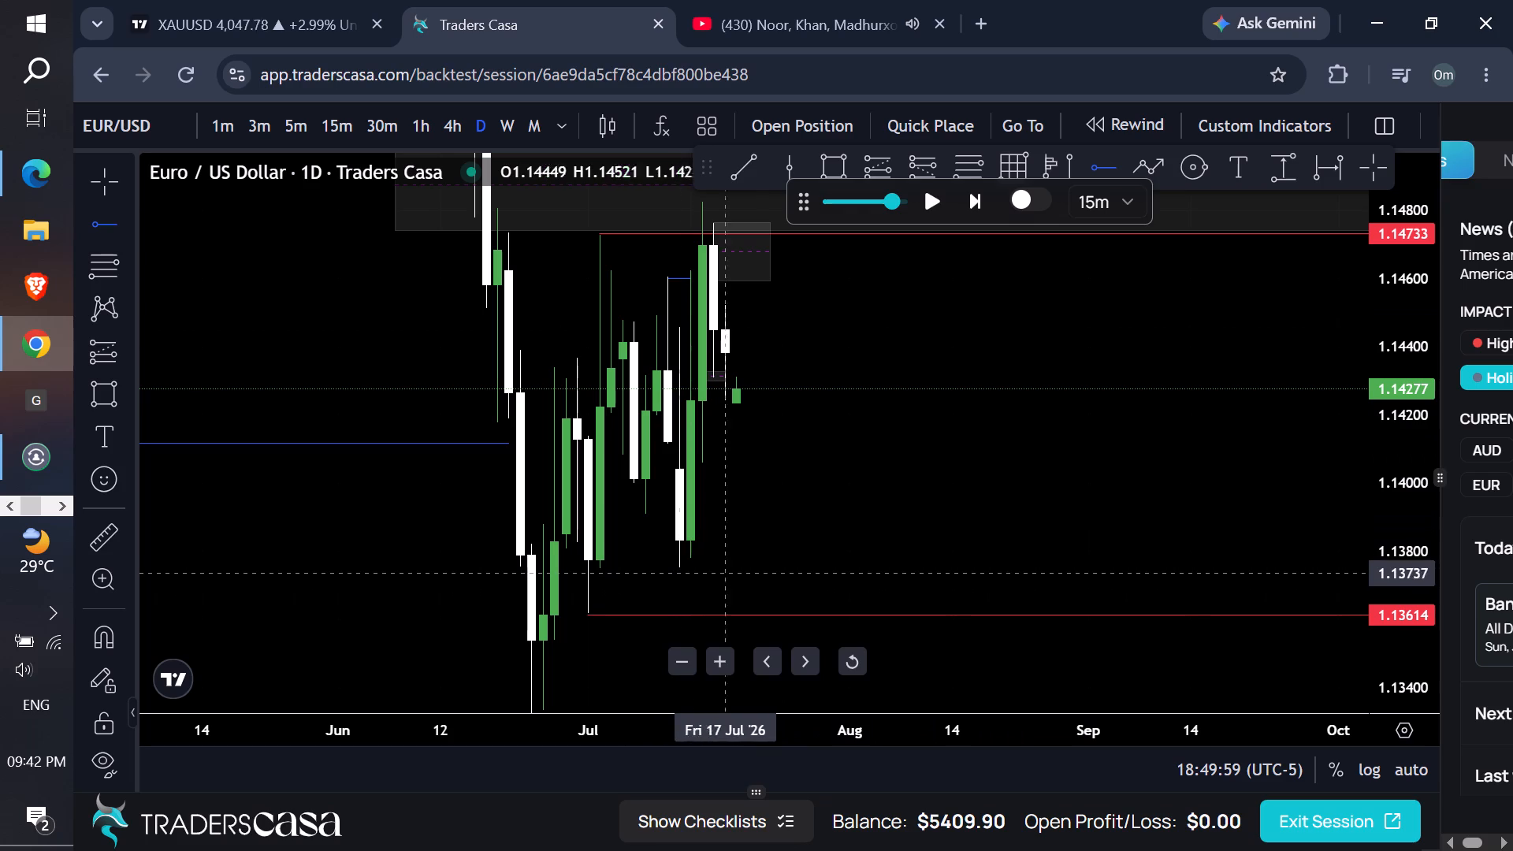
left_click(685, 566)
left_click(841, 455)
left_click_drag(890, 426, 875, 455)
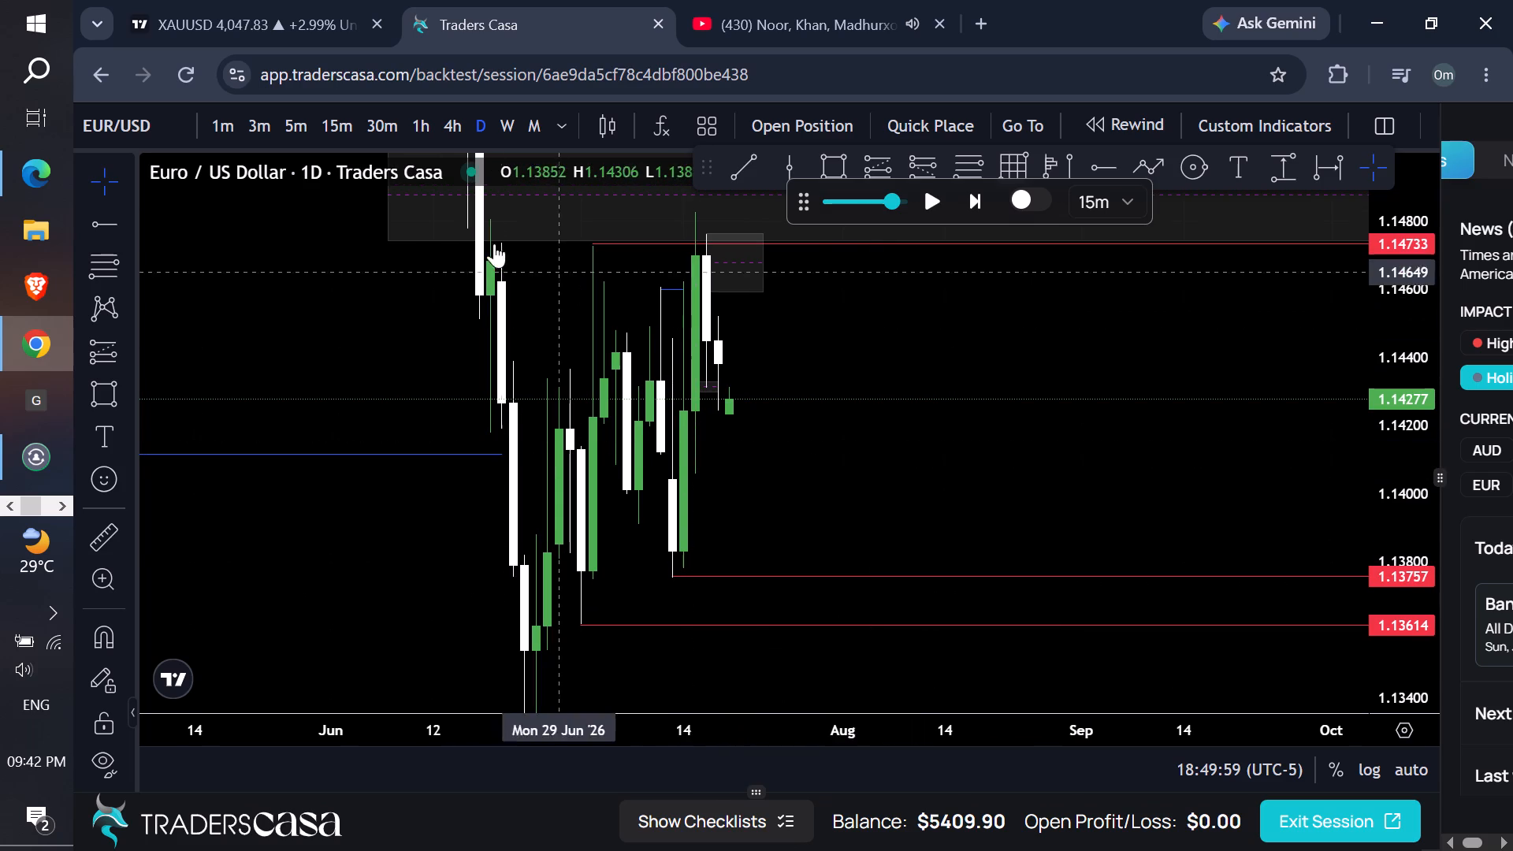
On the 4-hour chart, delete the narrow rectangle zone near 1.1430.
left_click(455, 136)
left_click(678, 394)
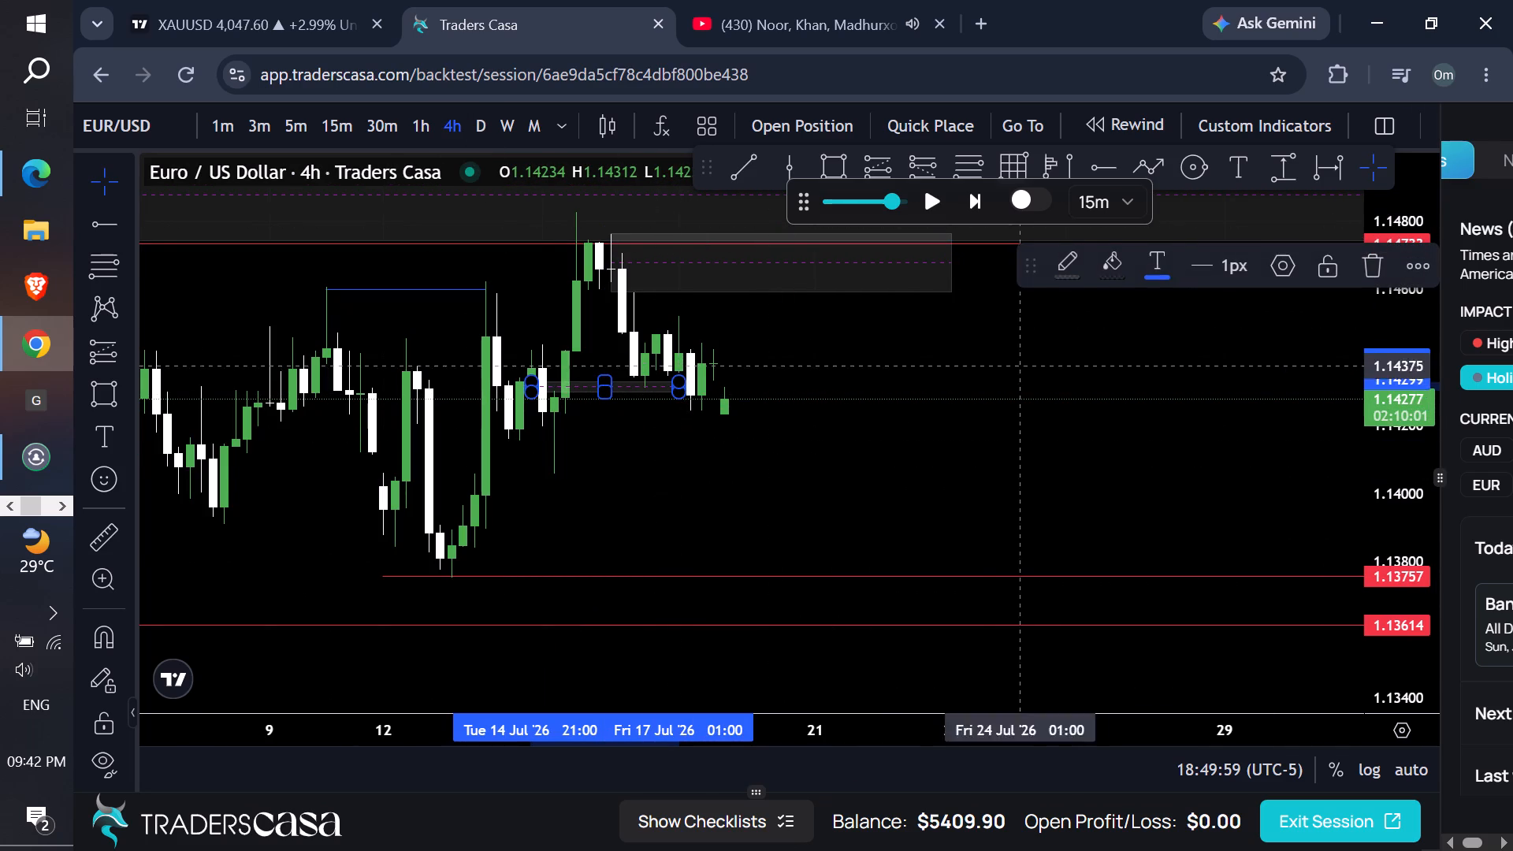
left_click(1371, 290)
left_click(1369, 260)
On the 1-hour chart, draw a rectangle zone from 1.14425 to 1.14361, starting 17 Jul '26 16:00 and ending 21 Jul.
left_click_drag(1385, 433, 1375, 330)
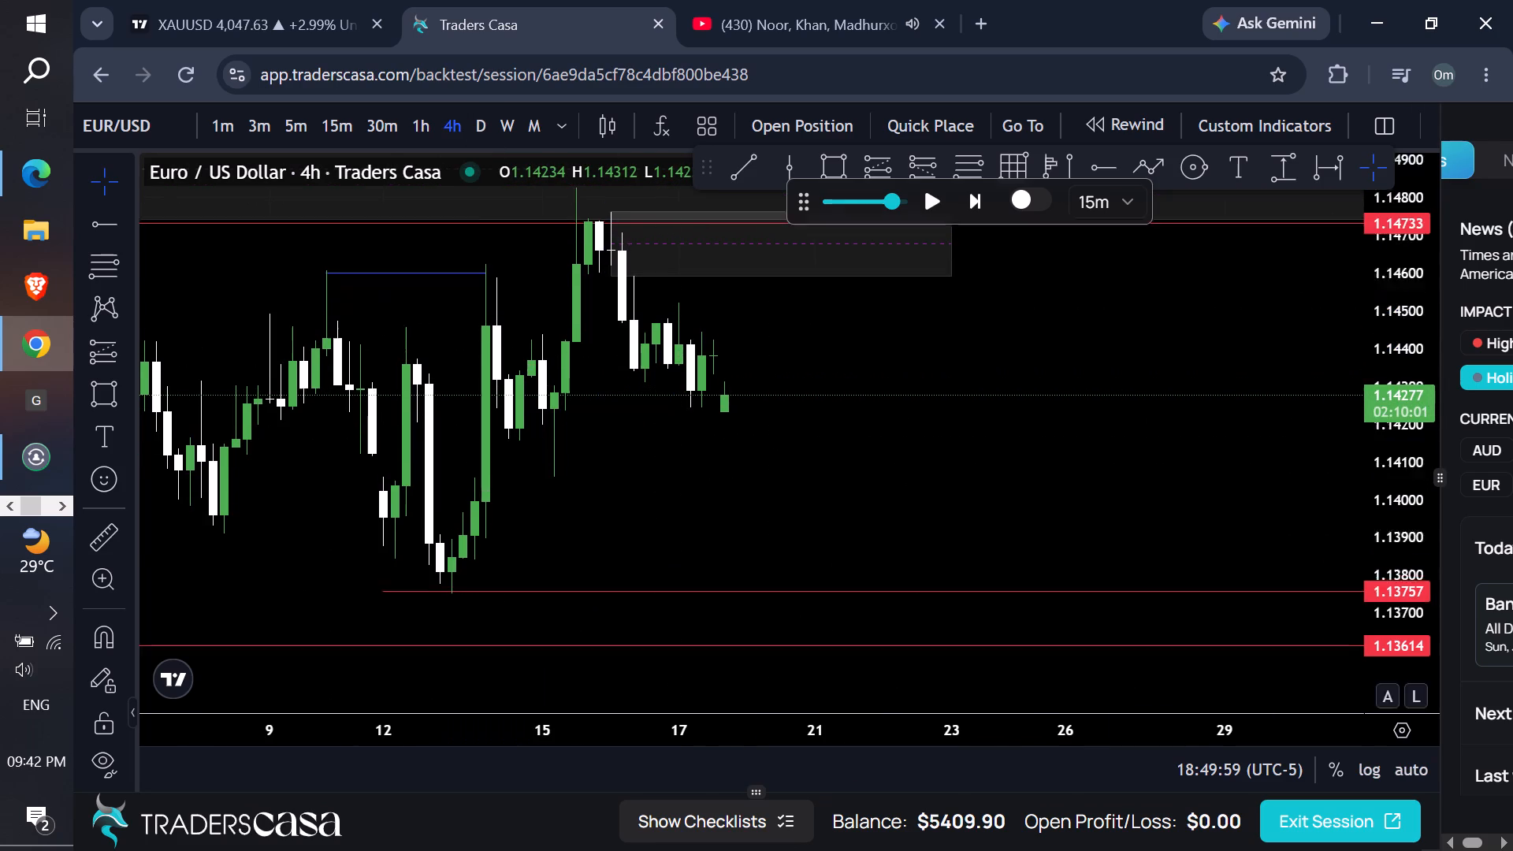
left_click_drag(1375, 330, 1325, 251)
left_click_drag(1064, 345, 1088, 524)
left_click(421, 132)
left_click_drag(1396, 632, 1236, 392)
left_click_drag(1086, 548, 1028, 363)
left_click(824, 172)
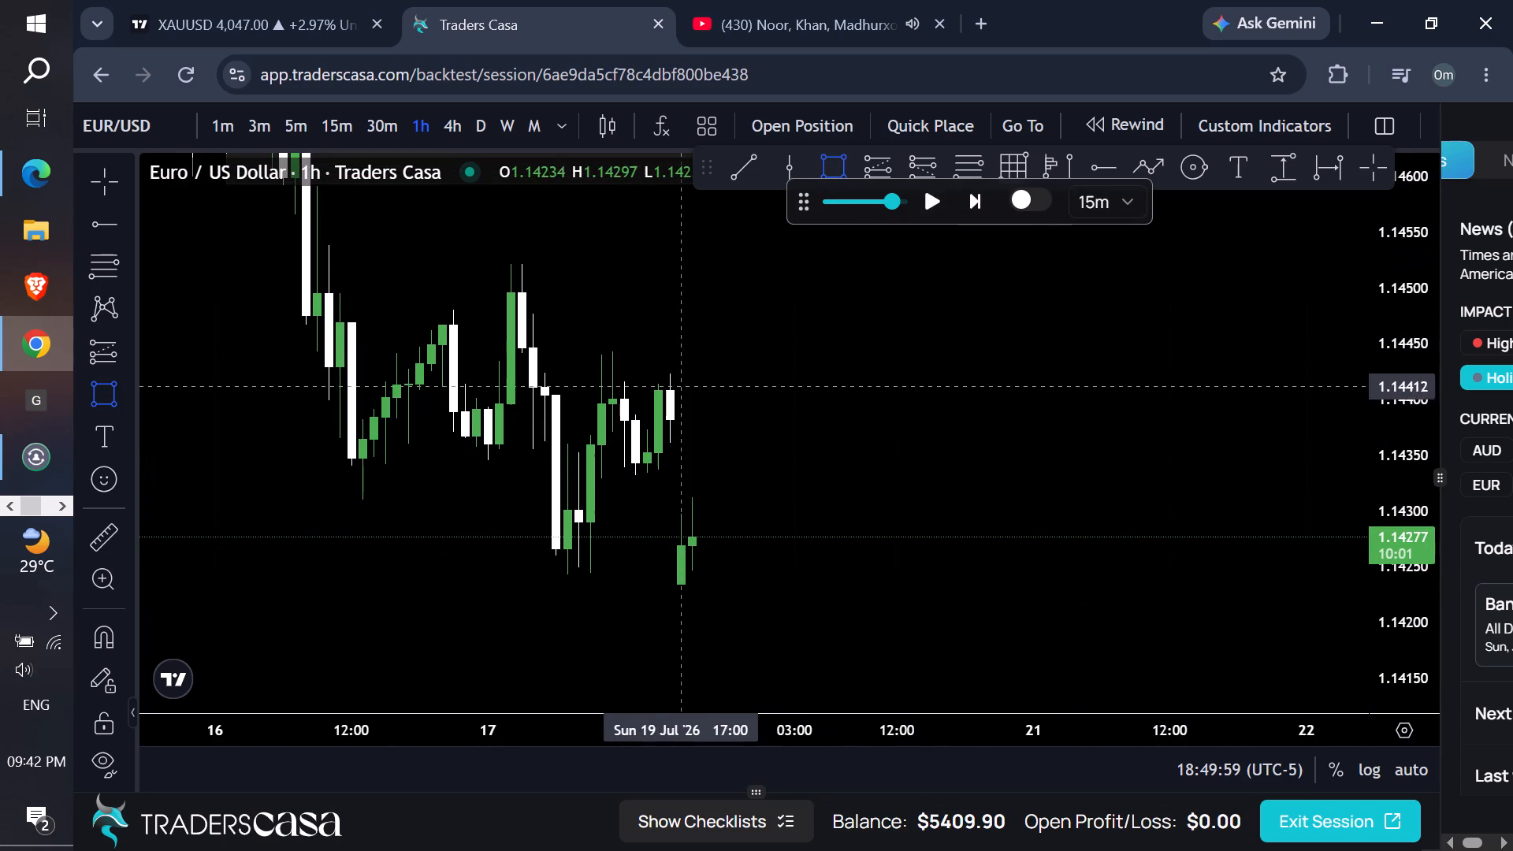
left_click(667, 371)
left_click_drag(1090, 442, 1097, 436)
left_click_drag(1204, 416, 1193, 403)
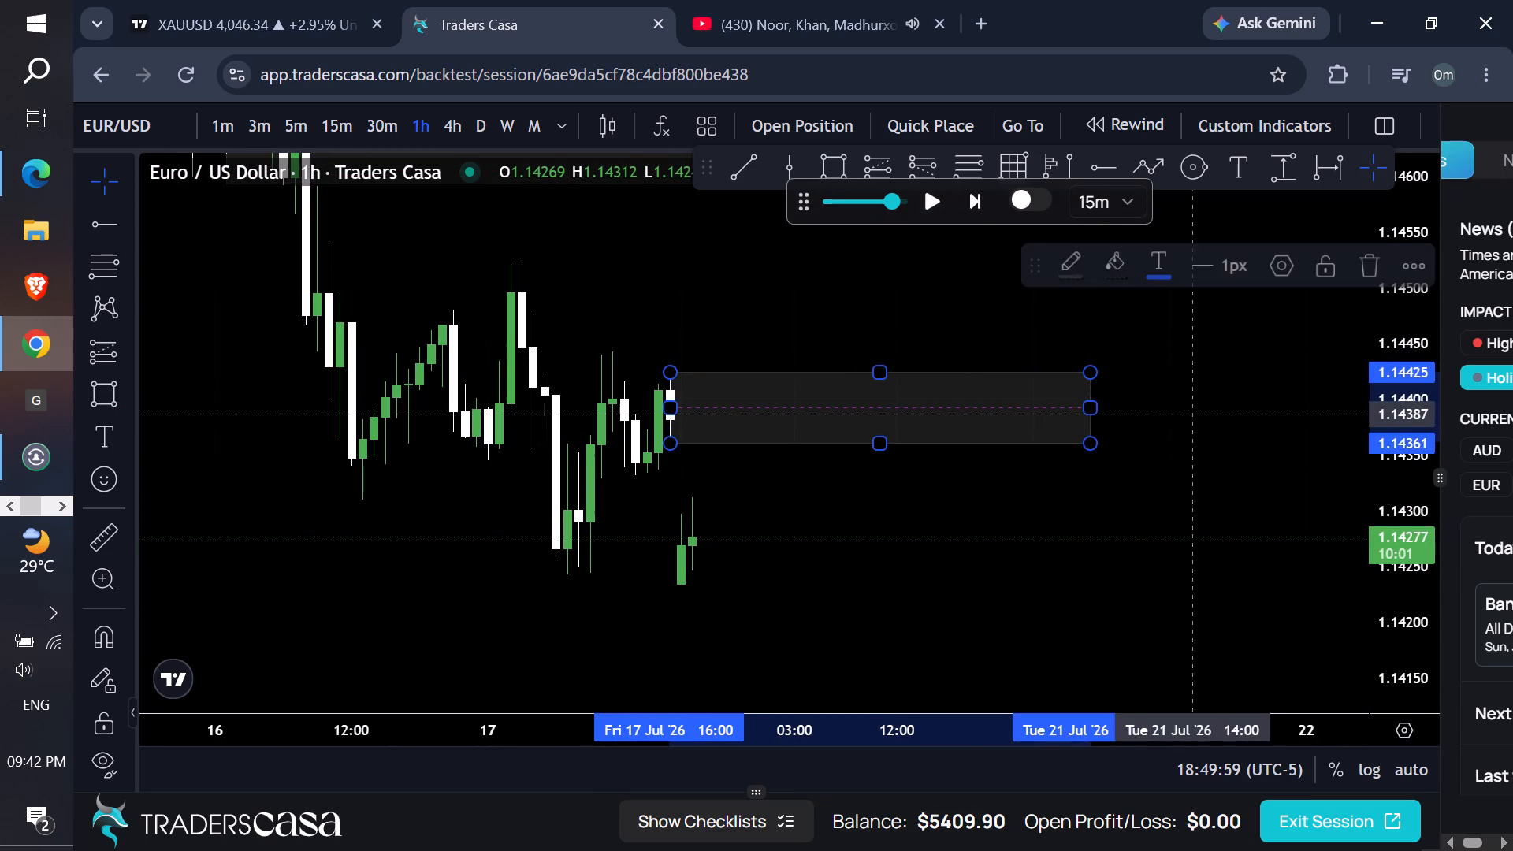
Replay price forward on the 1-hour chart into the new zone, pausing it at 03:34:59 (UTC-5).
left_click(943, 206)
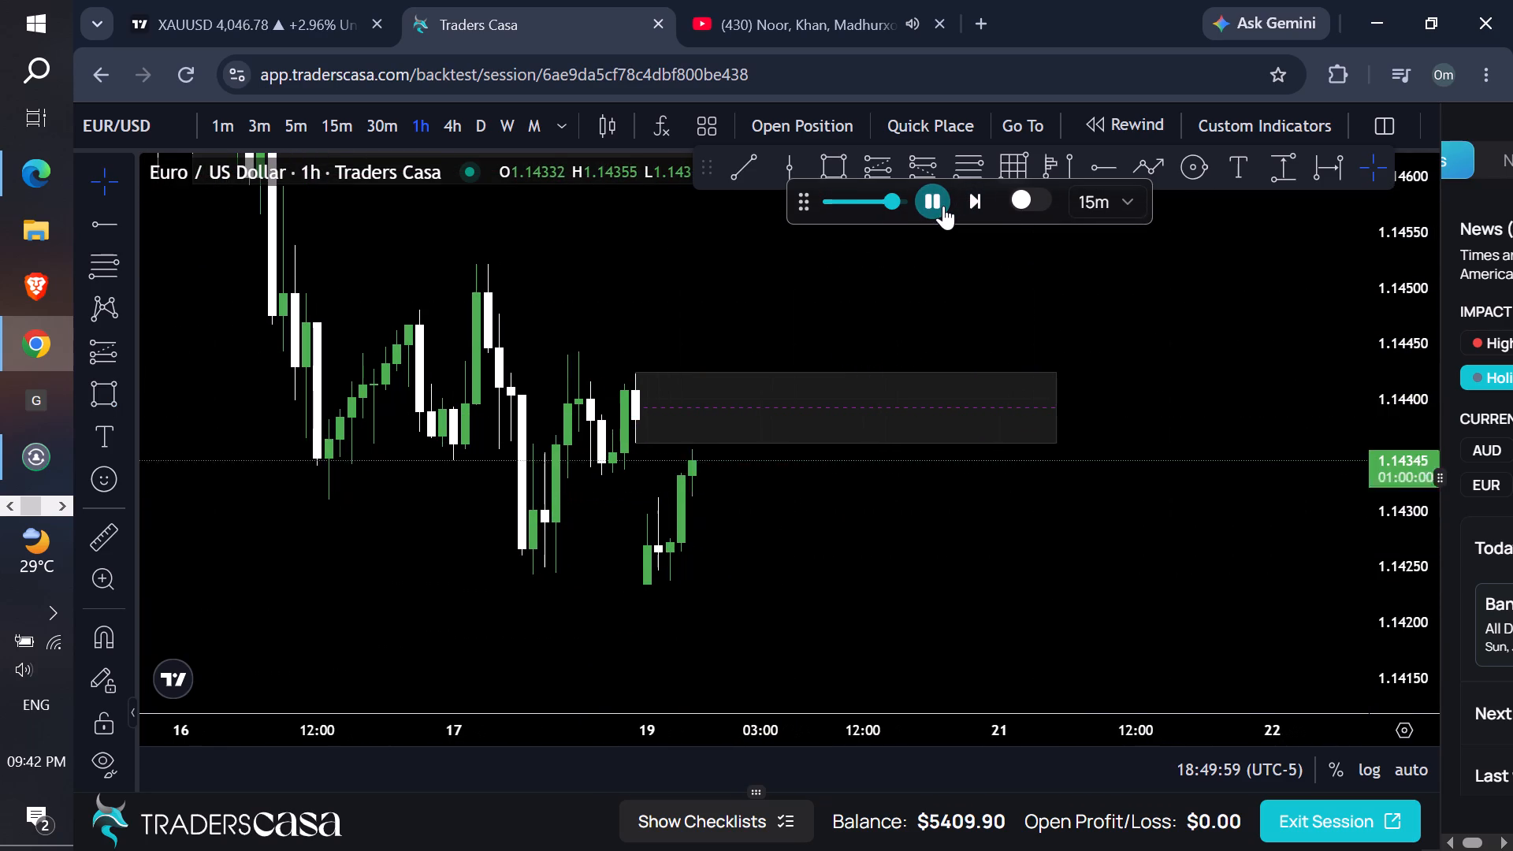
left_click(943, 206)
double_click(943, 206)
double_click(943, 206)
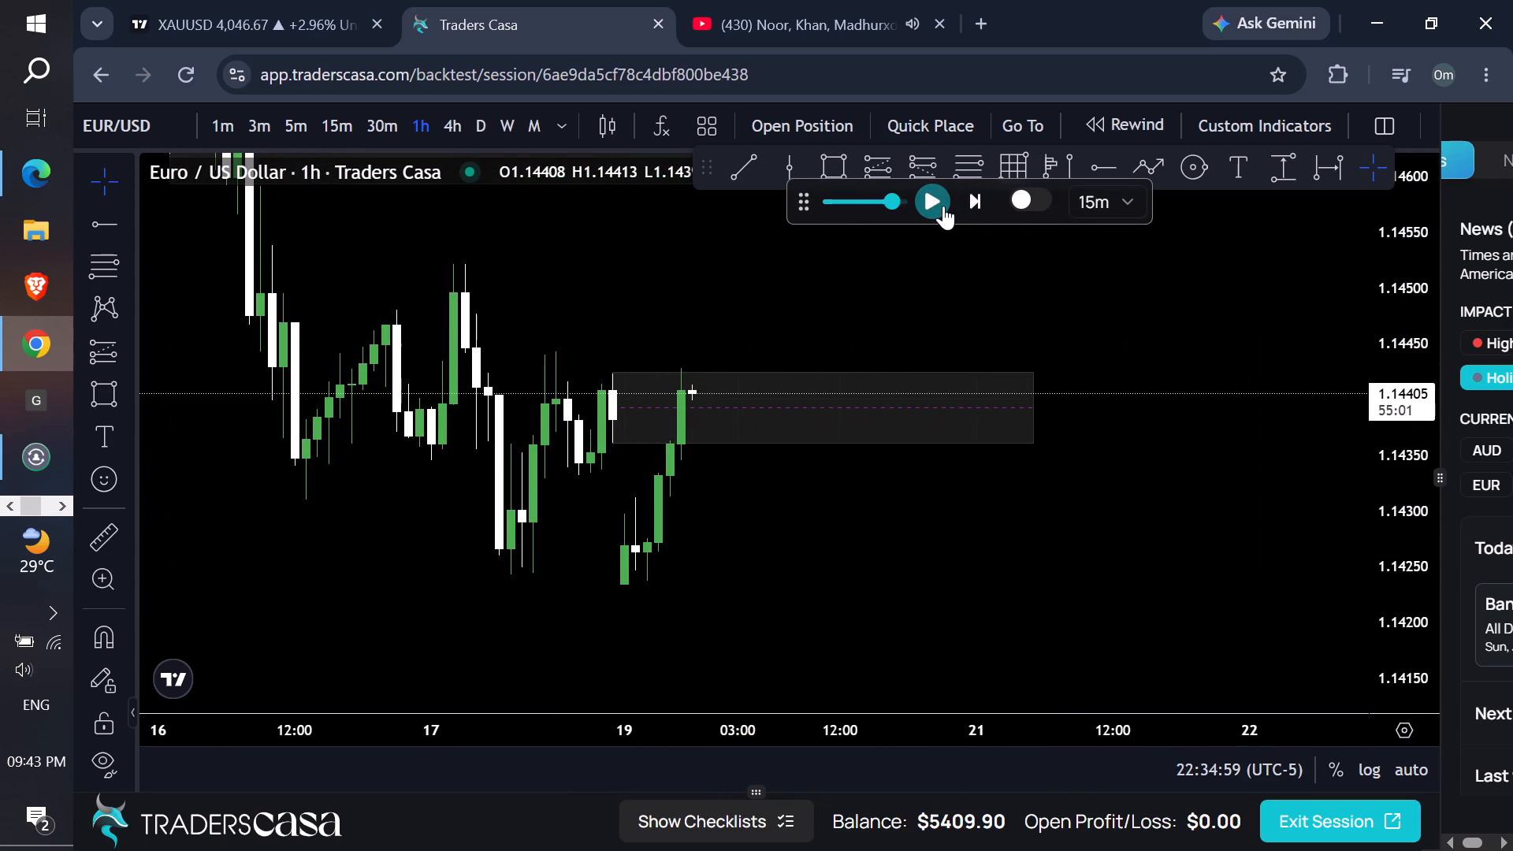
left_click(943, 206)
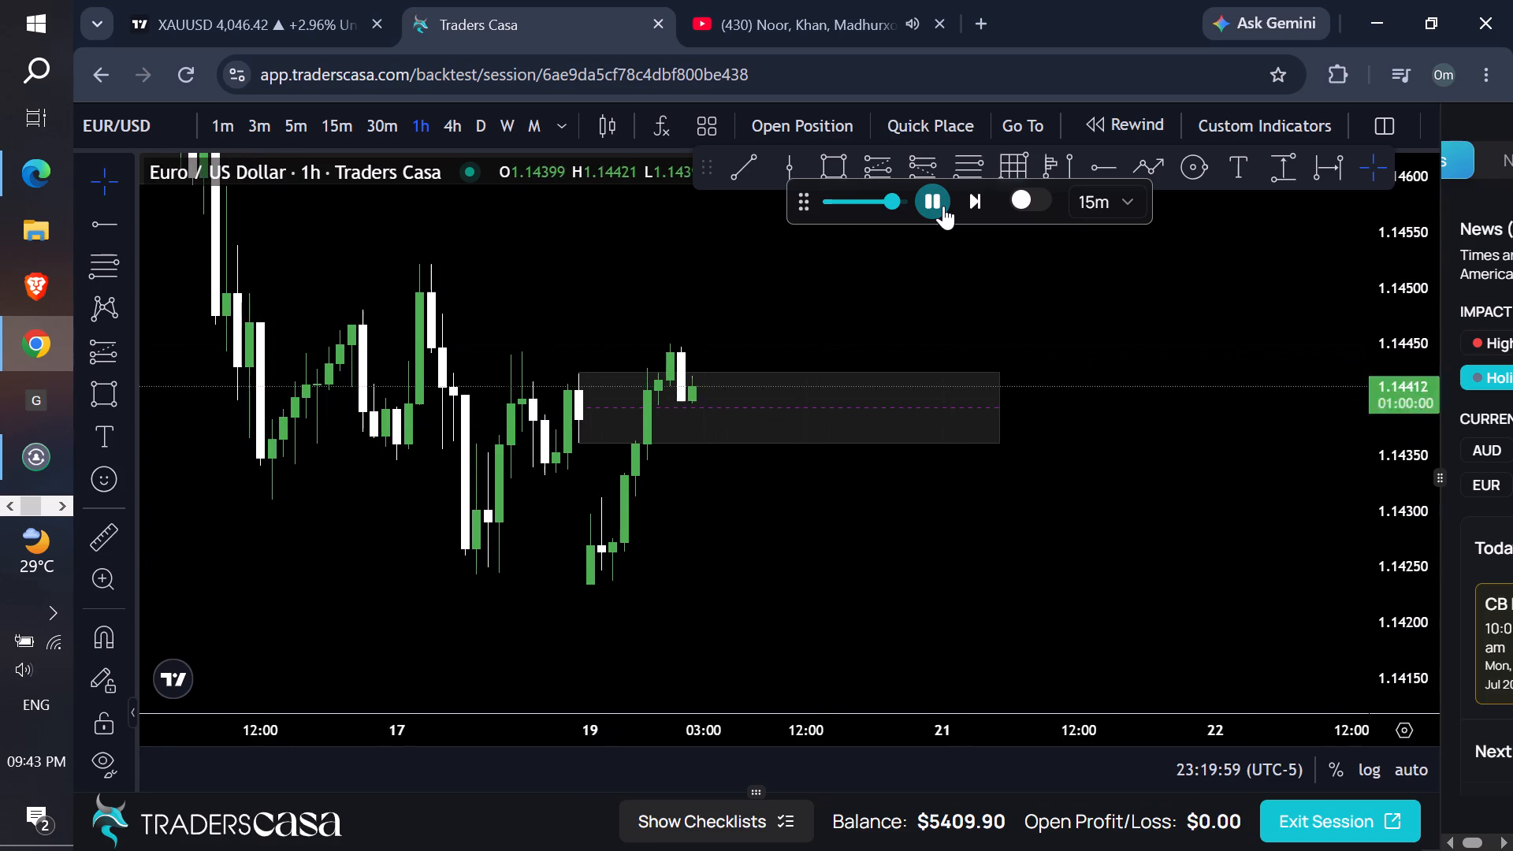
left_click(943, 206)
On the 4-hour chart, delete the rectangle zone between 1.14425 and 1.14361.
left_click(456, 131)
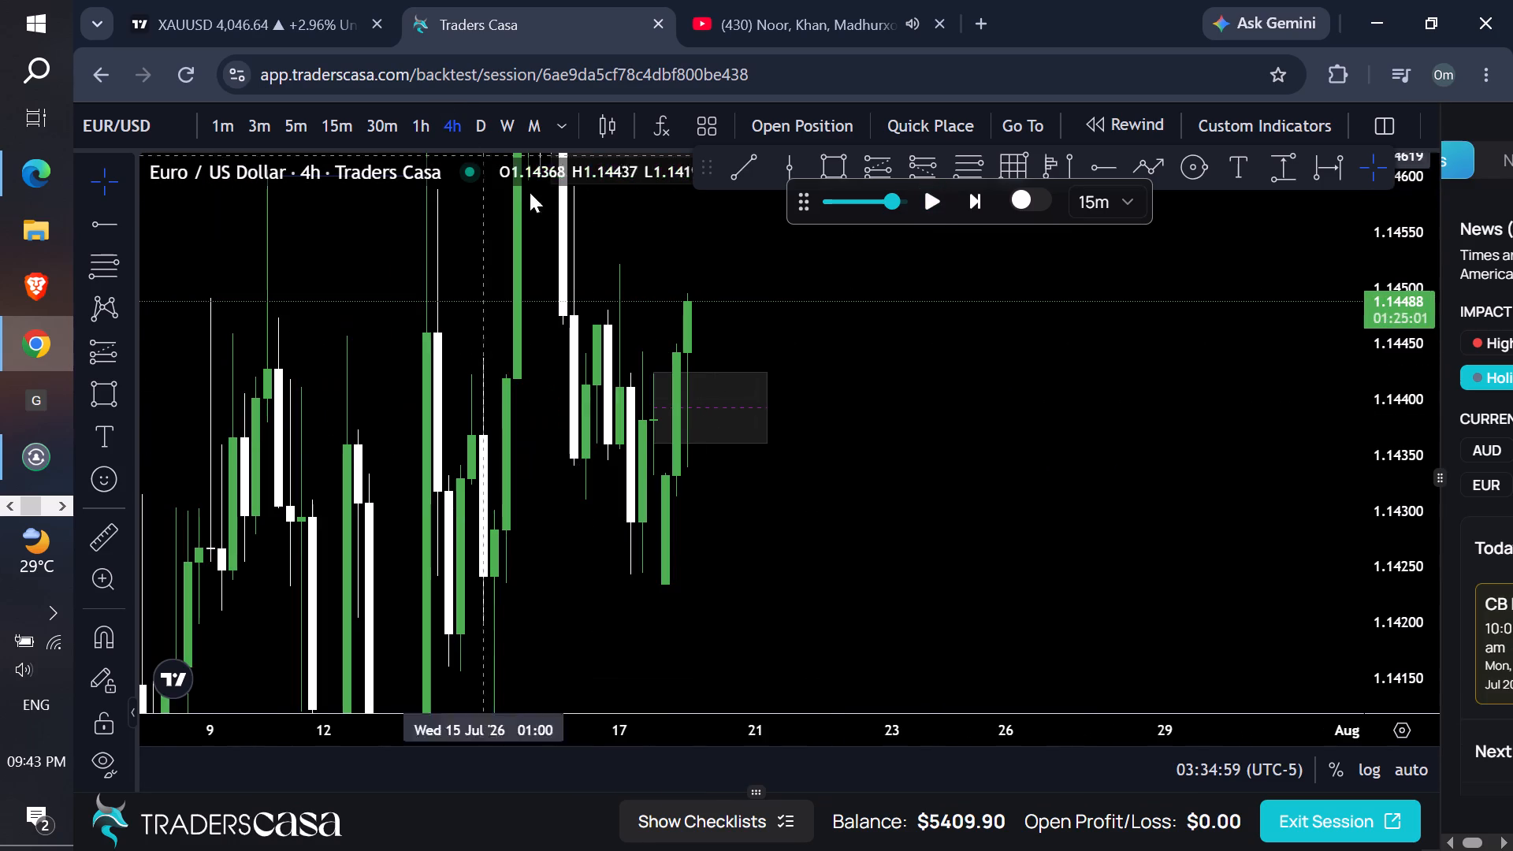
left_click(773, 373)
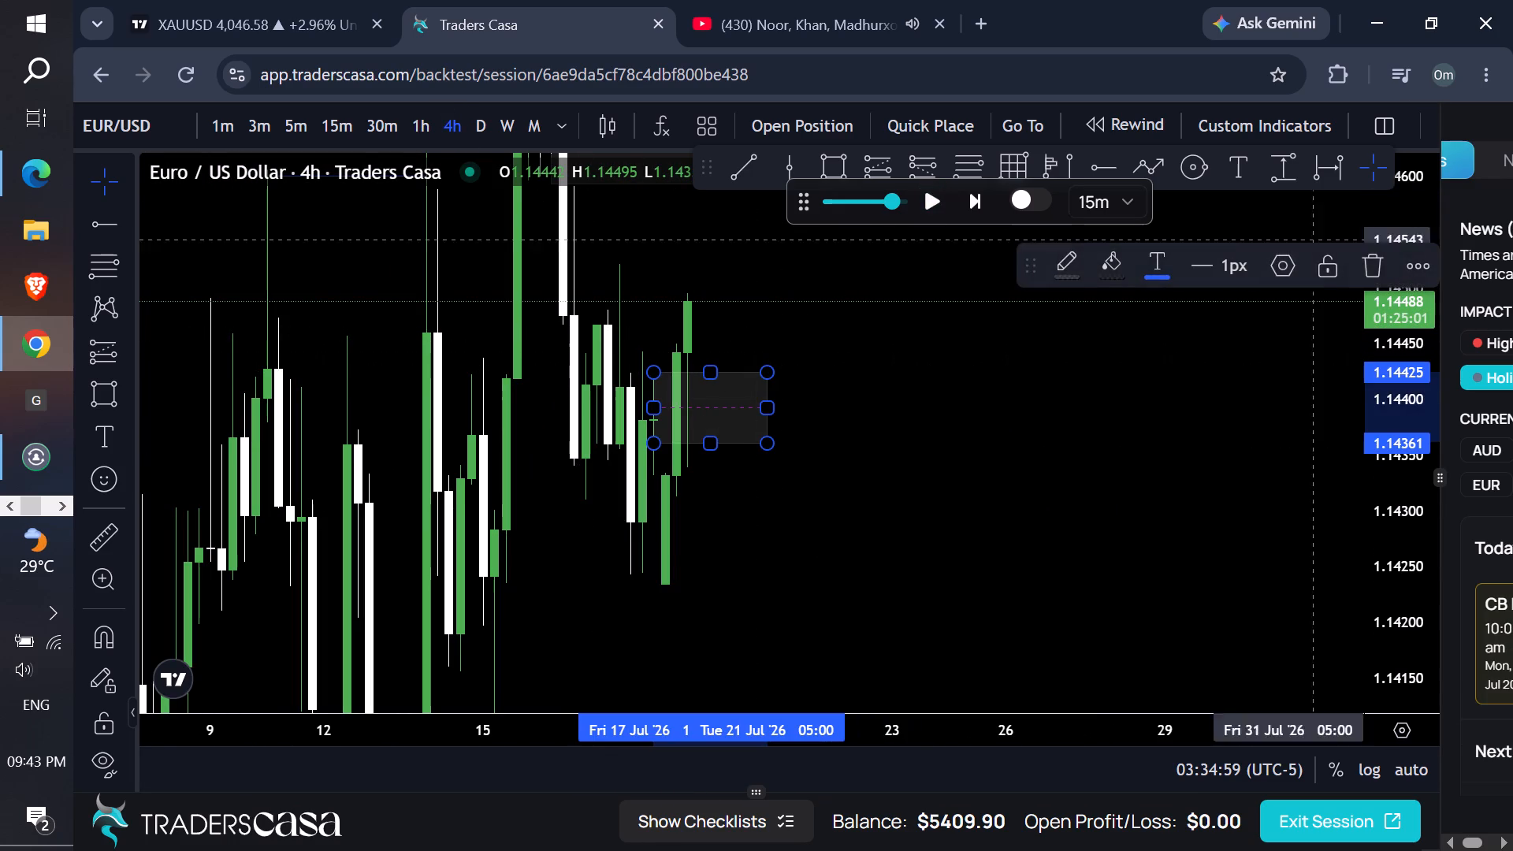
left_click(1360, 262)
Replay price forward on the 4-hour chart, pausing it at 05:49:59 (UTC-5).
left_click_drag(1404, 277, 1333, 513)
left_click(937, 206)
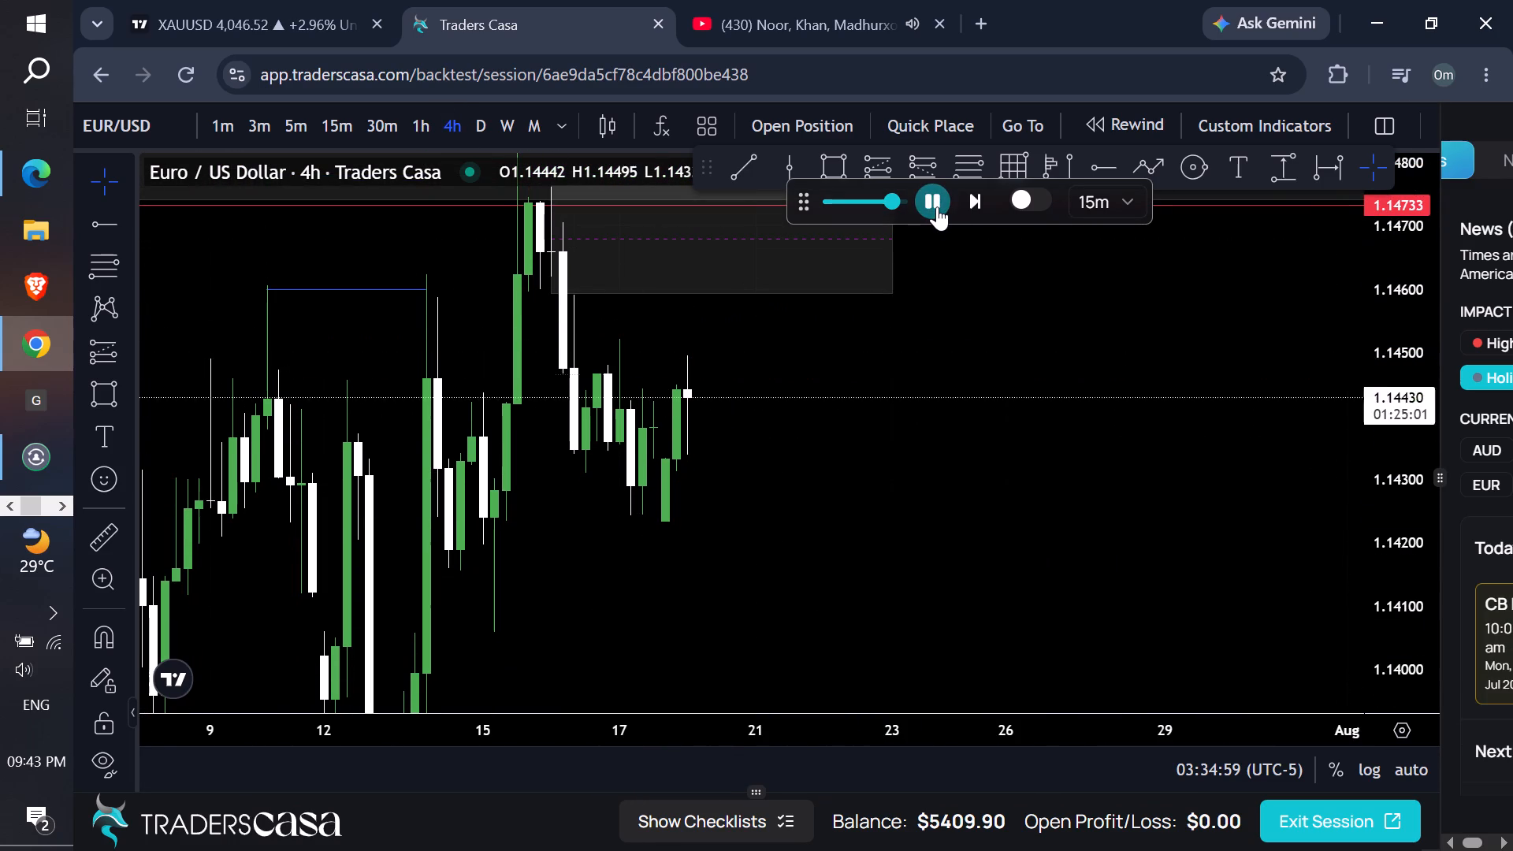
left_click(937, 206)
Replay price forward on the 1-hour chart with intermediate pauses, stopping at 03:34:59 (UTC-5) on 21 Jul.
left_click(419, 132)
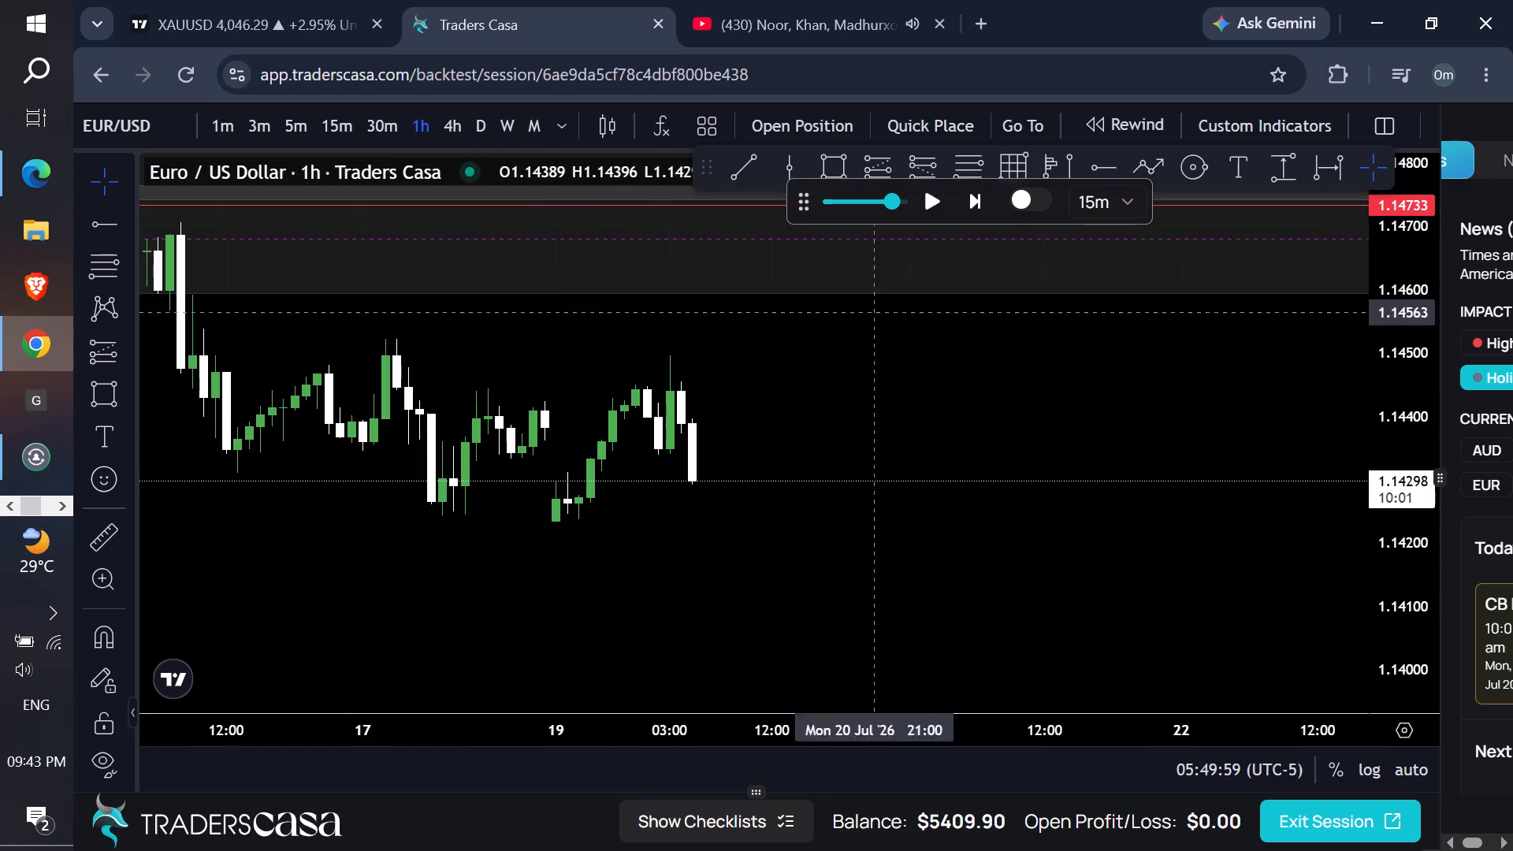
left_click_drag(1402, 585, 1302, 422)
left_click(1108, 417)
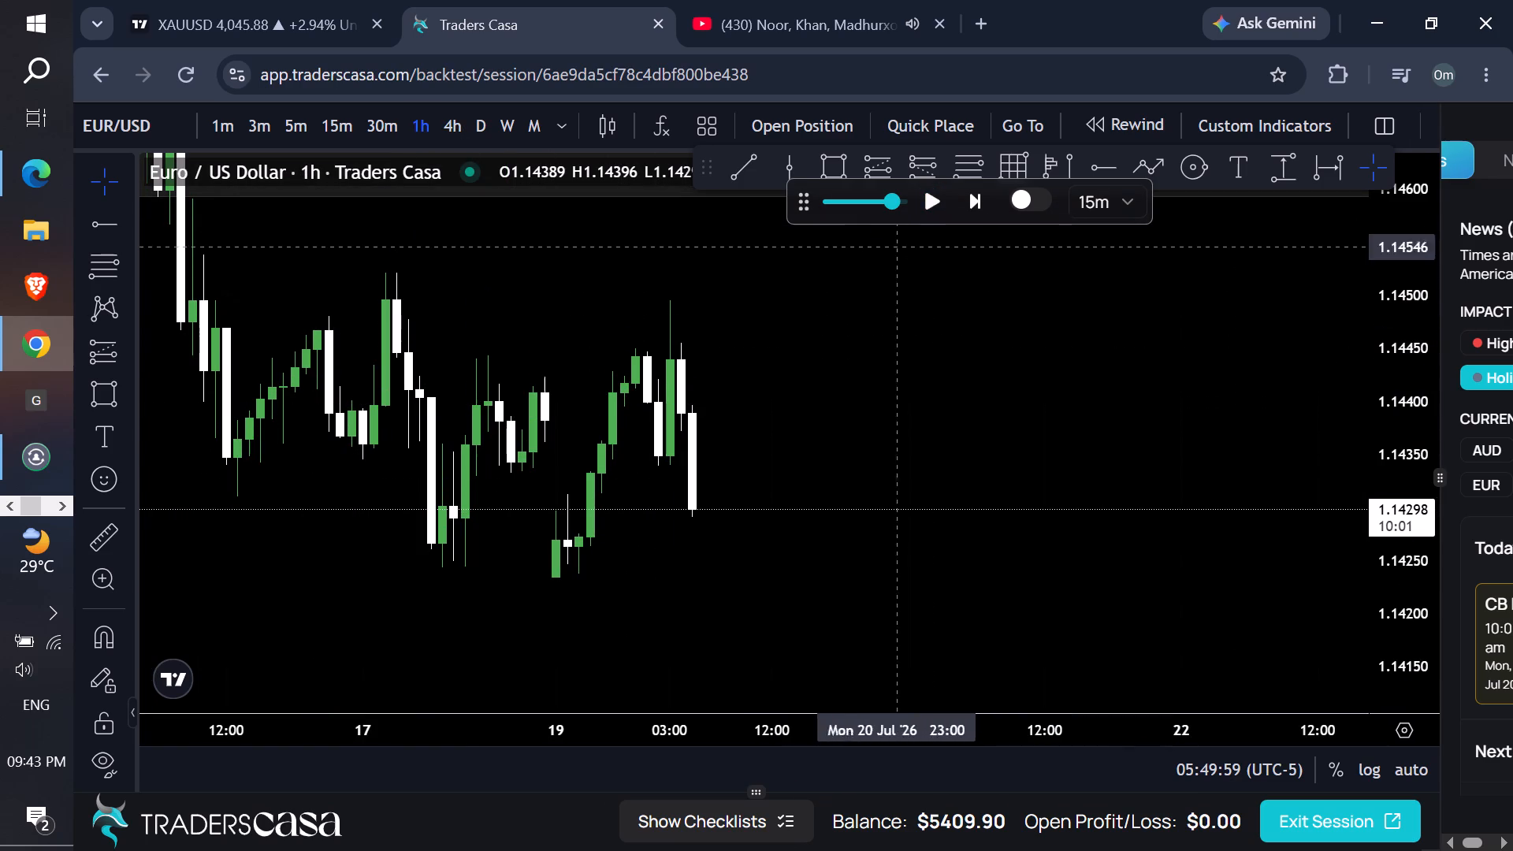
left_click(930, 206)
left_click(930, 206)
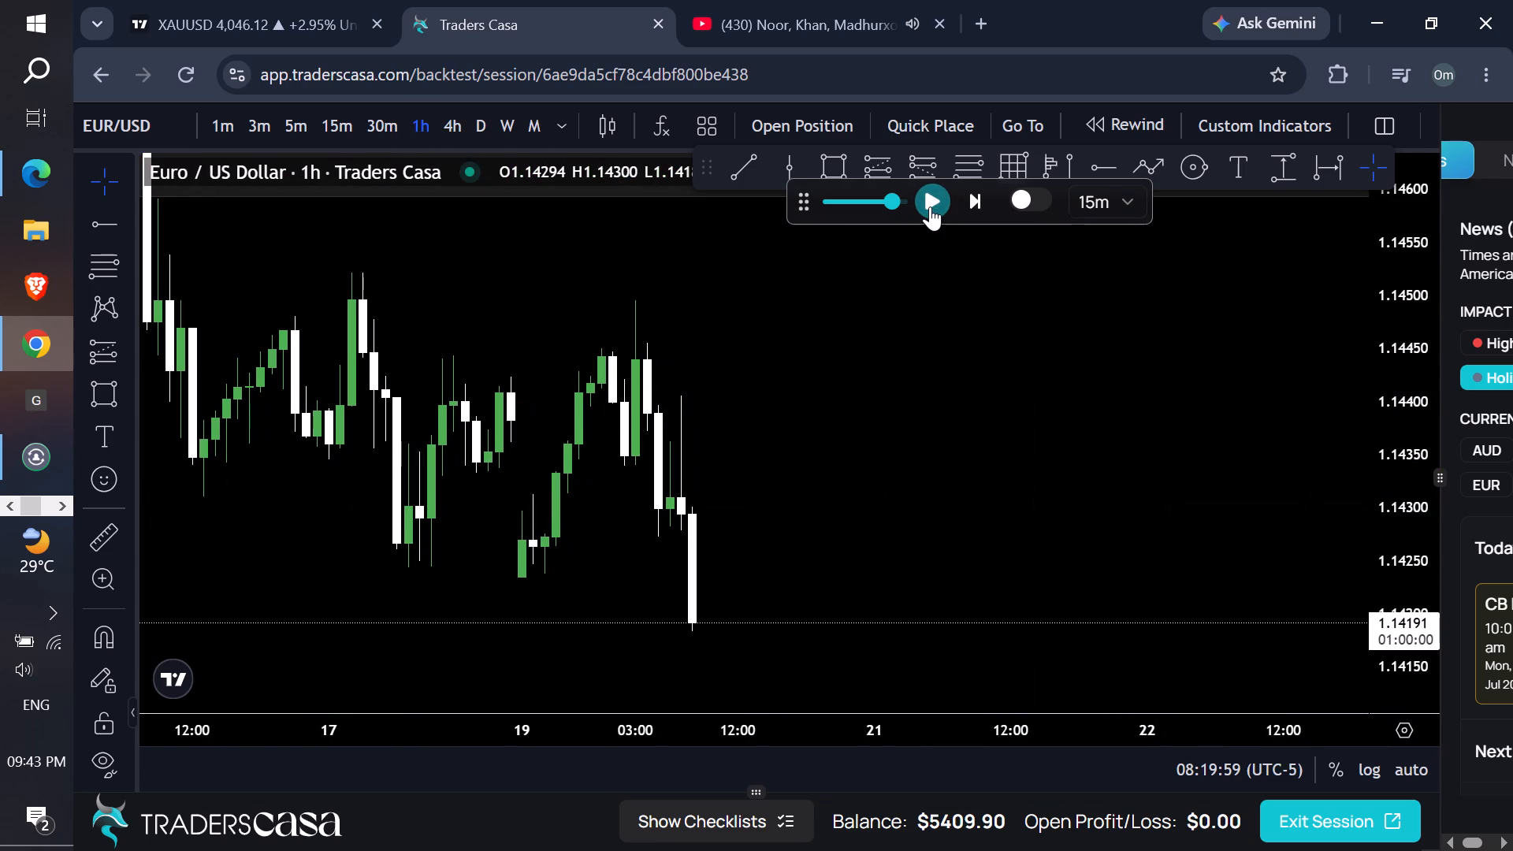
double_click(930, 206)
left_click(930, 206)
left_click(930, 206)
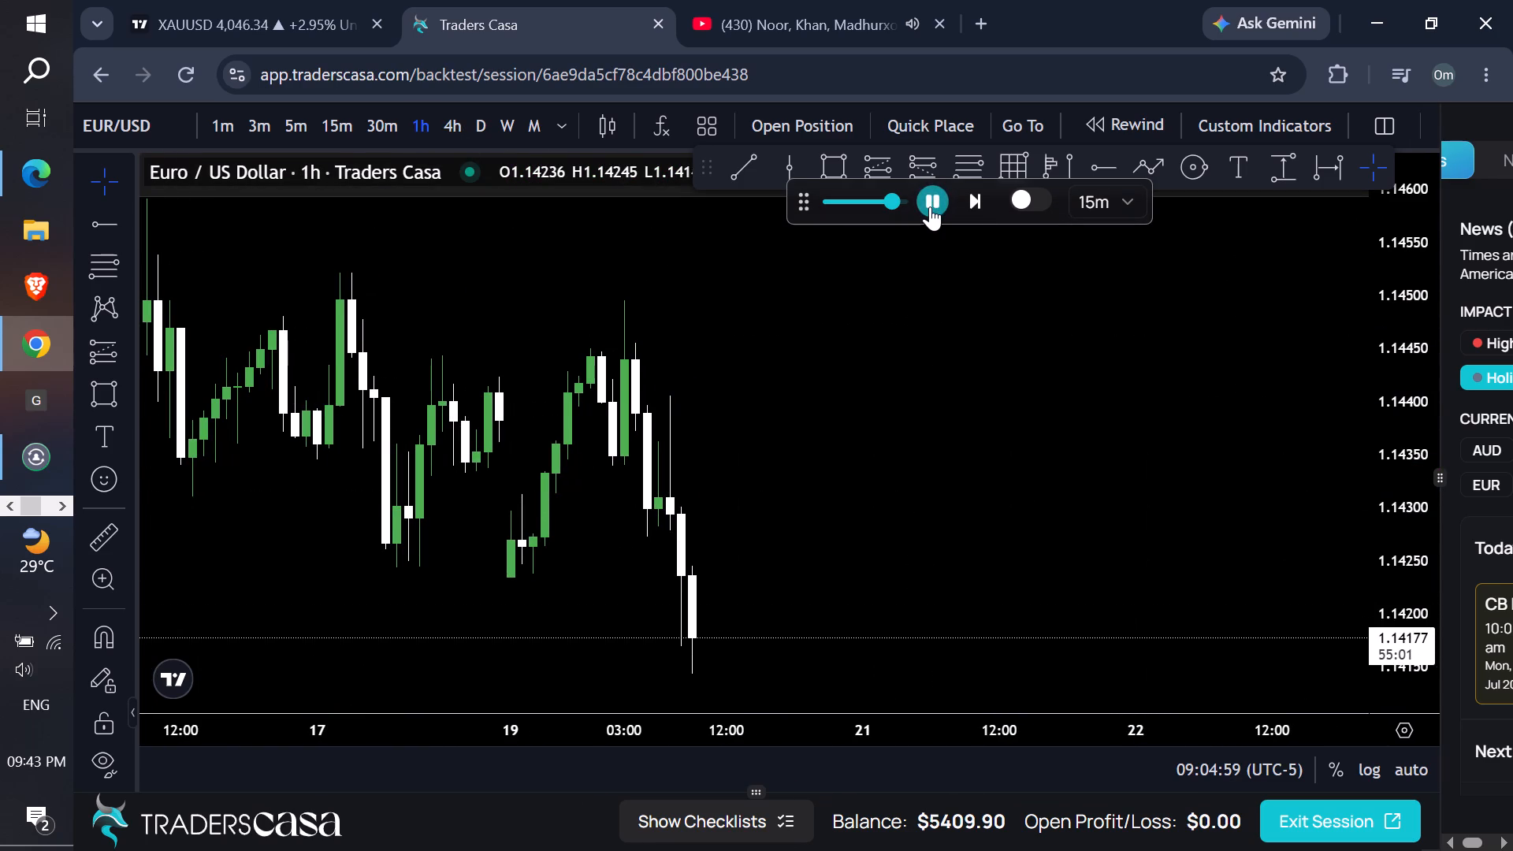
left_click(930, 206)
left_click(930, 206)
left_click_drag(1044, 455, 1222, 296)
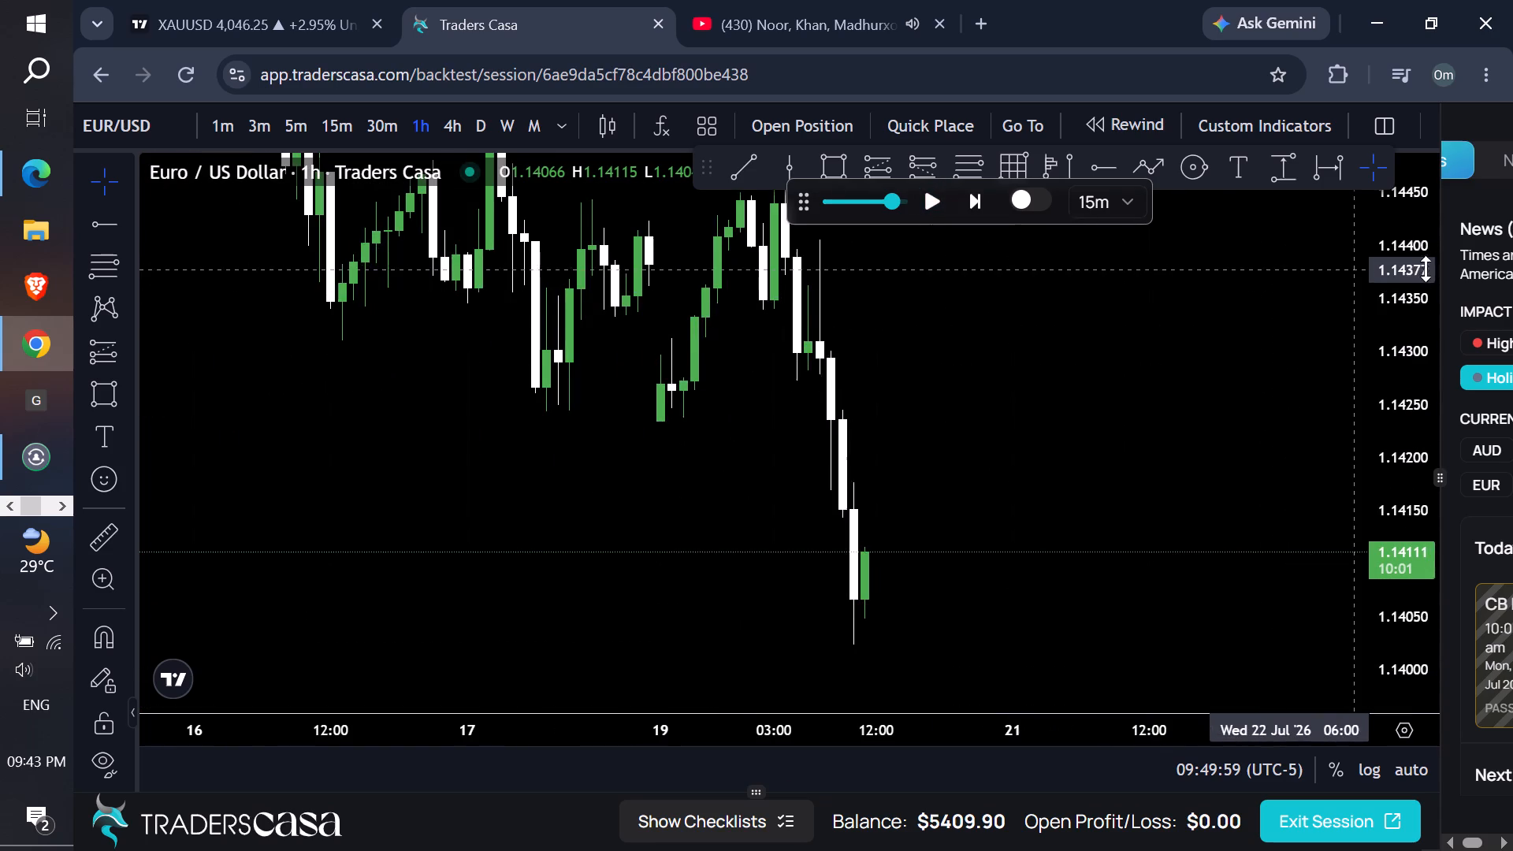
left_click_drag(1396, 300, 1322, 505)
left_click(941, 204)
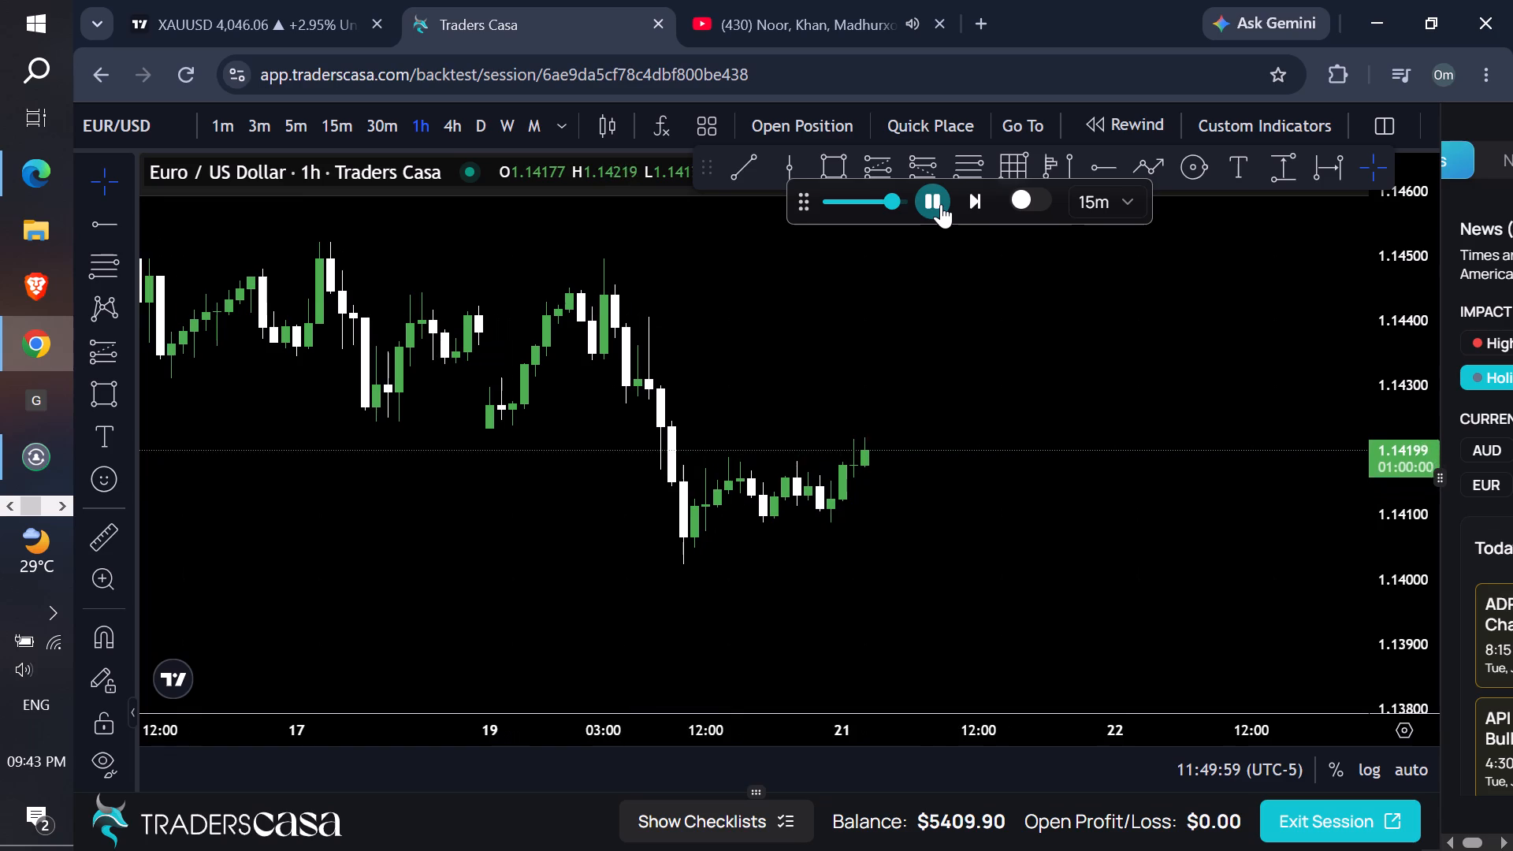
On the 4-hour chart, draw a rectangle zone from 1.14350 to 1.14237, starting 20 Jul '26 01:00 and ending 22 Jul.
left_click(455, 134)
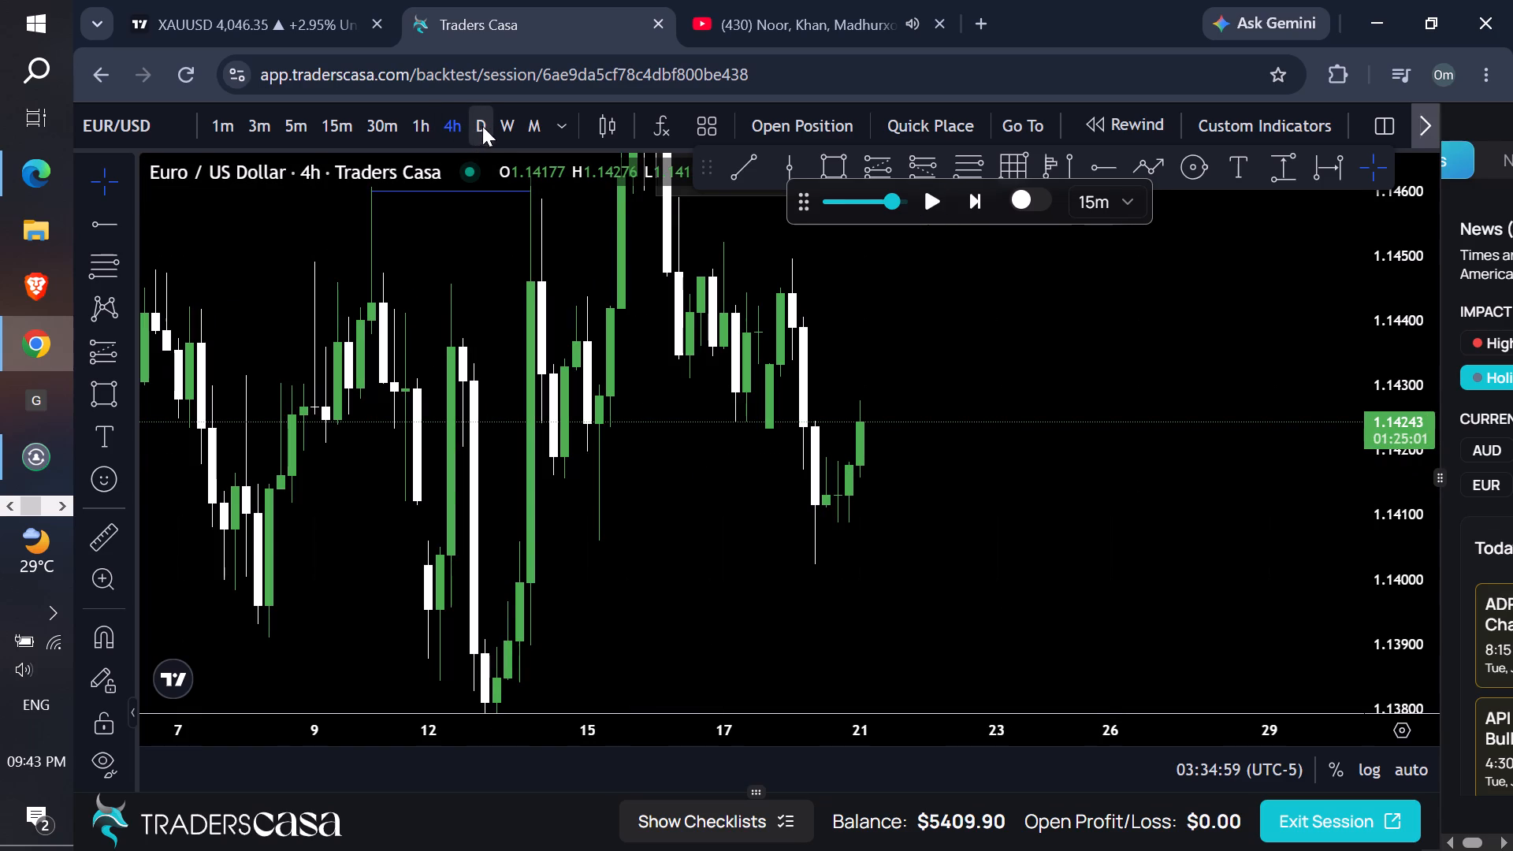
left_click_drag(1015, 349, 957, 312)
left_click(827, 167)
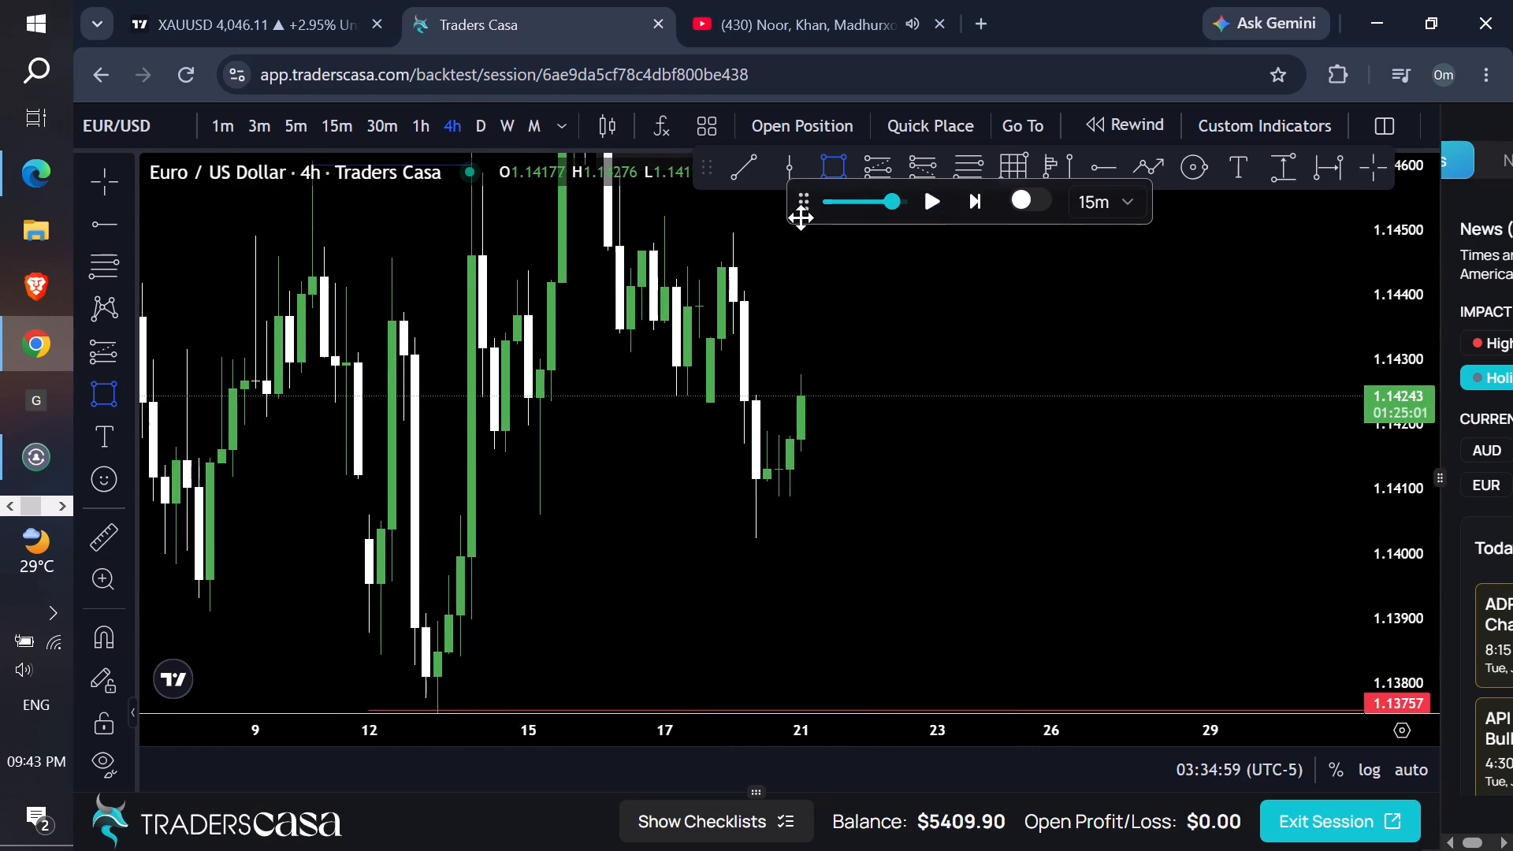
left_click(734, 326)
left_click(900, 400)
left_click_drag(1020, 377, 1021, 361)
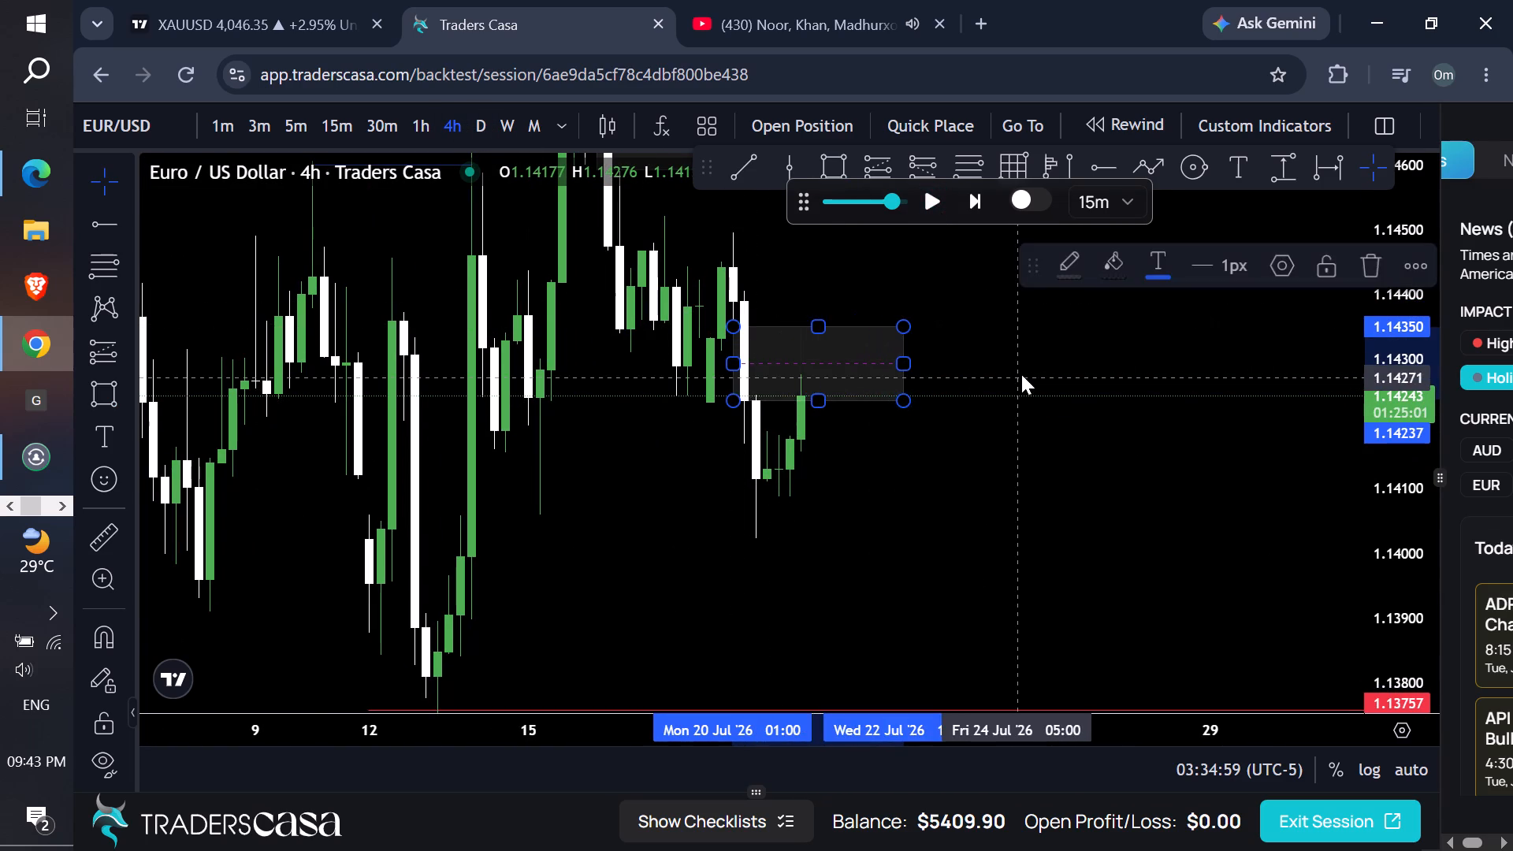
Replay price forward to 05:19:59 (UTC-5) on 21 Jul and check the latest candles on the 15-minute chart.
triple_click(928, 189)
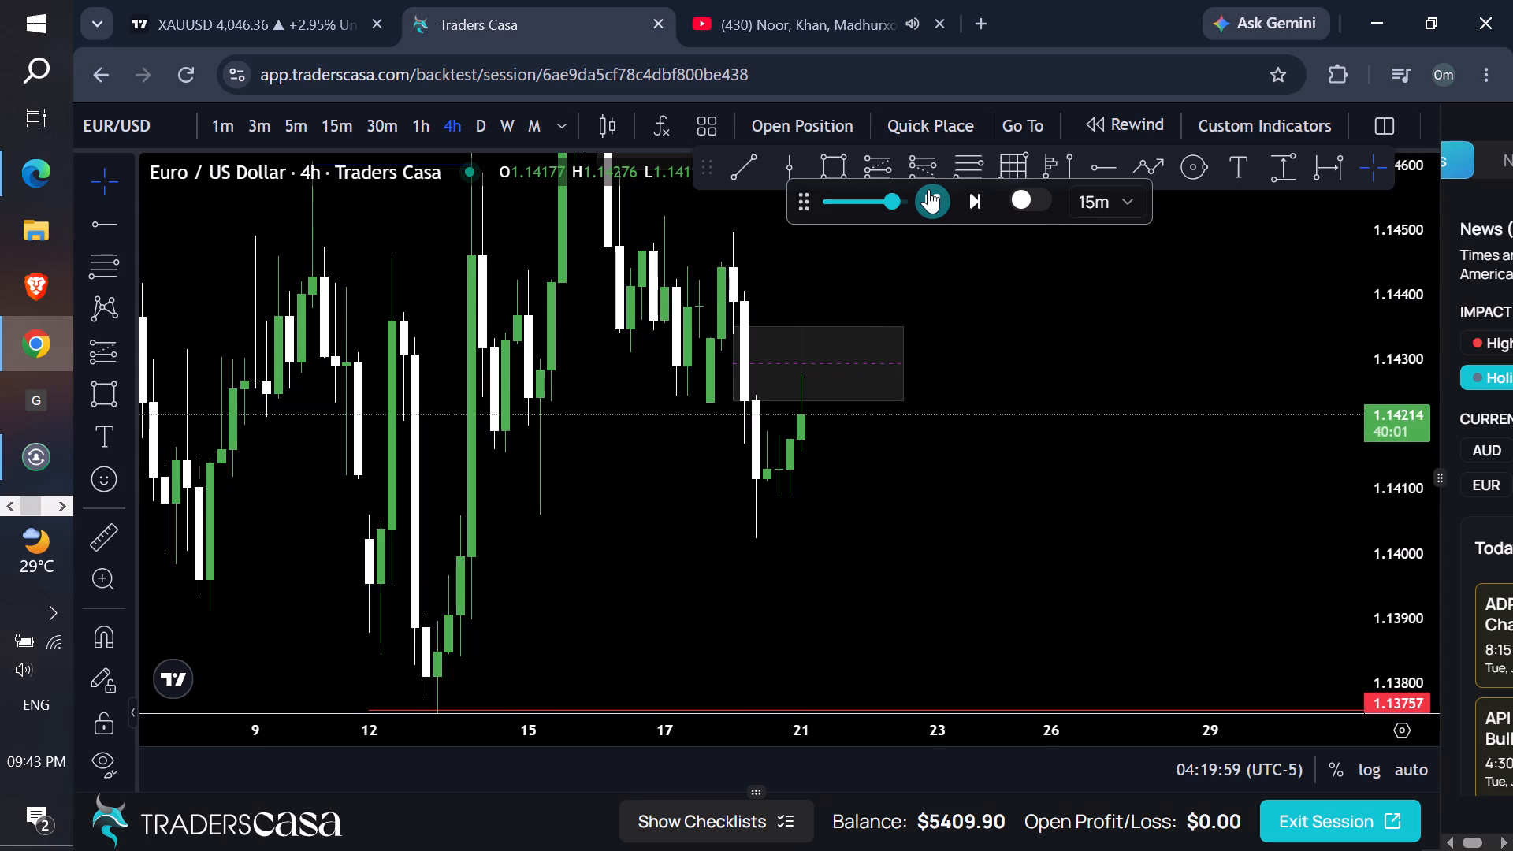
left_click(928, 189)
left_click(341, 141)
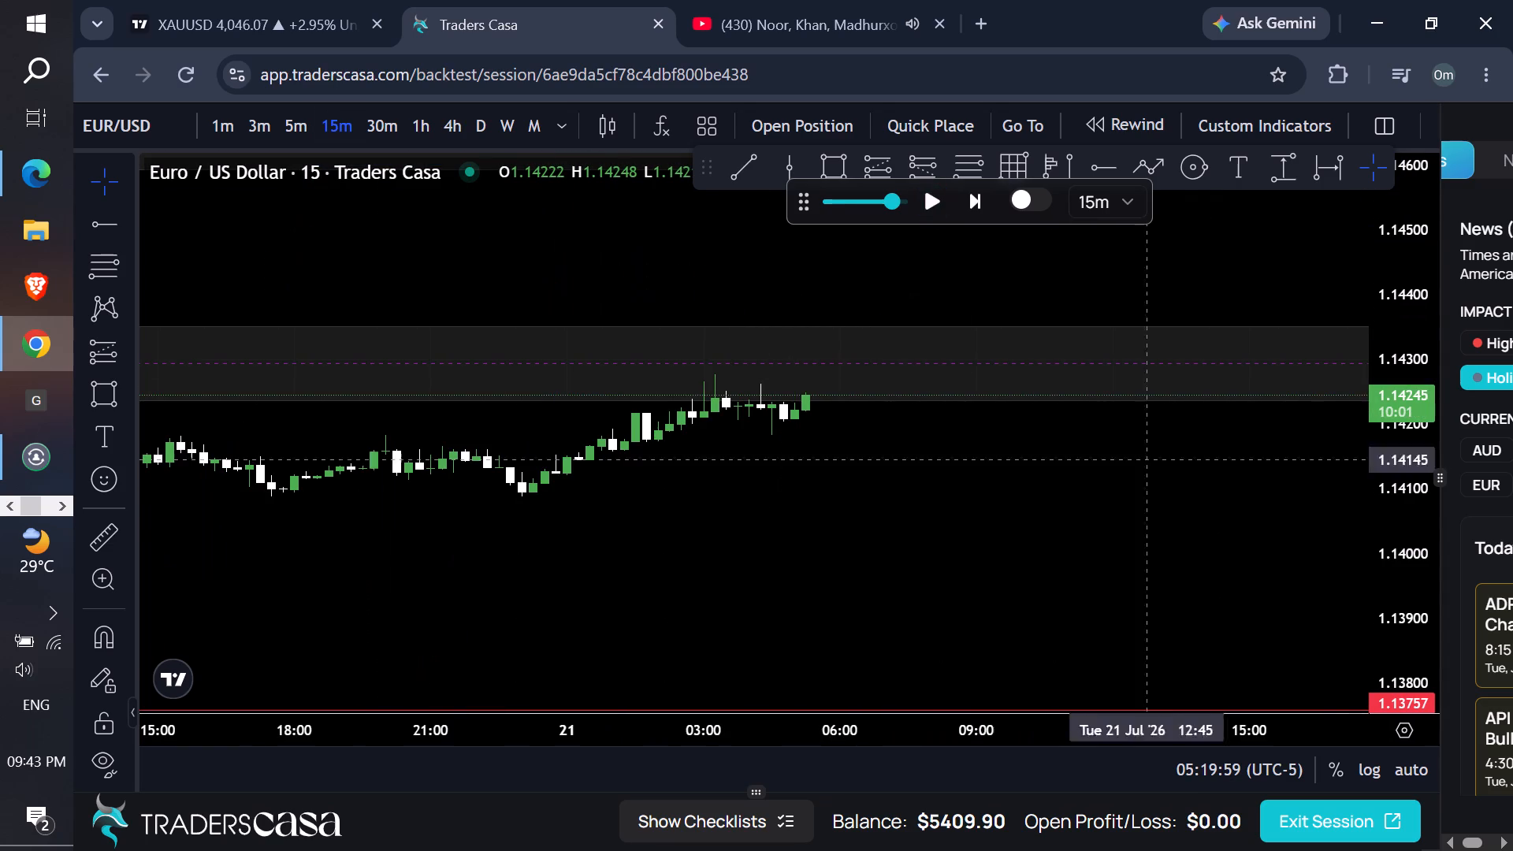
left_click_drag(1429, 634, 1200, 178)
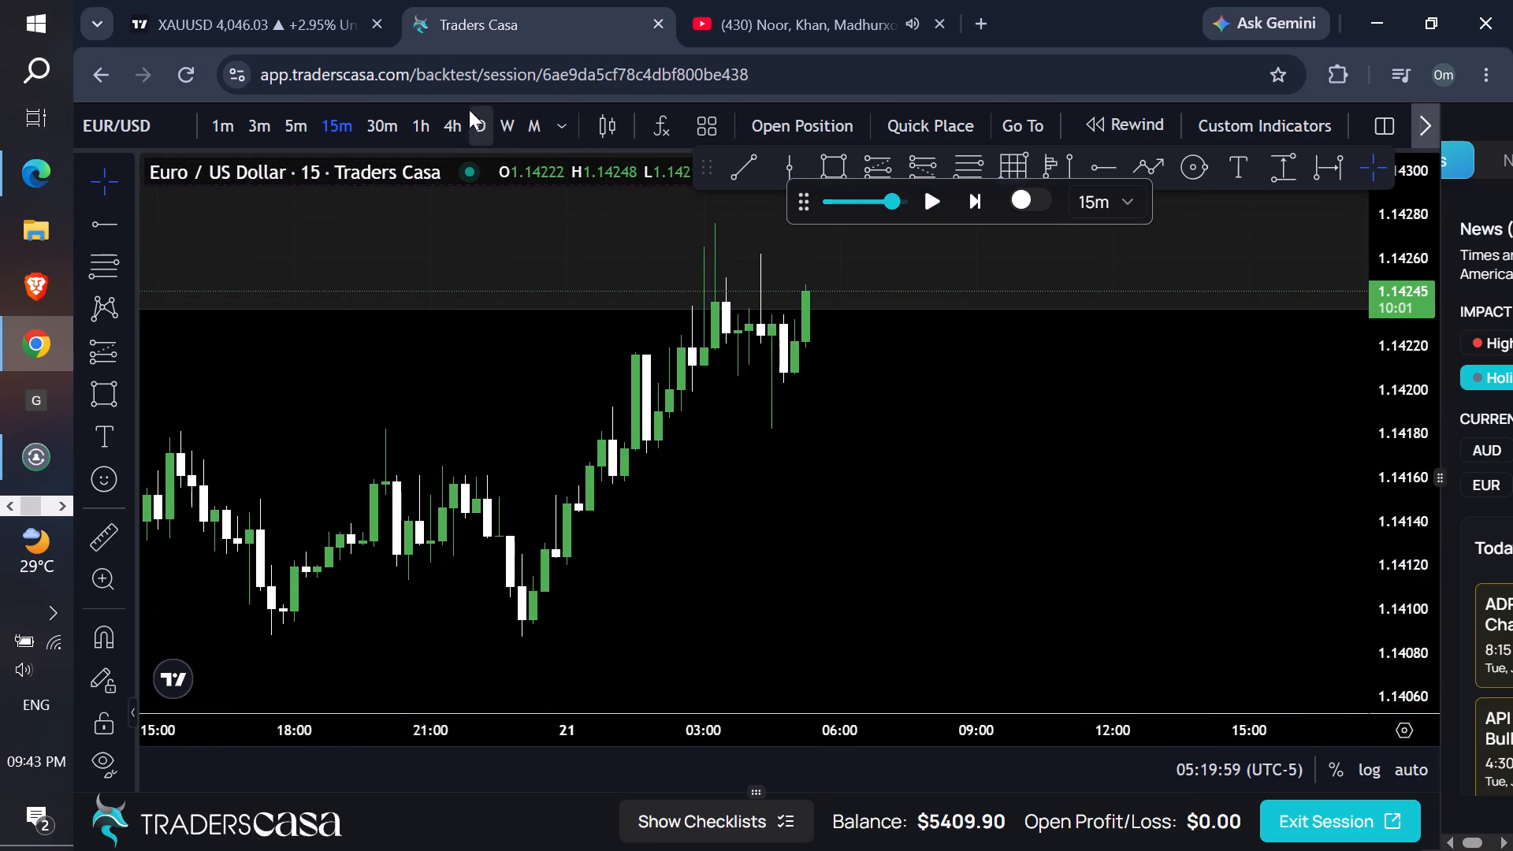
Replay price forward on the 4-hour chart with intermediate pauses, stopping at 09:04:59 (UTC-5).
left_click(459, 119)
left_click_drag(1382, 280, 1334, 589)
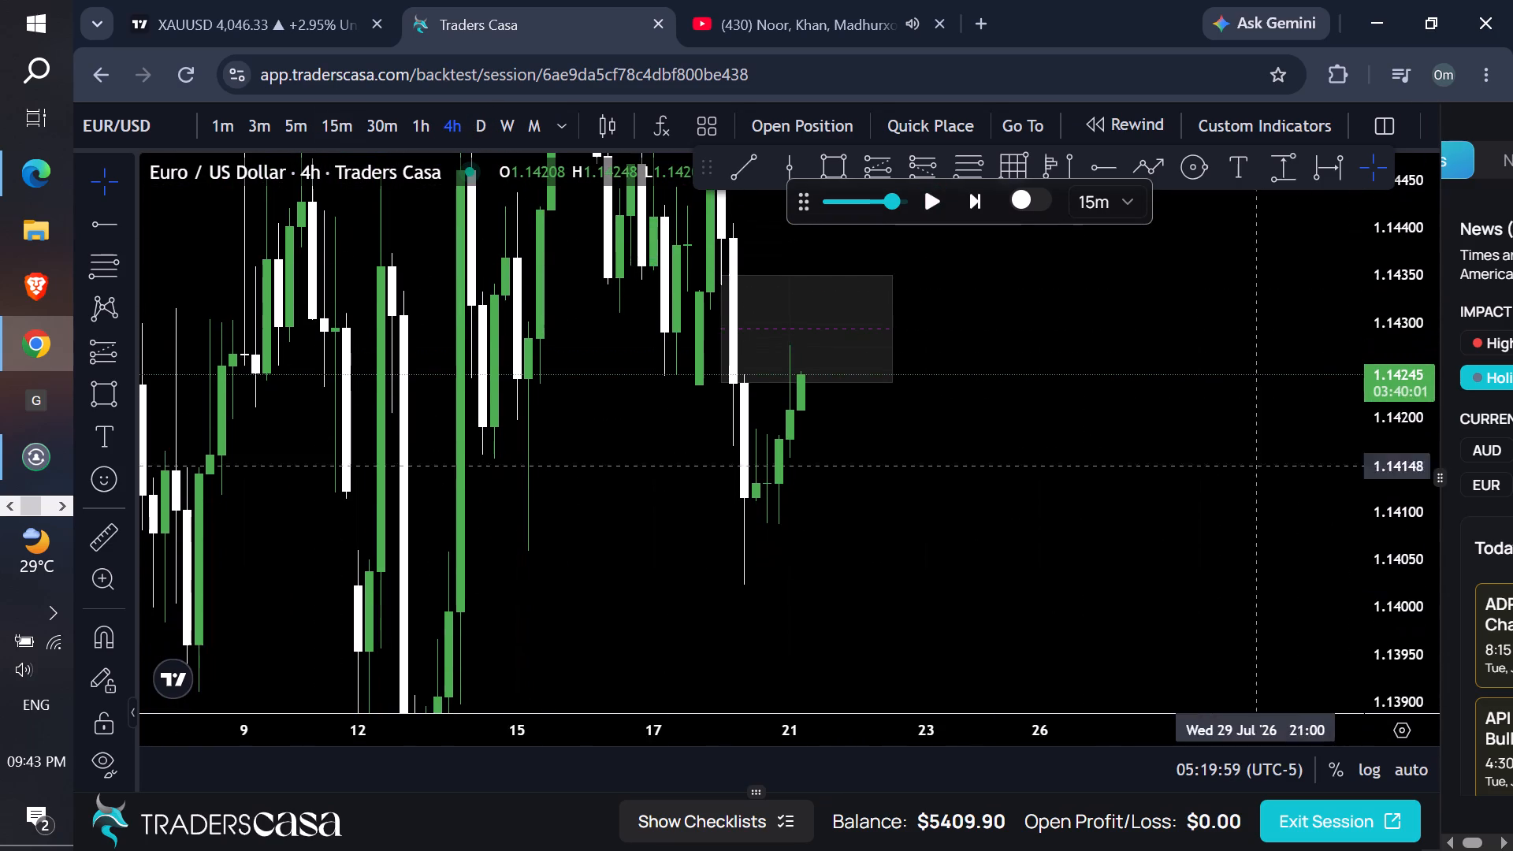
left_click_drag(1188, 423, 1180, 420)
left_click(930, 196)
left_click(929, 196)
double_click(929, 196)
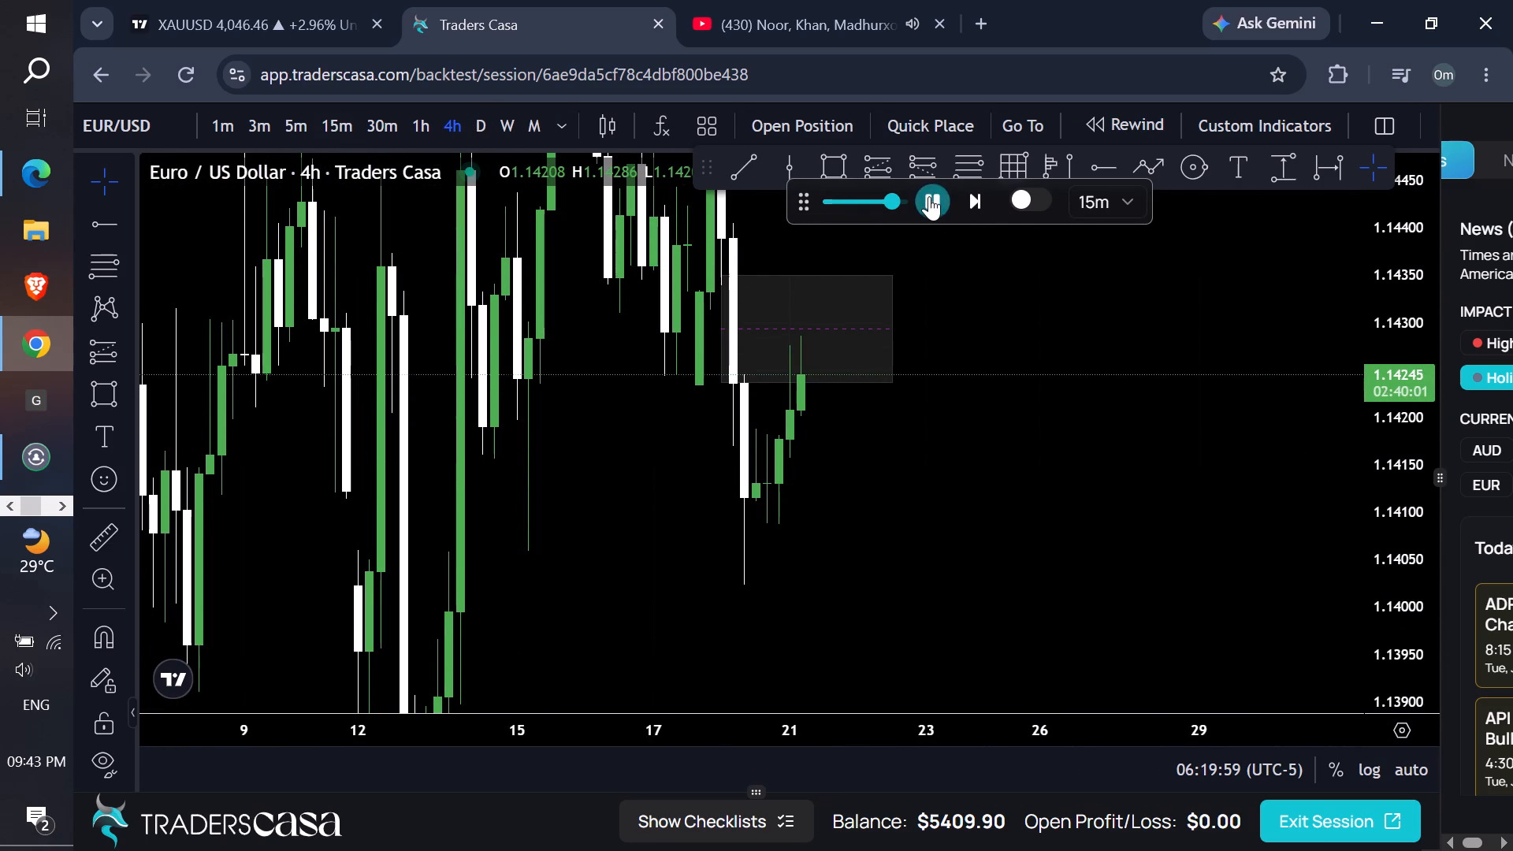
double_click(929, 196)
double_click(929, 196)
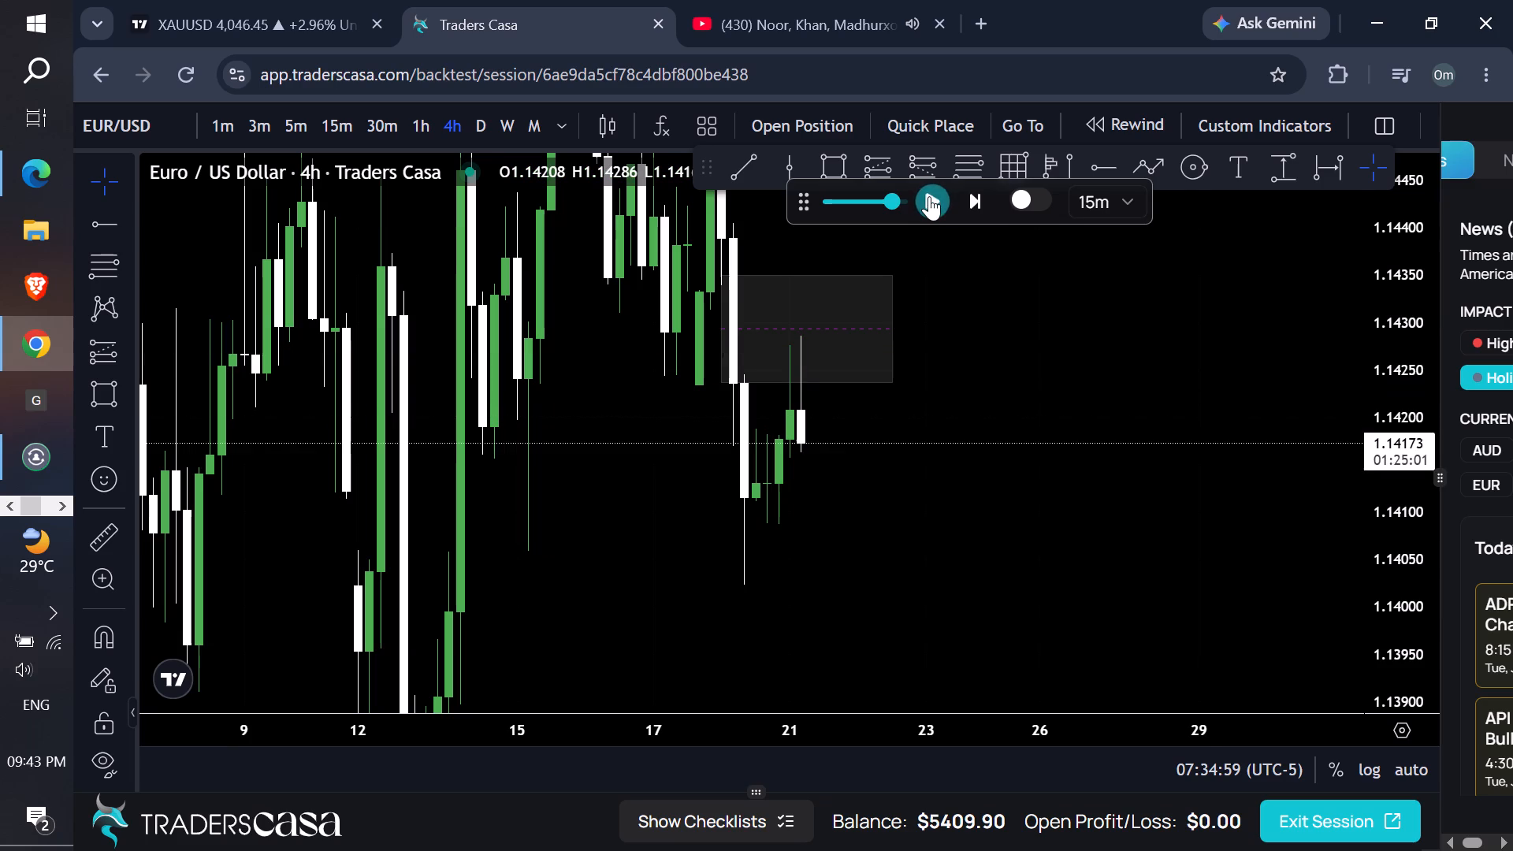
double_click(929, 196)
double_click(929, 196)
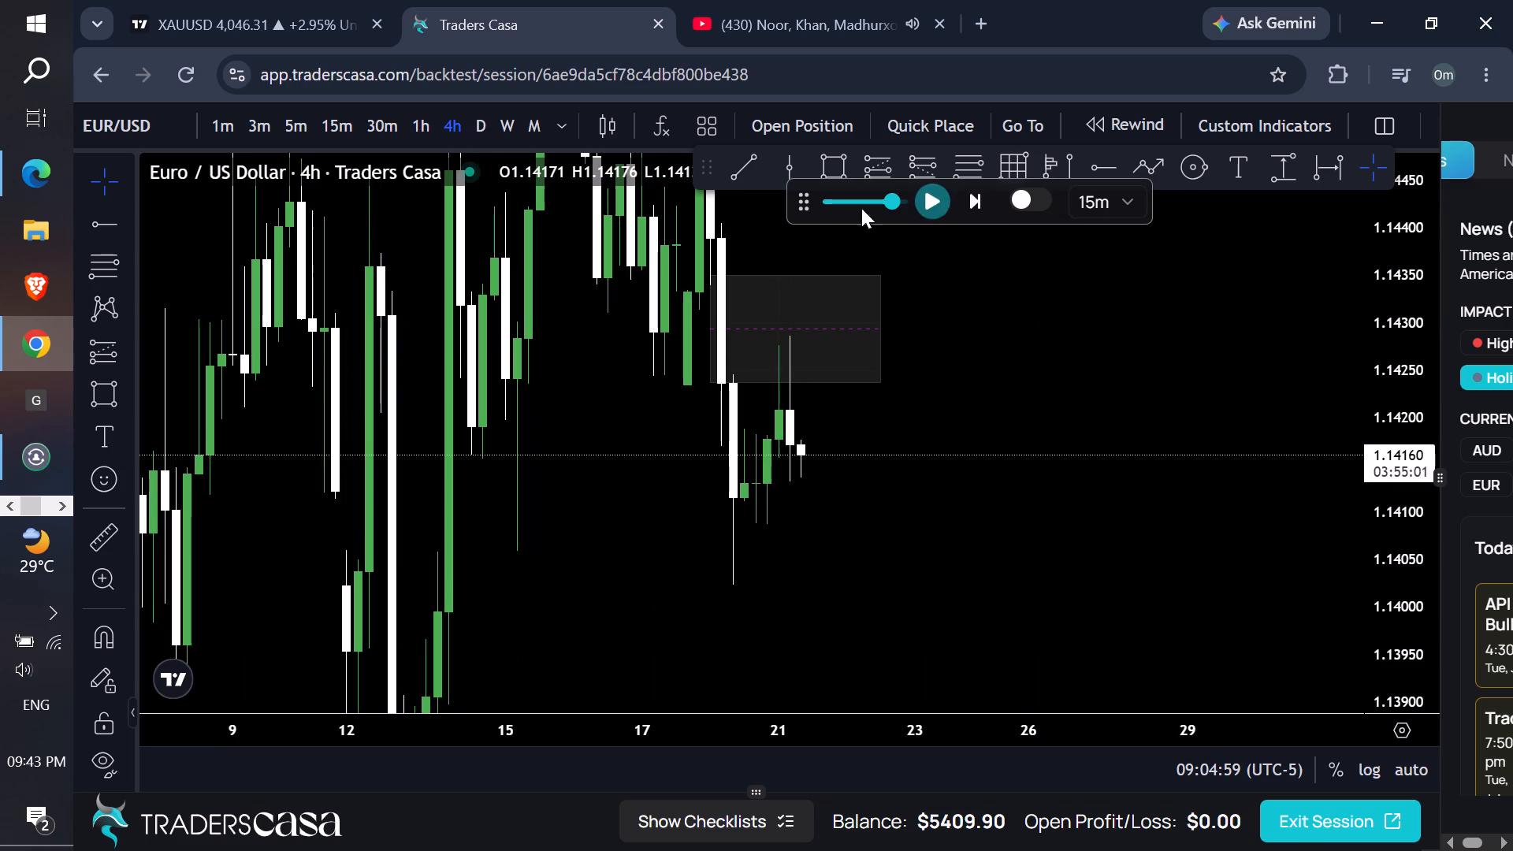
Examine the price reaction at the 1.14350 to 1.14237 zone on the 15-minute, 1-hour and 30-minute charts.
left_click(333, 122)
left_click_drag(977, 413, 986, 437)
scroll(785, 358, "down", 1)
scroll(749, 349, "up", 1)
scroll(749, 349, "down", 1)
left_click_drag(1396, 637, 1229, 319)
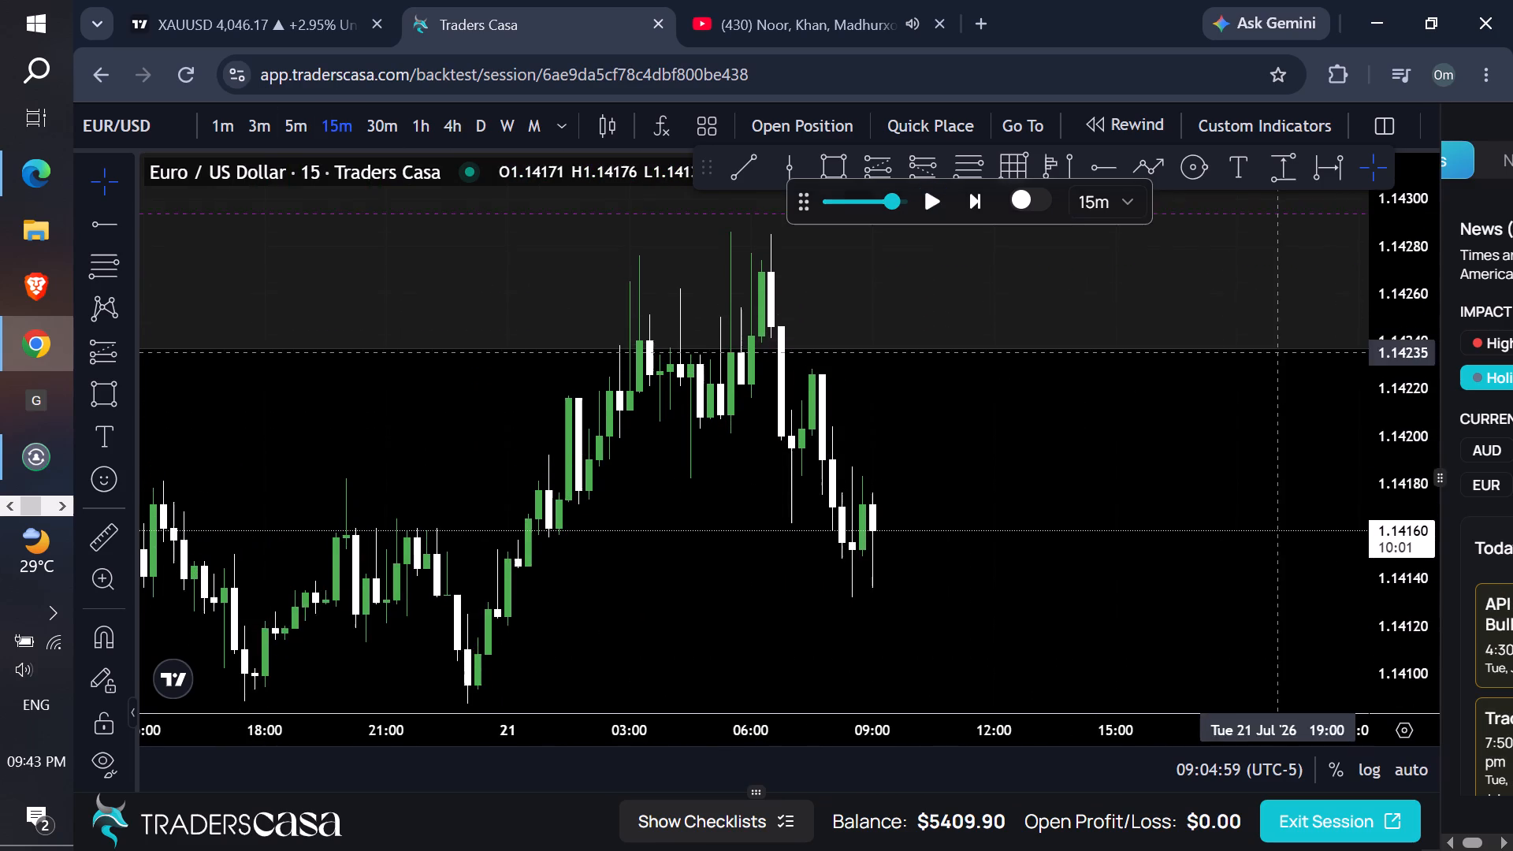
left_click(421, 132)
left_click_drag(1403, 373, 1318, 576)
left_click(365, 125)
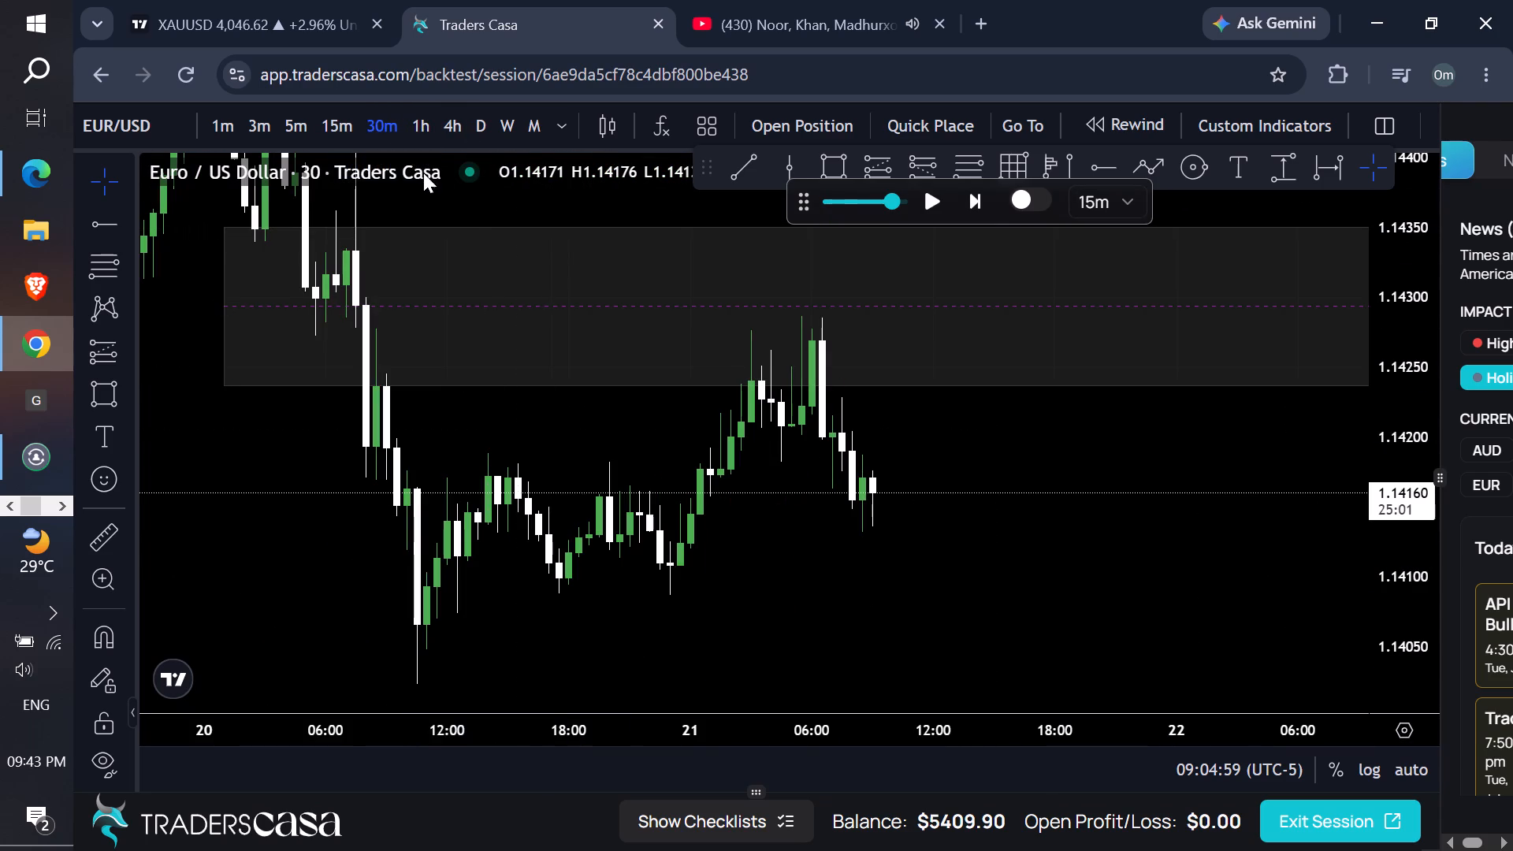
On the 15-minute chart, draw a short position with entry 1.14228, stop 1.14287 and target 1.13991, starting 21 Jul 09:30.
left_click(351, 135)
left_click(920, 173)
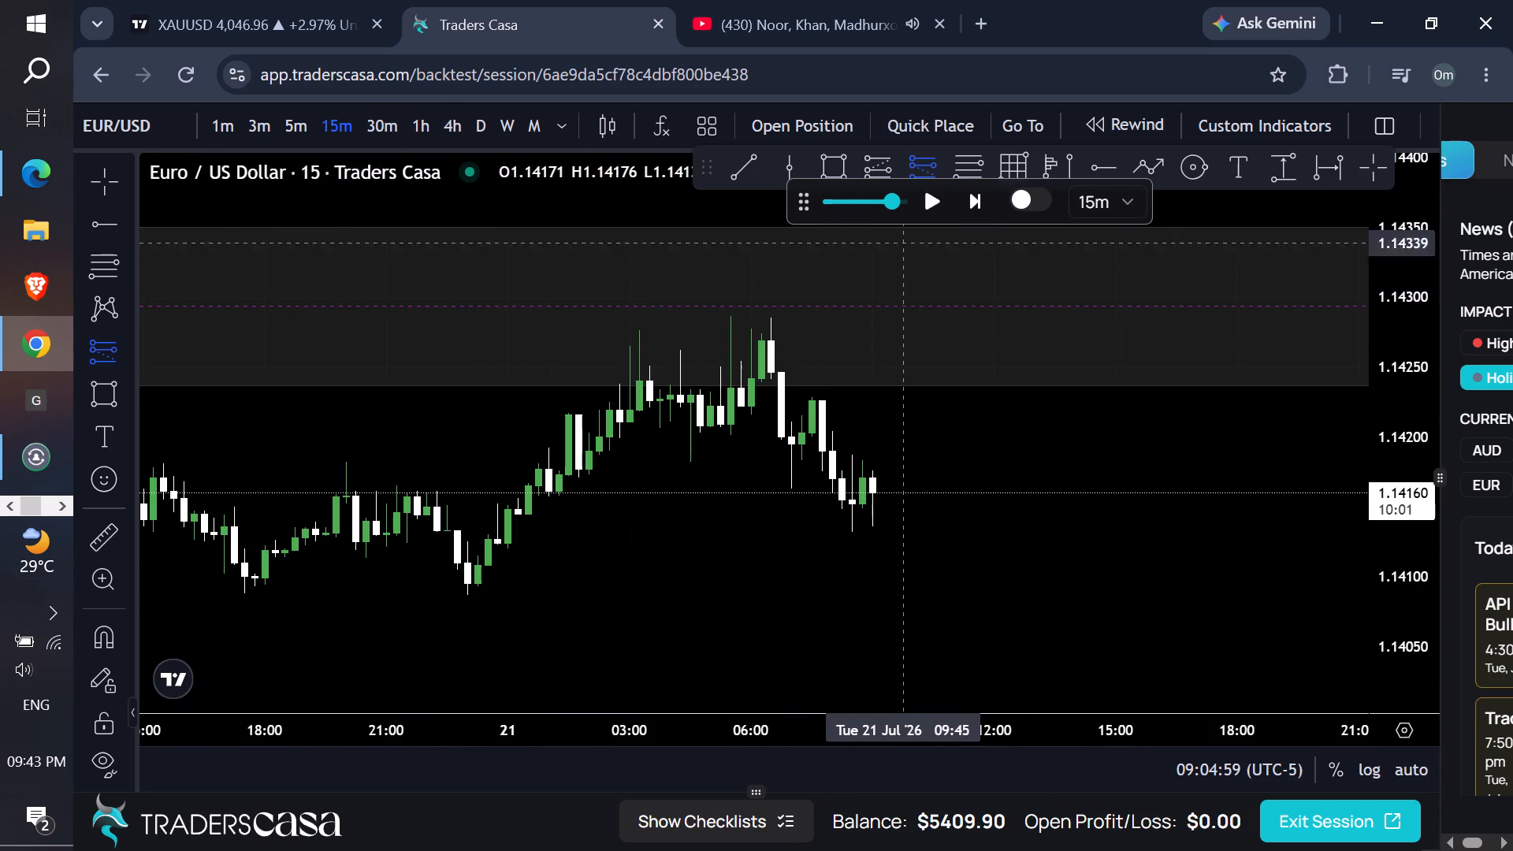
left_click(890, 397)
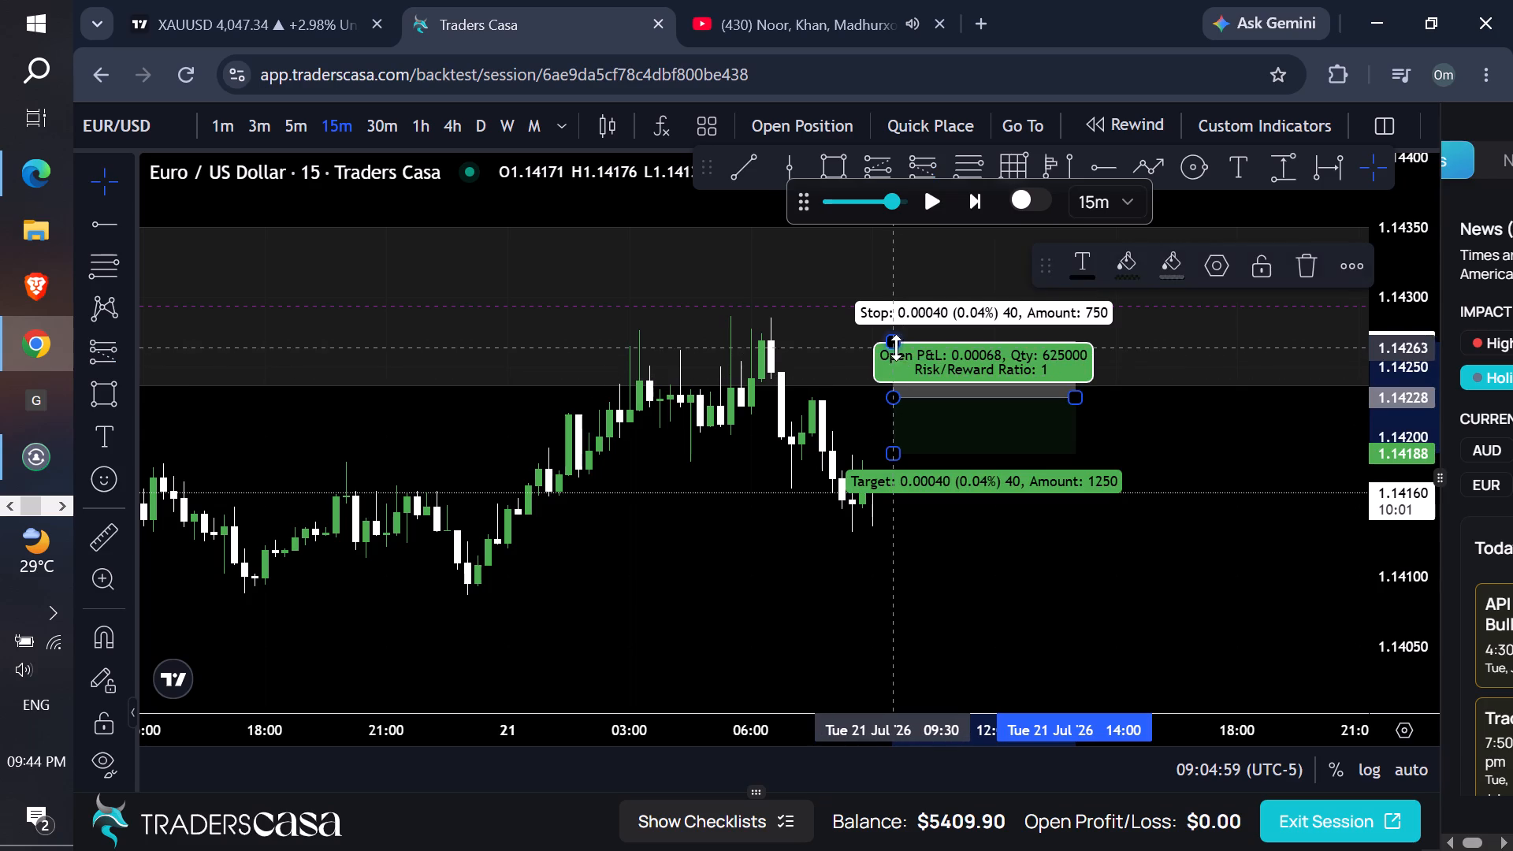
left_click_drag(896, 347, 892, 314)
scroll(1251, 412, "down", 2)
scroll(1265, 420, "up", 1)
scroll(1271, 421, "down", 1)
left_click_drag(1392, 430, 1371, 558)
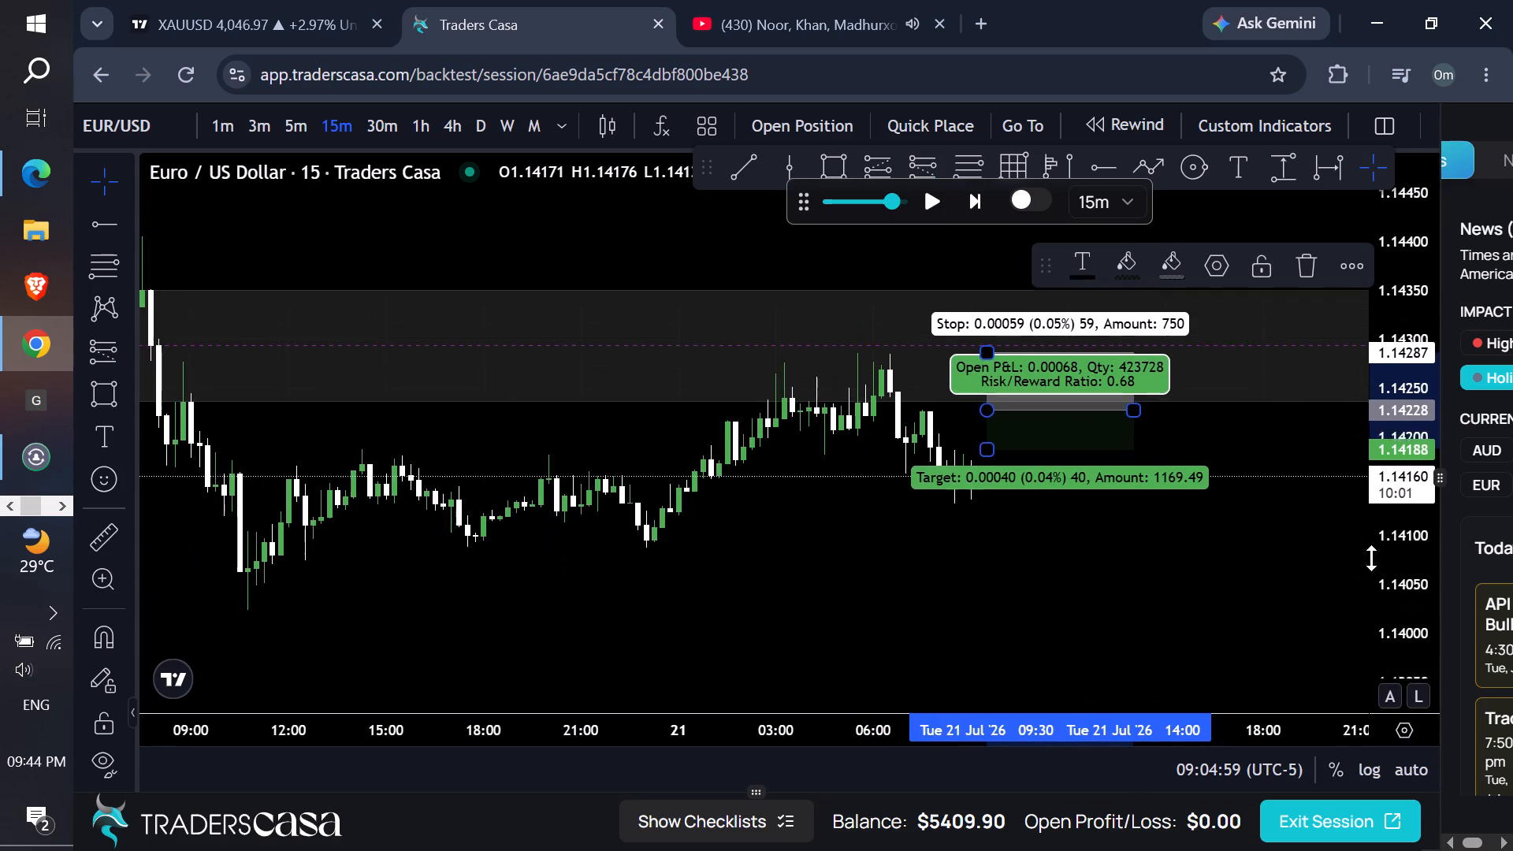
left_click_drag(1371, 558, 1368, 559)
left_click_drag(986, 453, 999, 612)
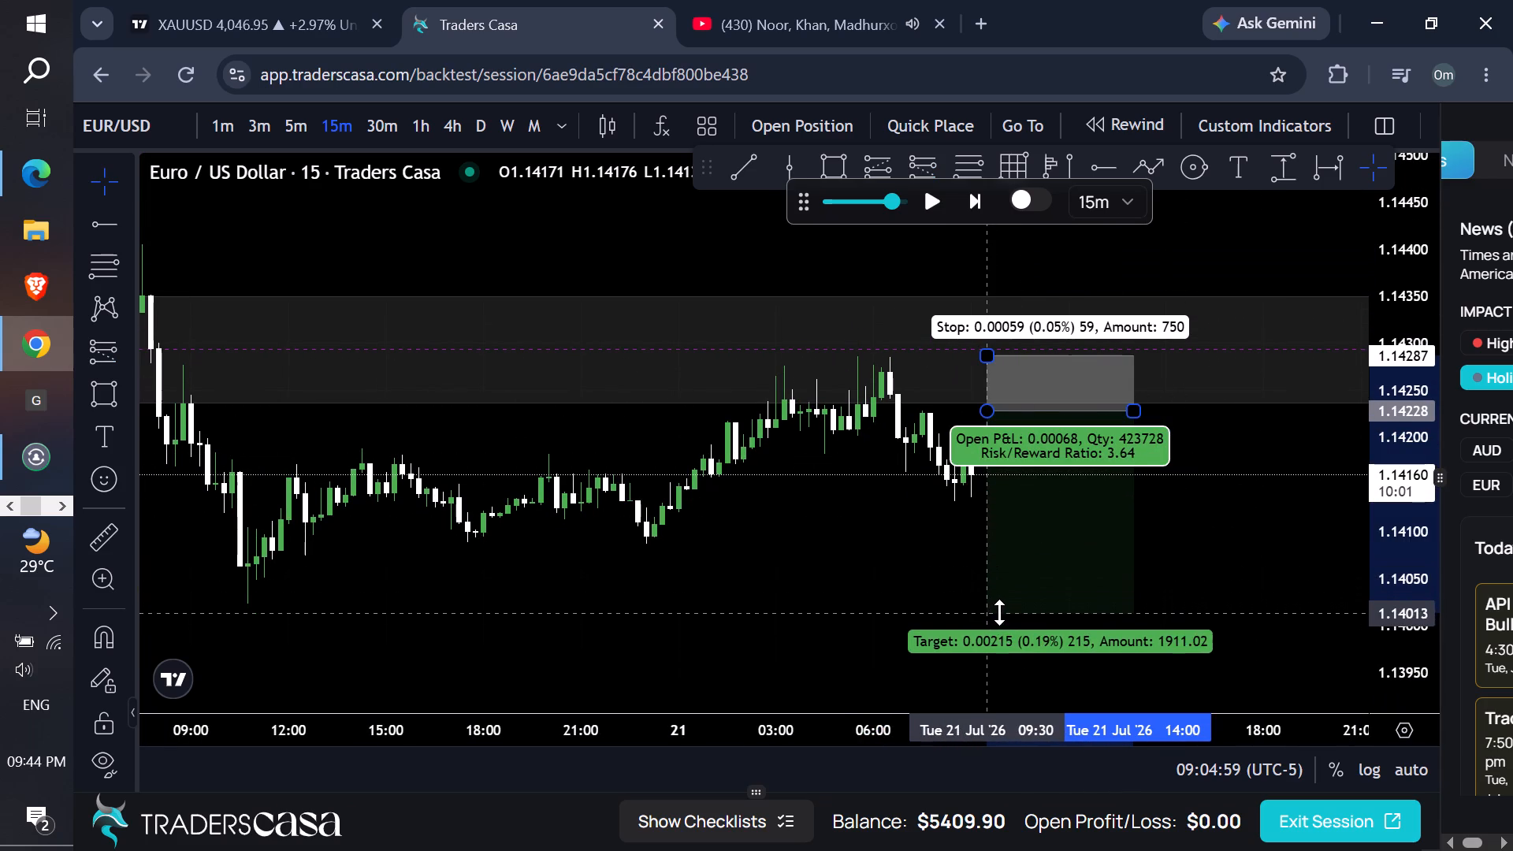
left_click_drag(999, 612, 1006, 632)
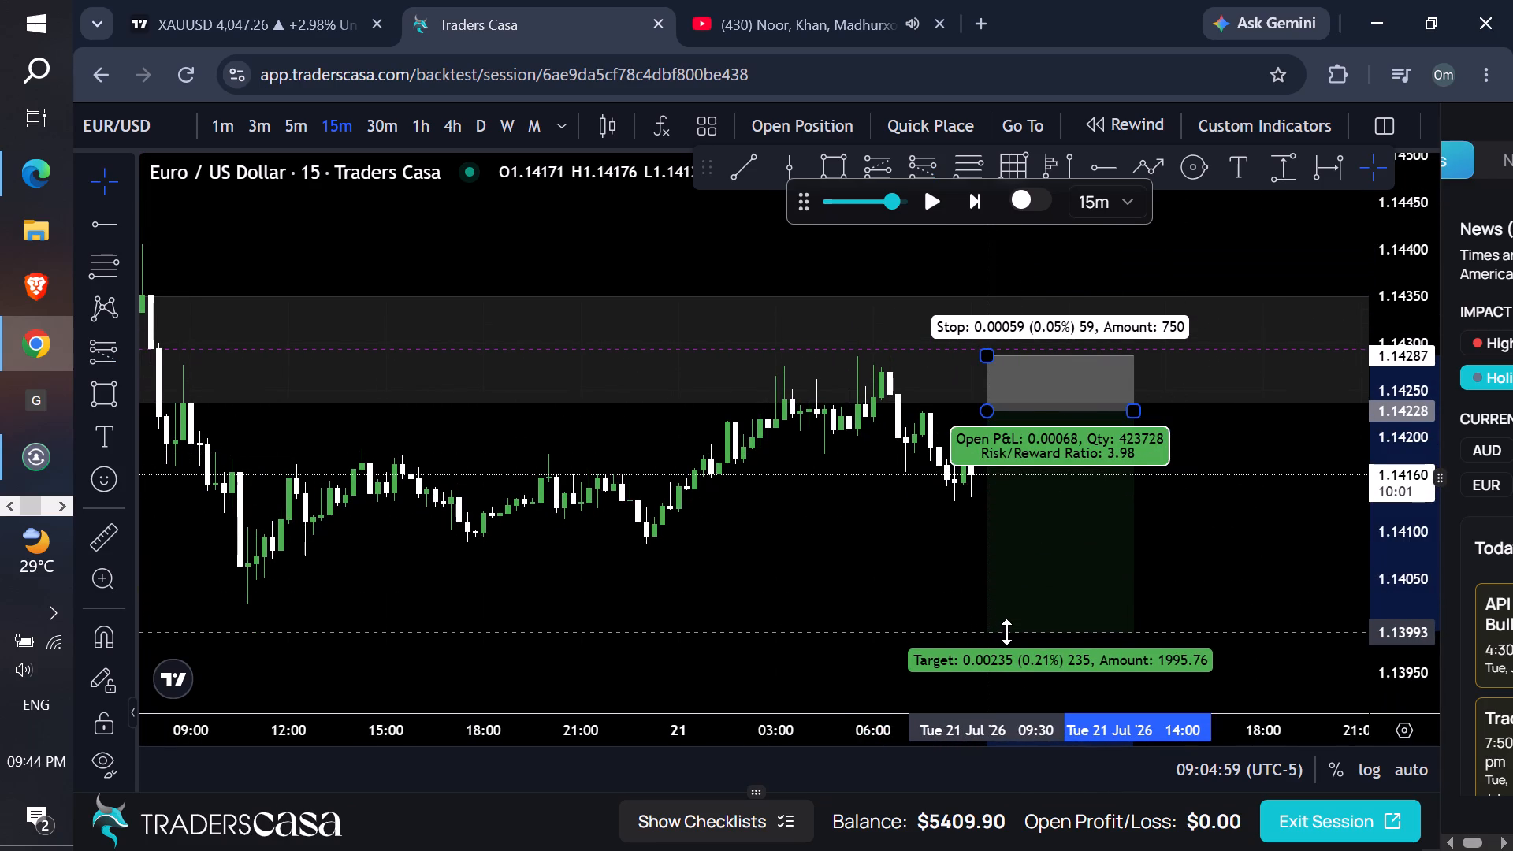
left_click_drag(1006, 632, 1009, 634)
Place a sell limit order at 1.14228 with take profit 1.13991, stop loss 1.14287 and 1% risk.
left_click(801, 142)
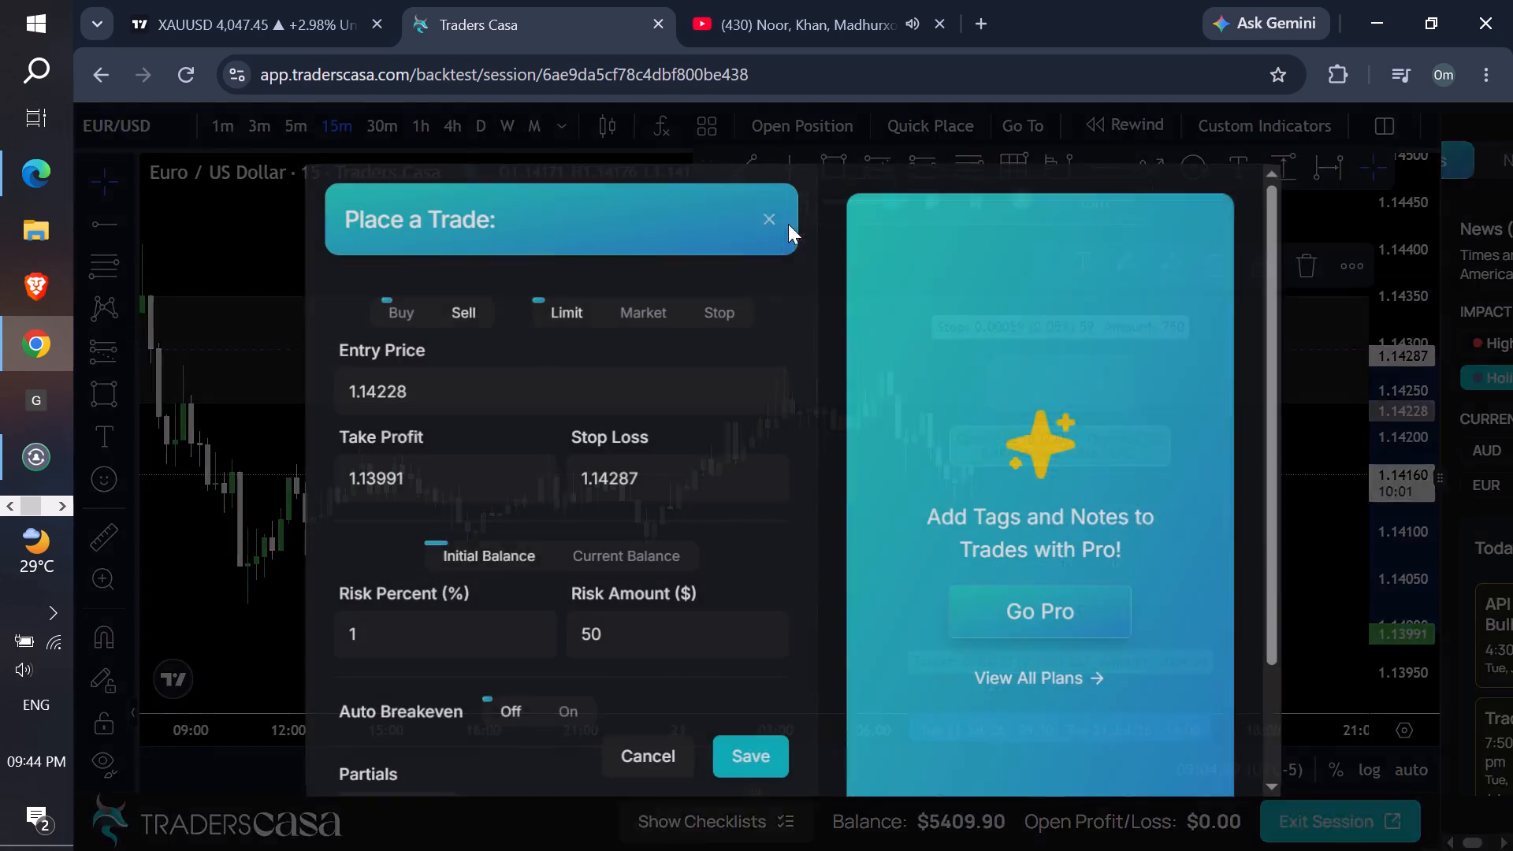
left_click(768, 746)
On the 1-hour chart, set the replay interval to 3m and replay price forward to 14:34:59 (UTC-5).
left_click(412, 124)
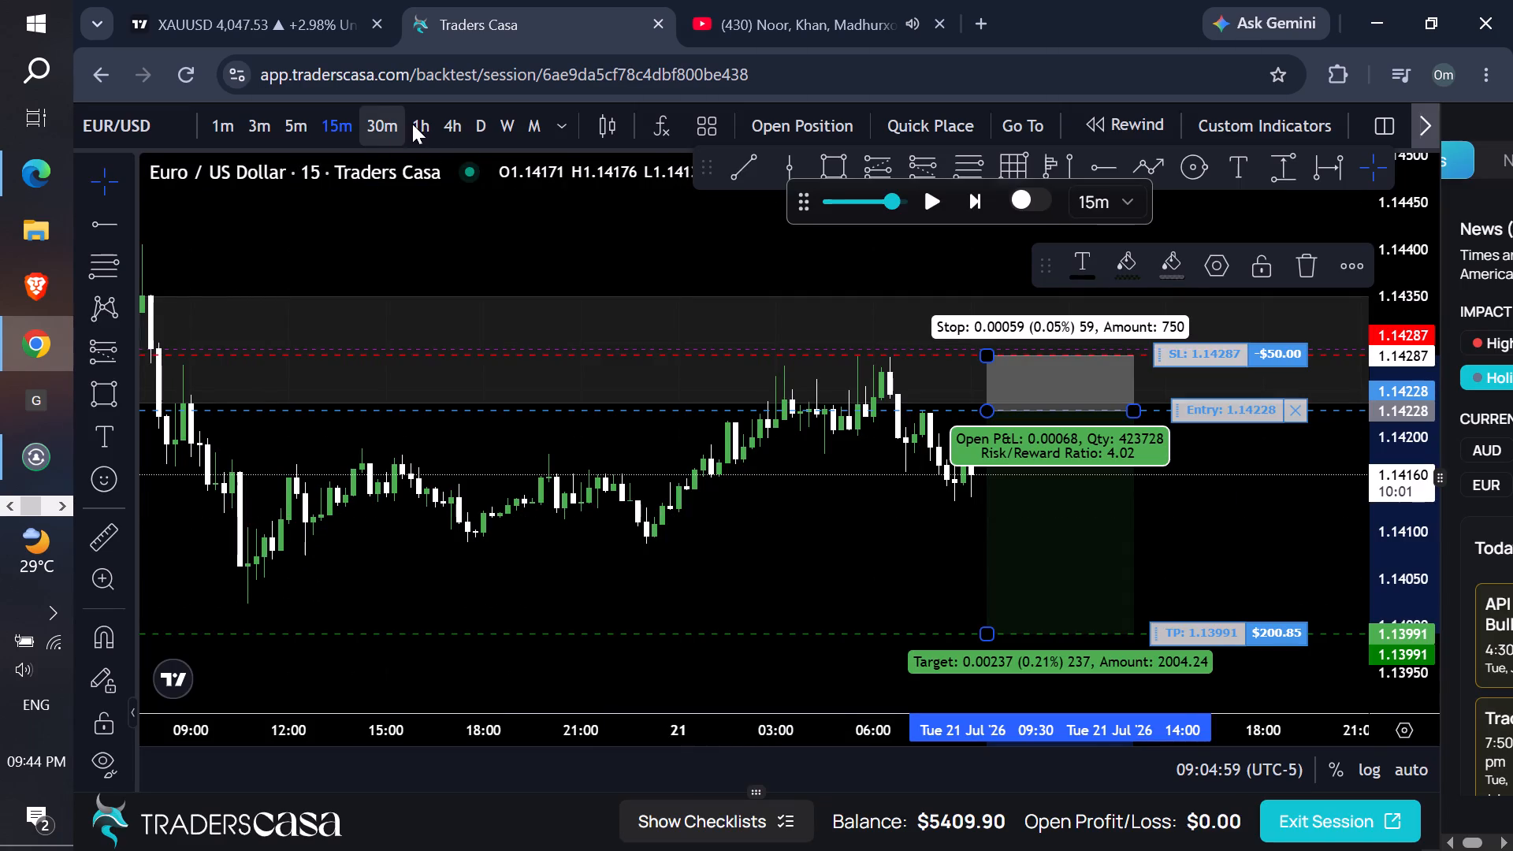
left_click_drag(1256, 512, 1095, 502)
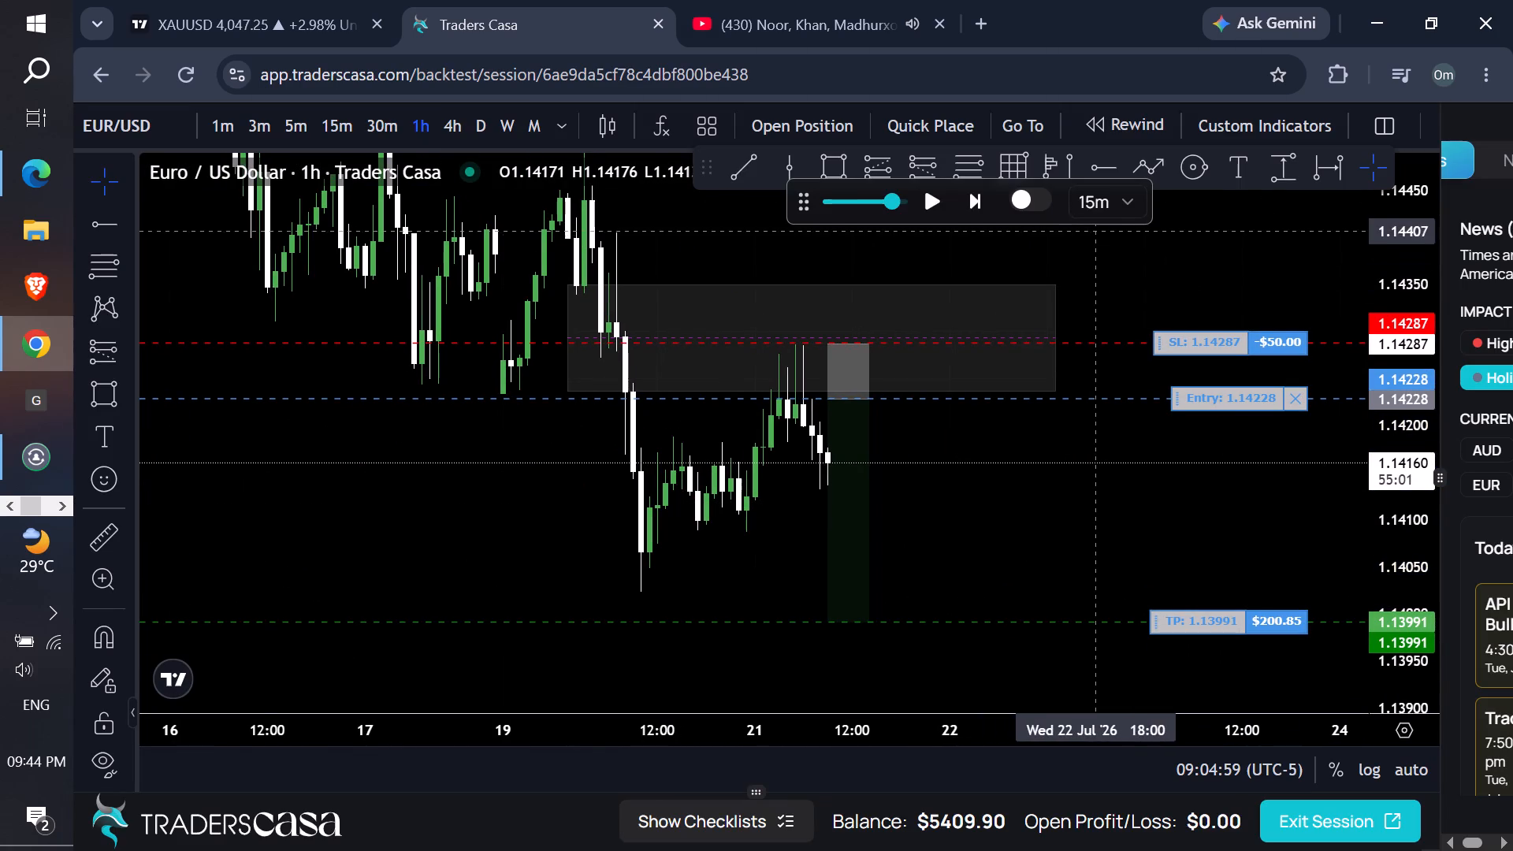
left_click(1108, 215)
left_click(1133, 336)
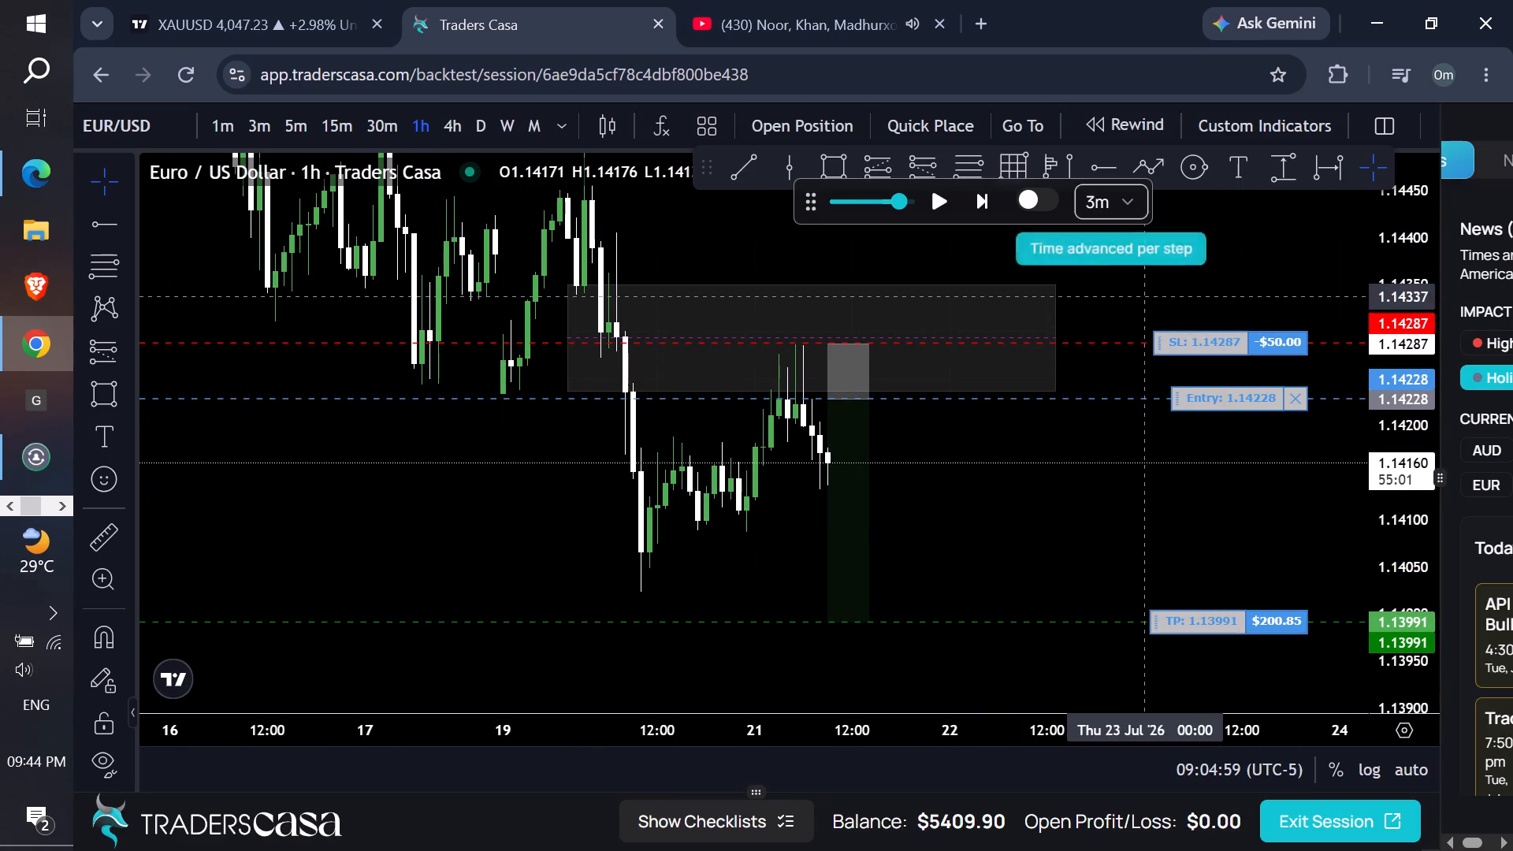
left_click(1146, 295)
left_click(931, 203)
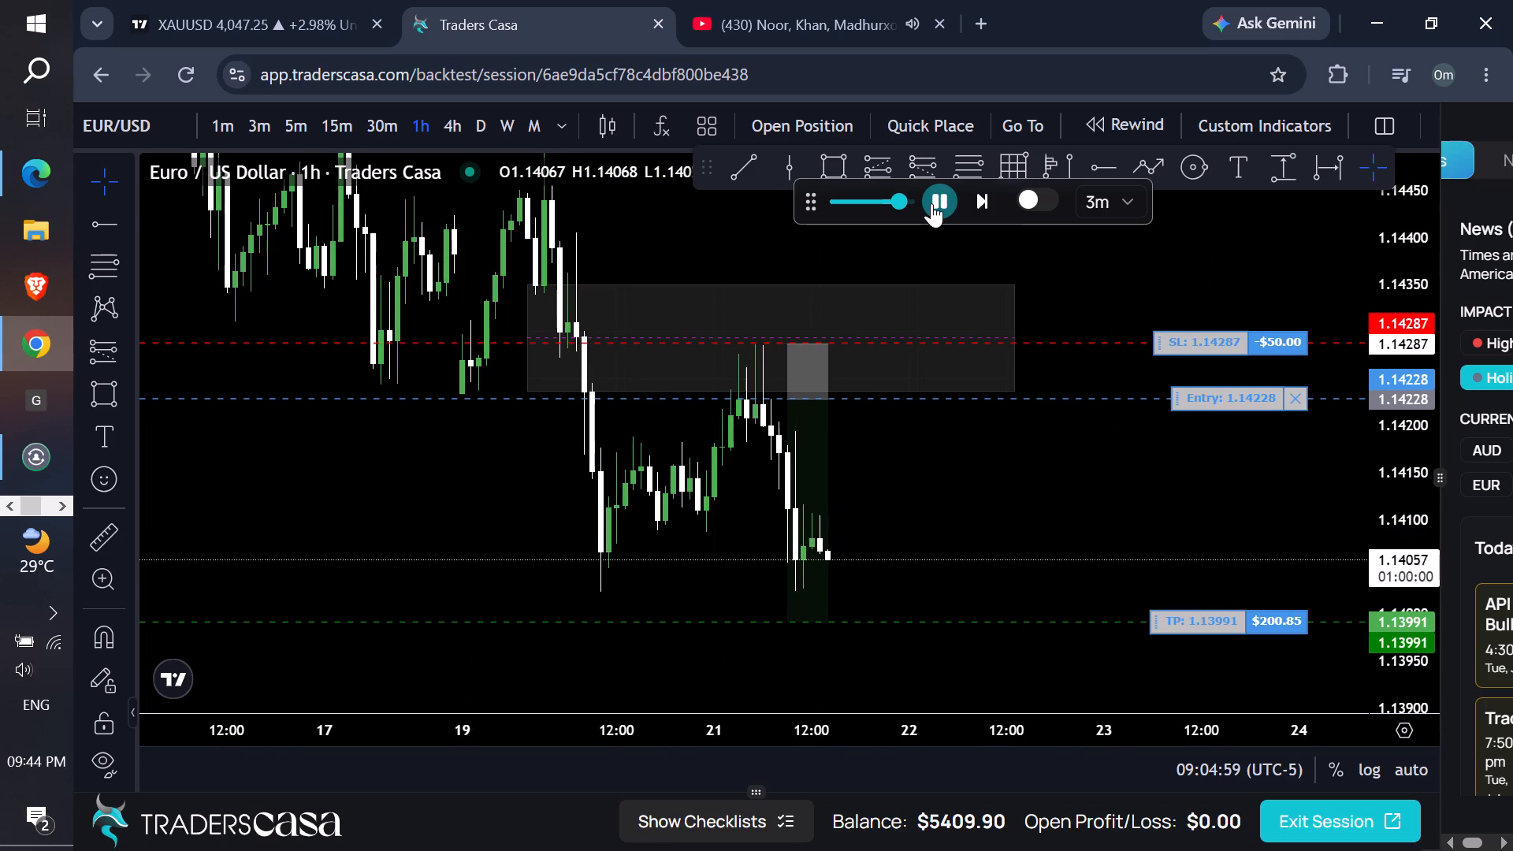
left_click(931, 203)
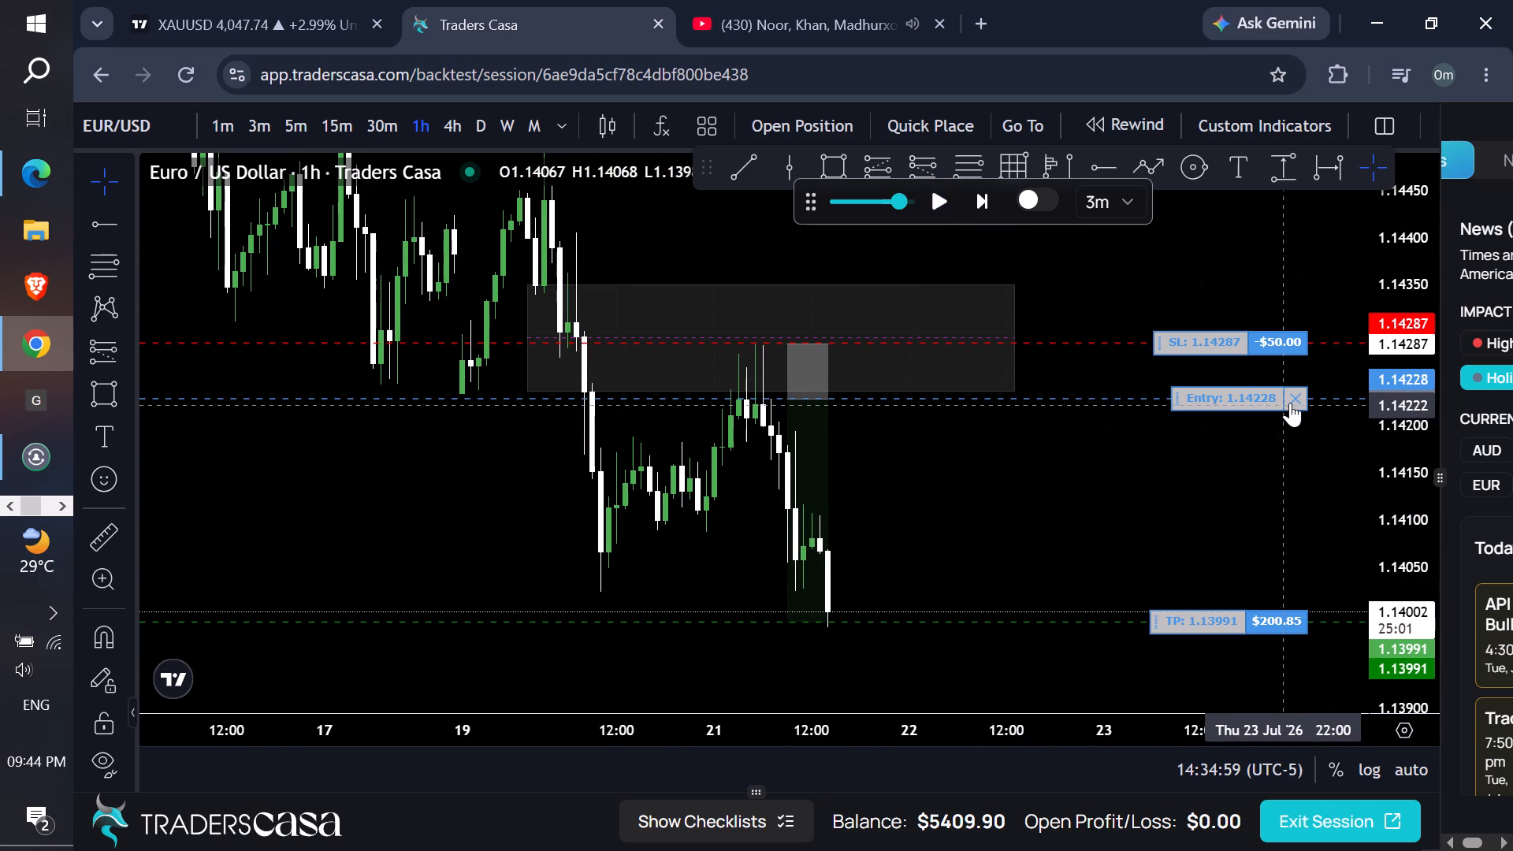
Cancel the pending sell limit order at 1.14228.
left_click(1294, 402)
left_click_drag(1110, 416, 1132, 457)
Resize the rectangle zone to span about 1.14344 to 1.14270, starting 20 Jul '26 at about 02:00.
left_click(522, 403)
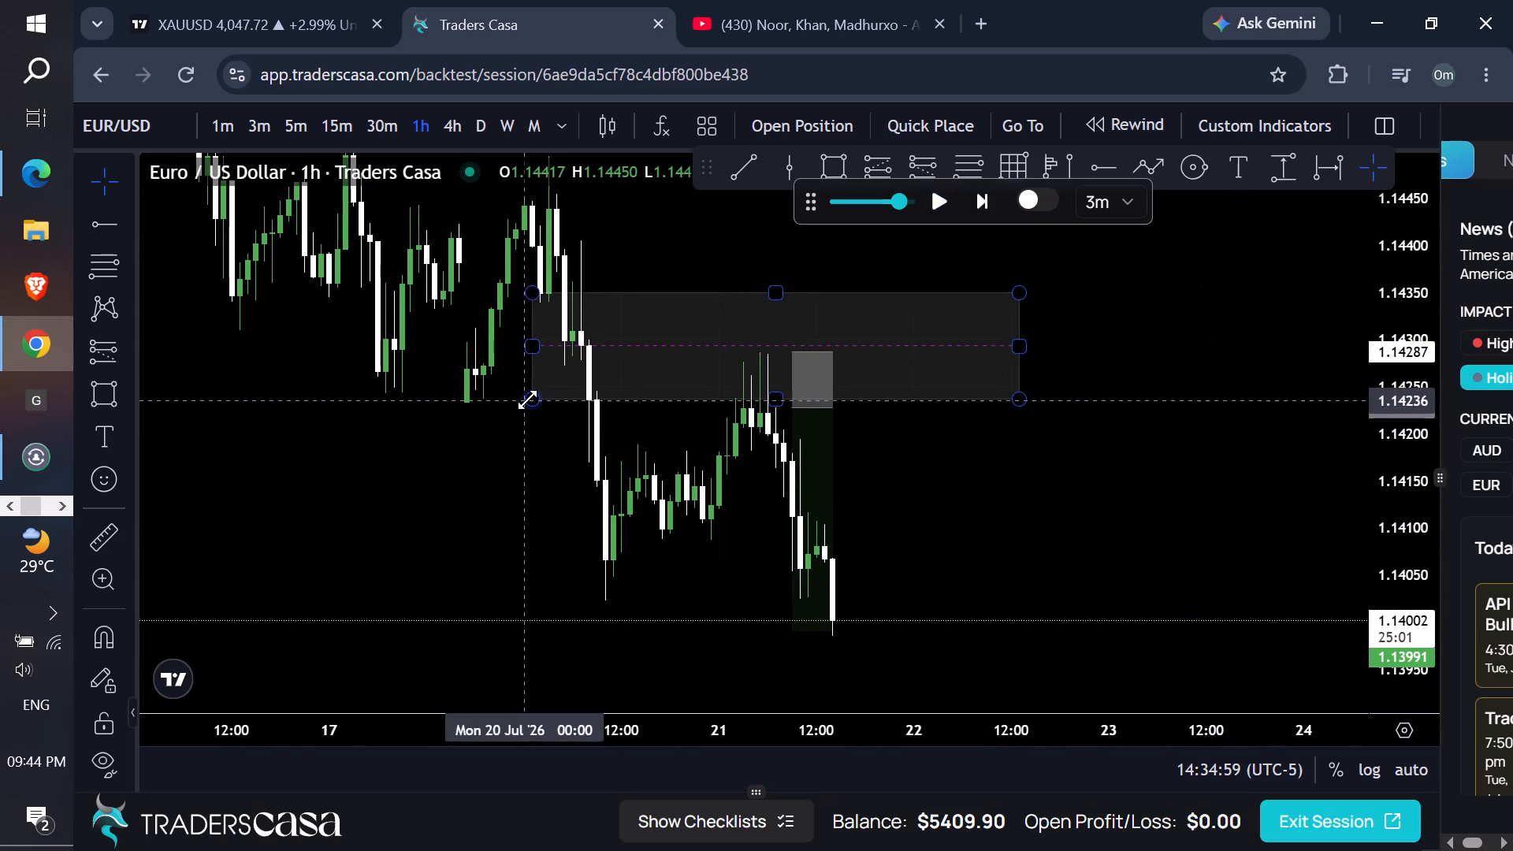
left_click_drag(528, 399, 560, 373)
left_click(563, 360)
left_click_drag(558, 377, 541, 381)
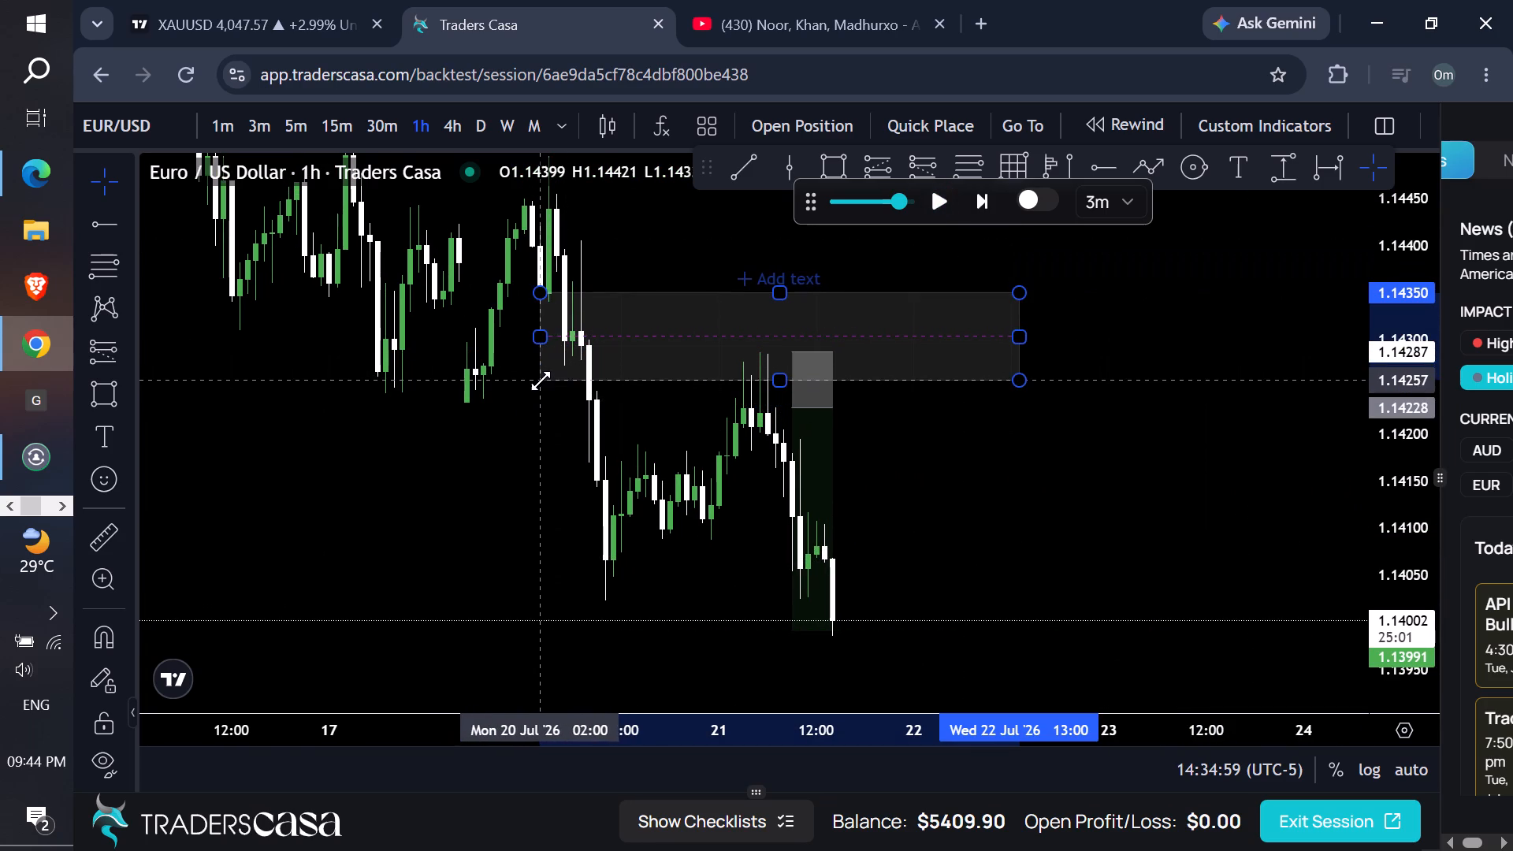
left_click_drag(541, 381, 556, 368)
left_click_drag(560, 298, 545, 302)
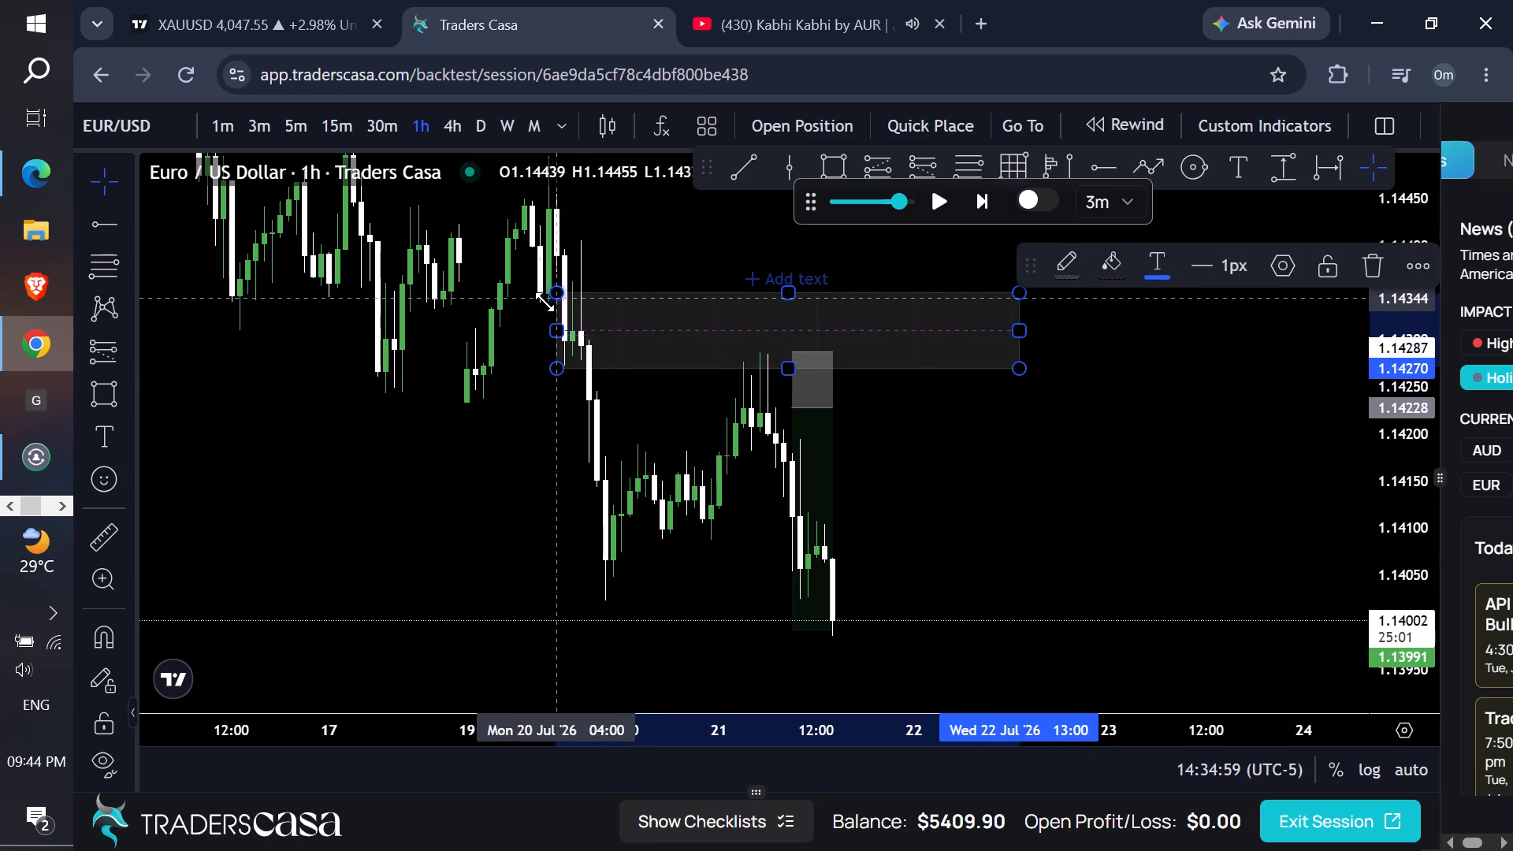
left_click_drag(545, 302, 539, 299)
left_click_drag(676, 239, 699, 240)
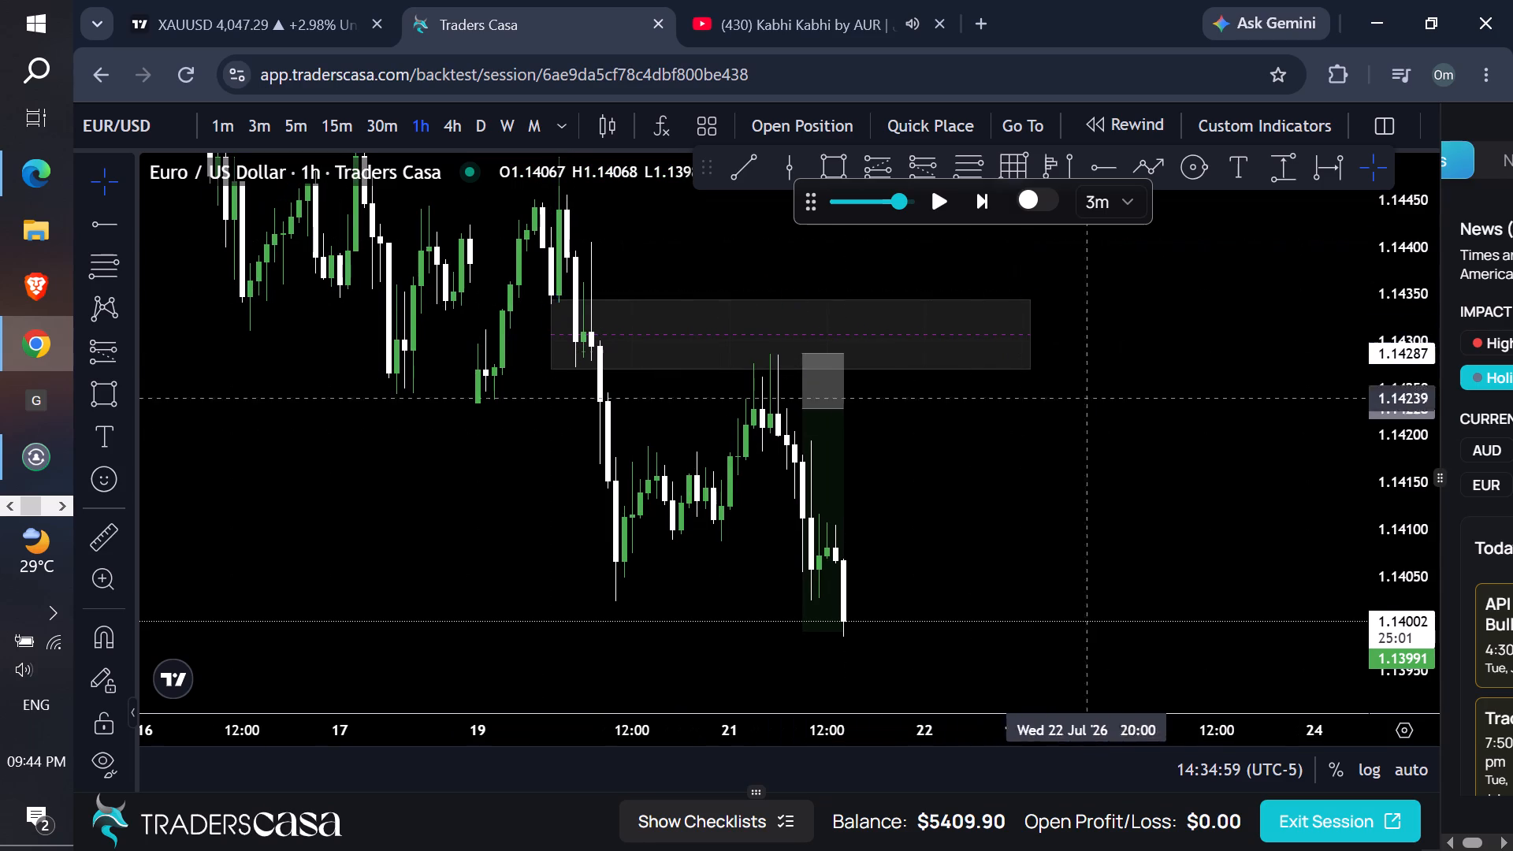
Add vertical lines on the 1-hour chart at 06:00, 05:00 and 04:00 on 21 Jul '26.
left_click_drag(1127, 428, 1133, 437)
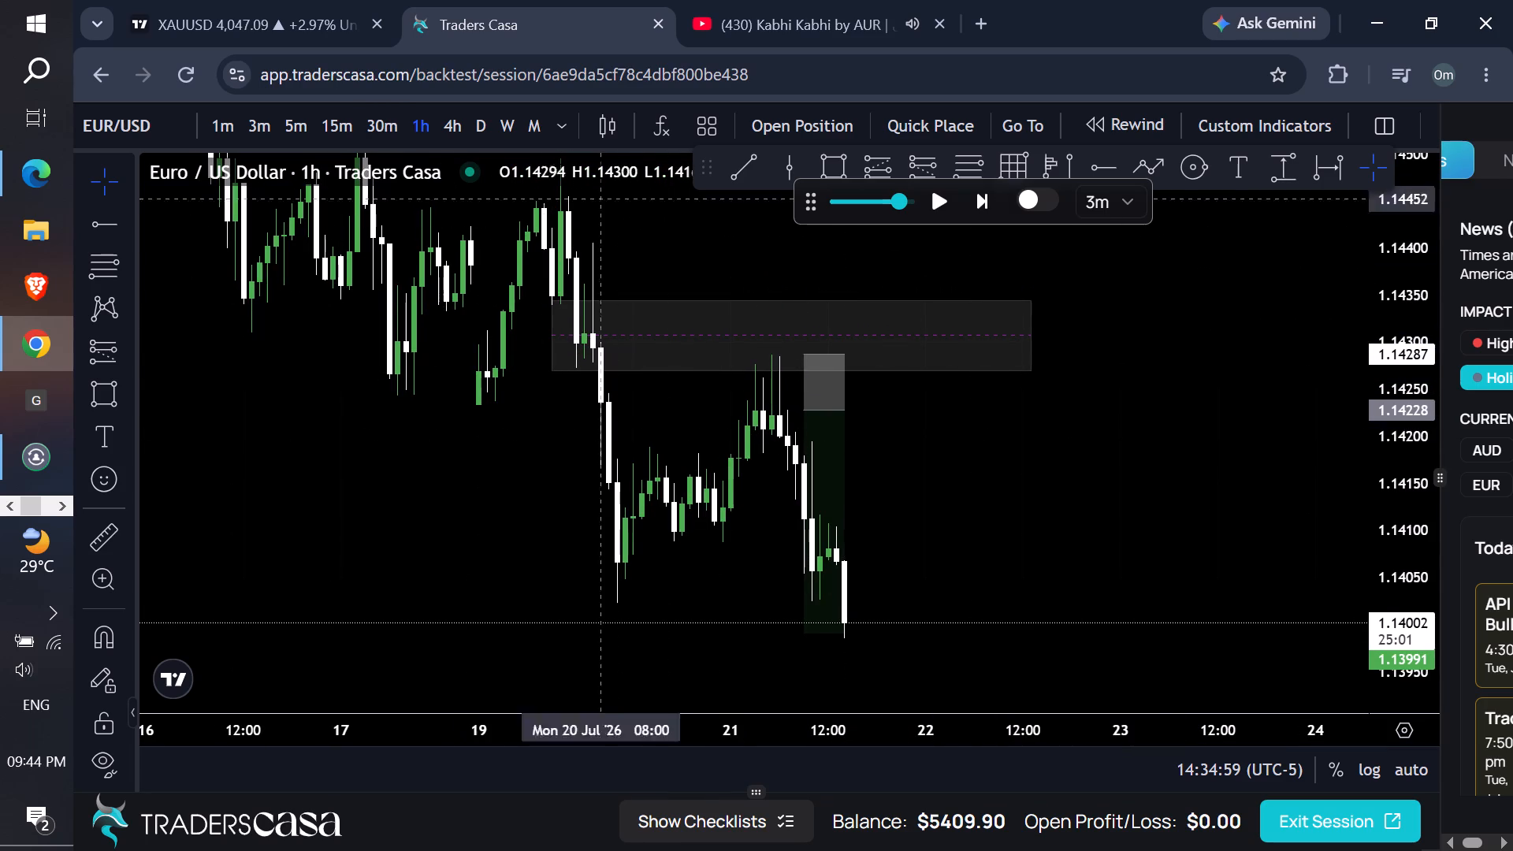
left_click(806, 176)
left_click(780, 431)
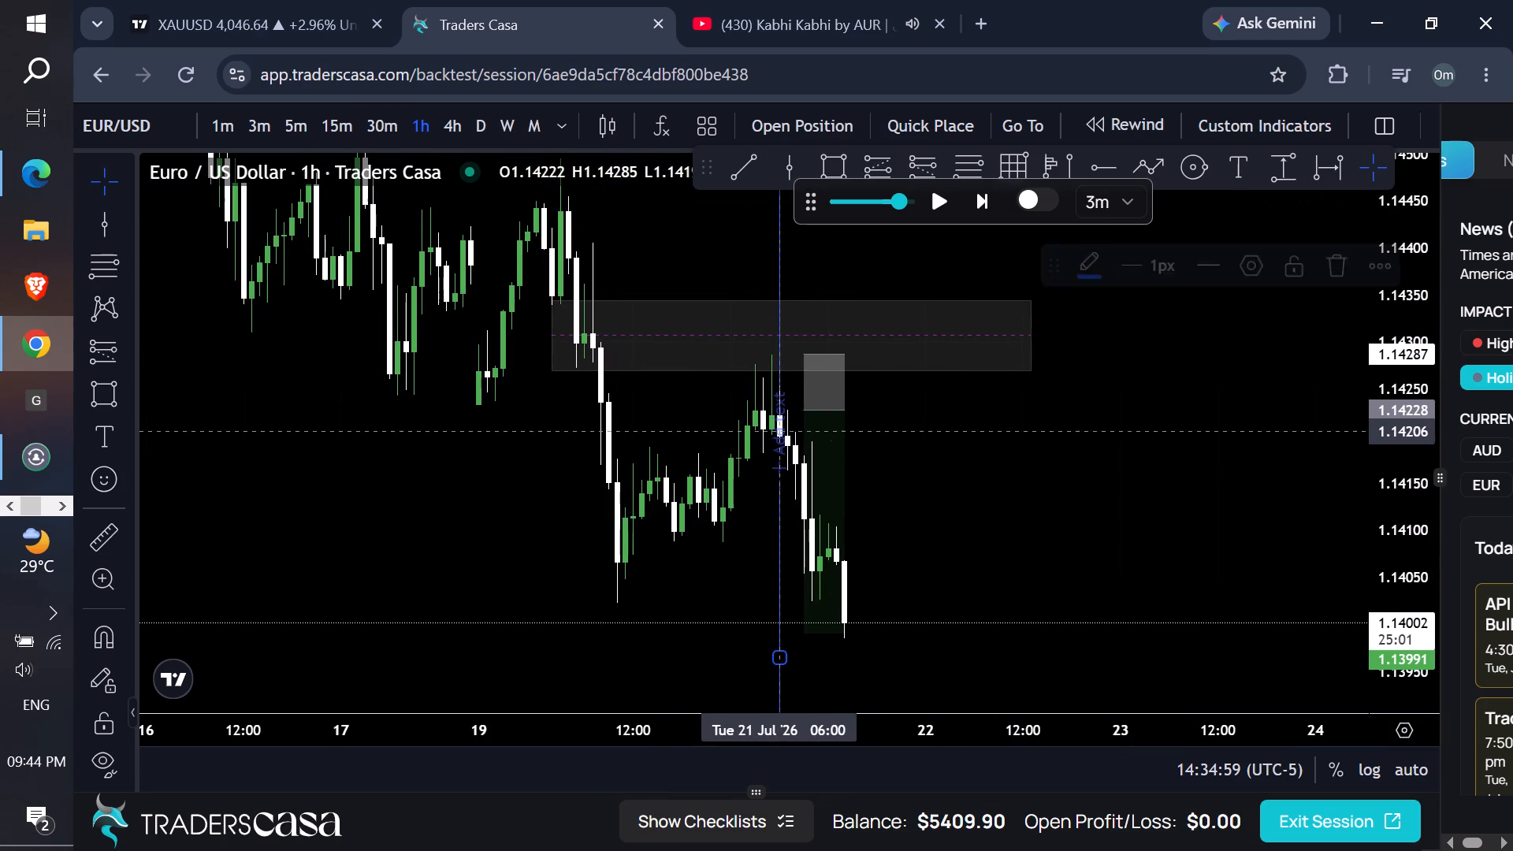
left_click(935, 426)
left_click(801, 175)
left_click(768, 380)
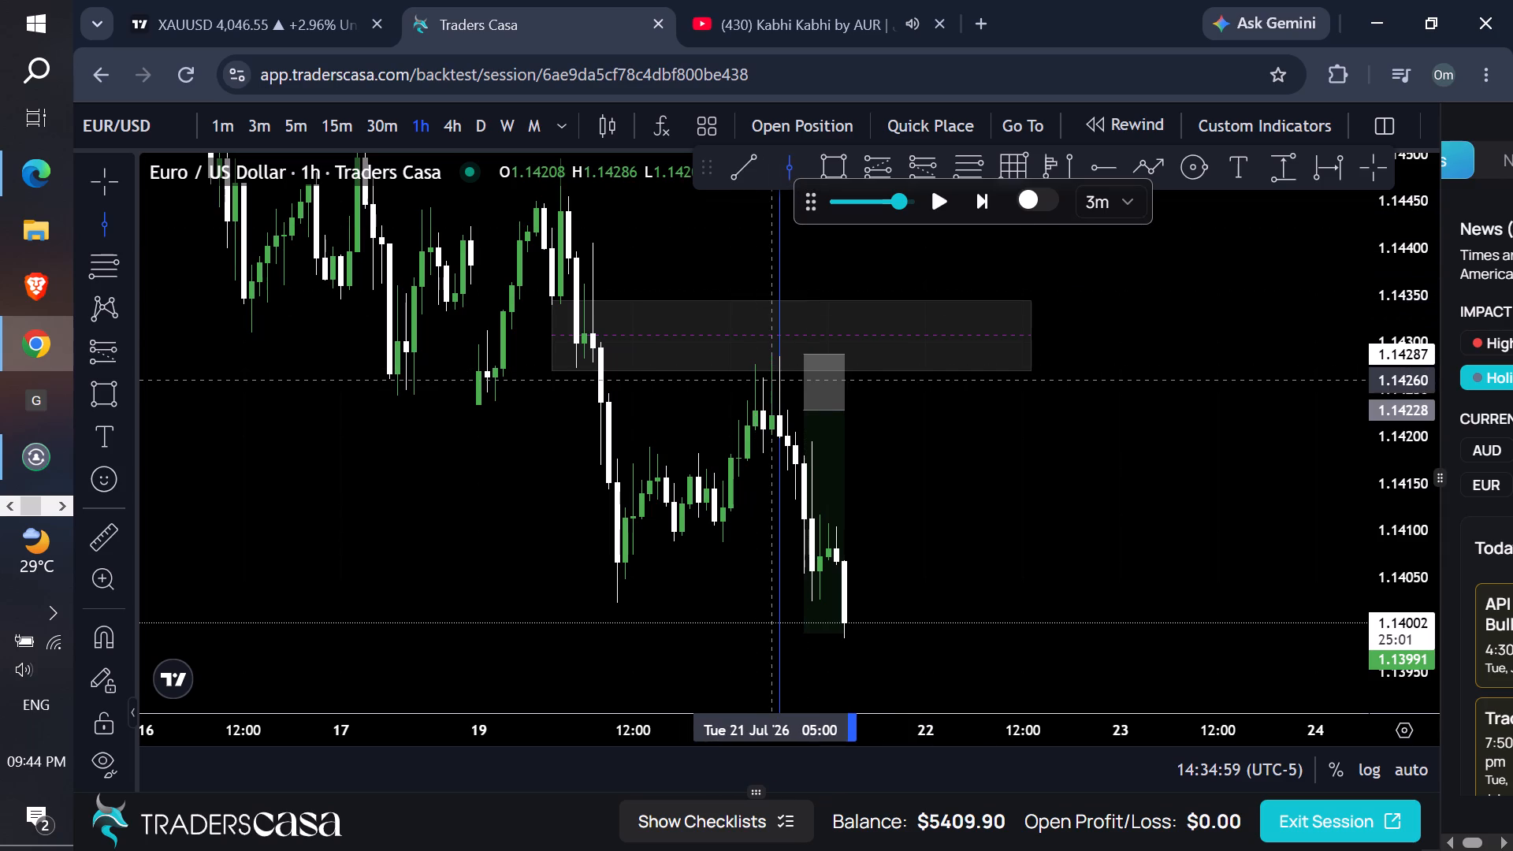
left_click_drag(899, 469, 901, 460)
left_click(782, 166)
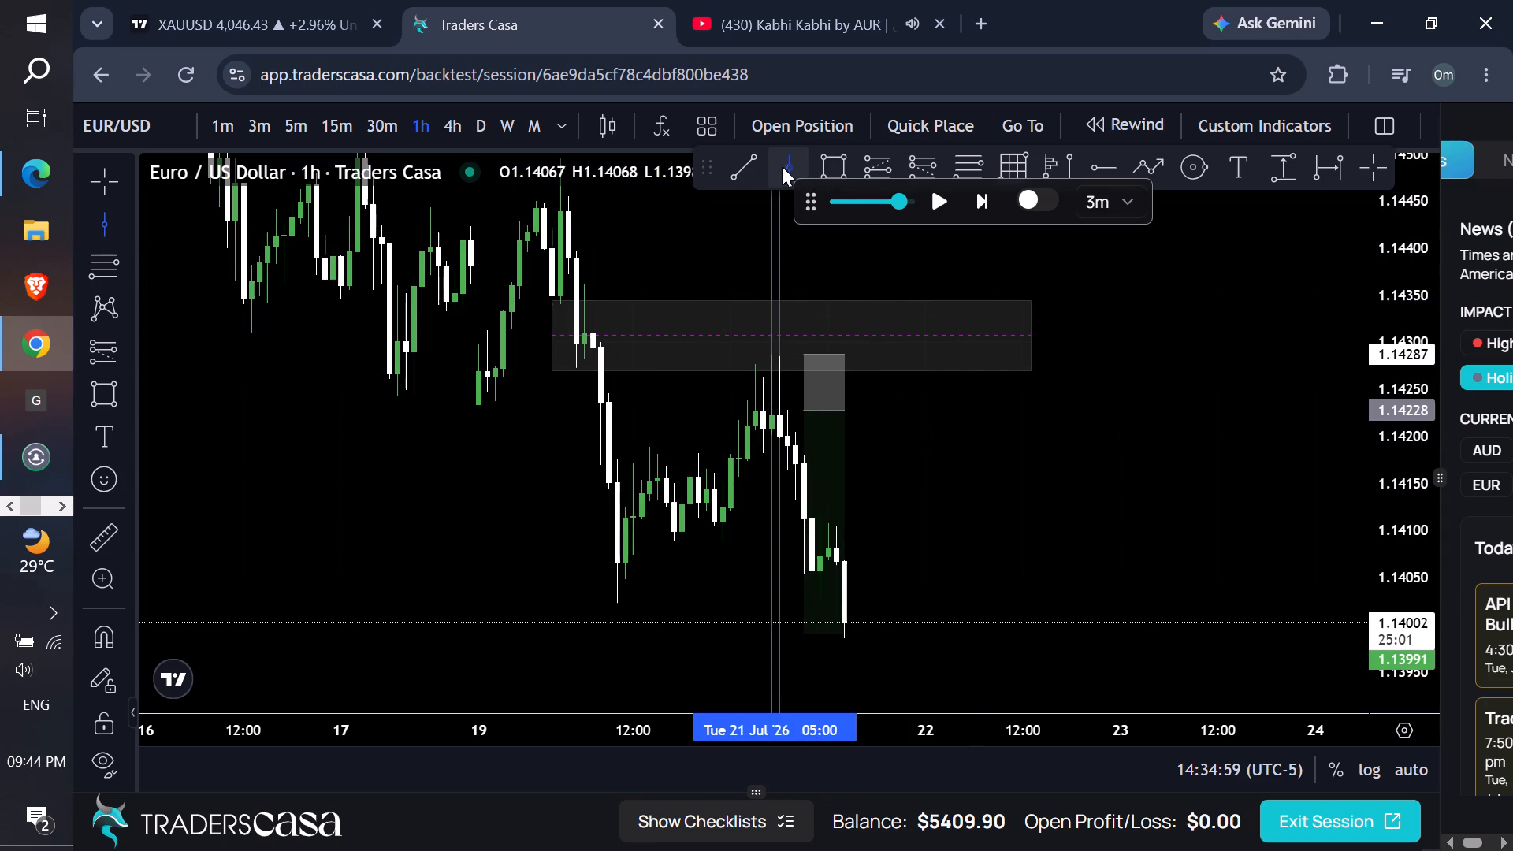
left_click(760, 422)
left_click_drag(944, 463, 944, 455)
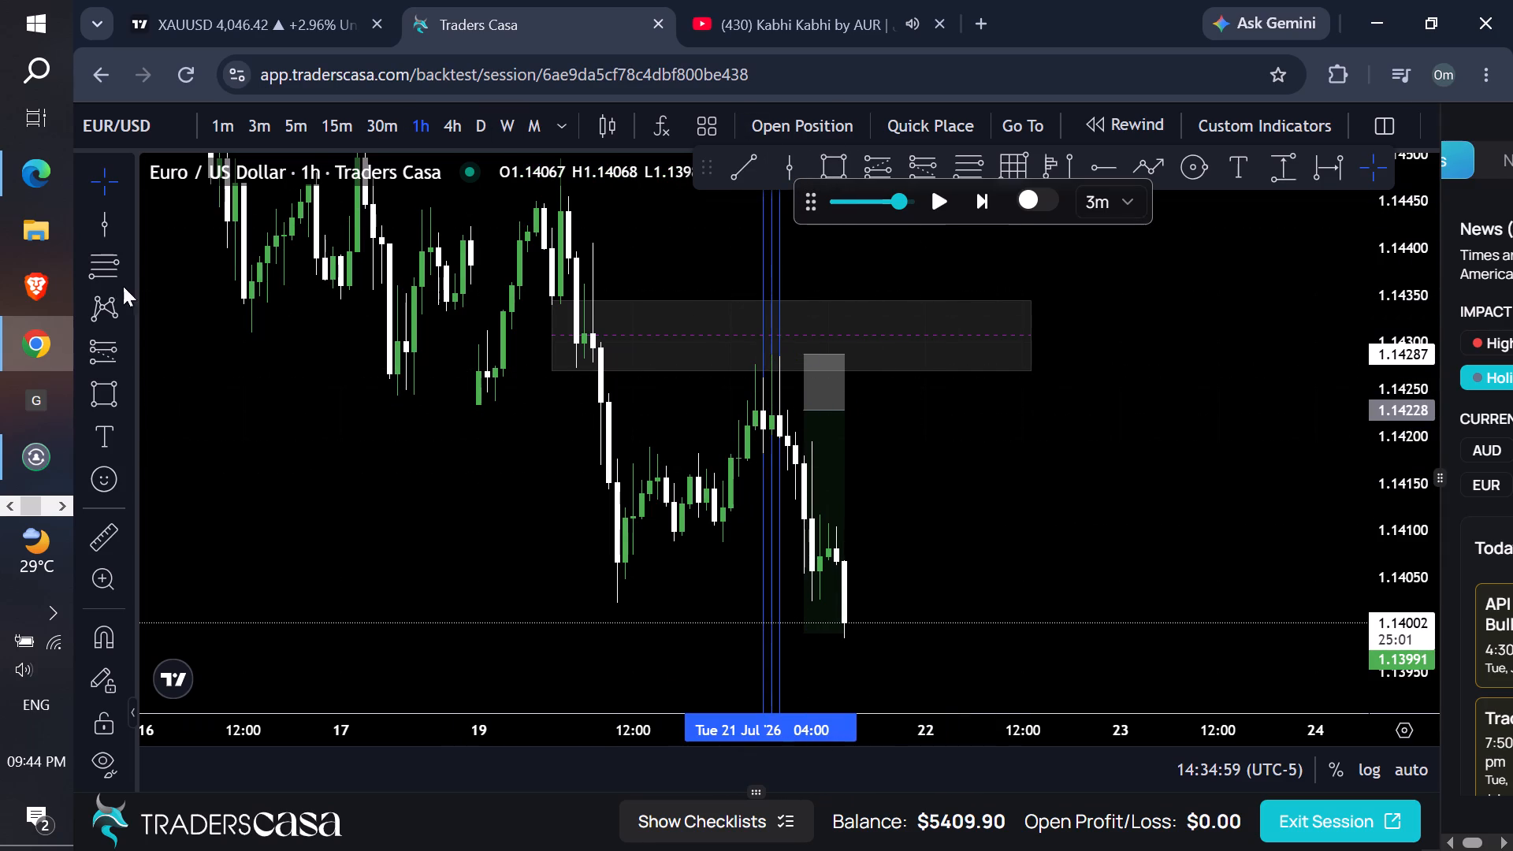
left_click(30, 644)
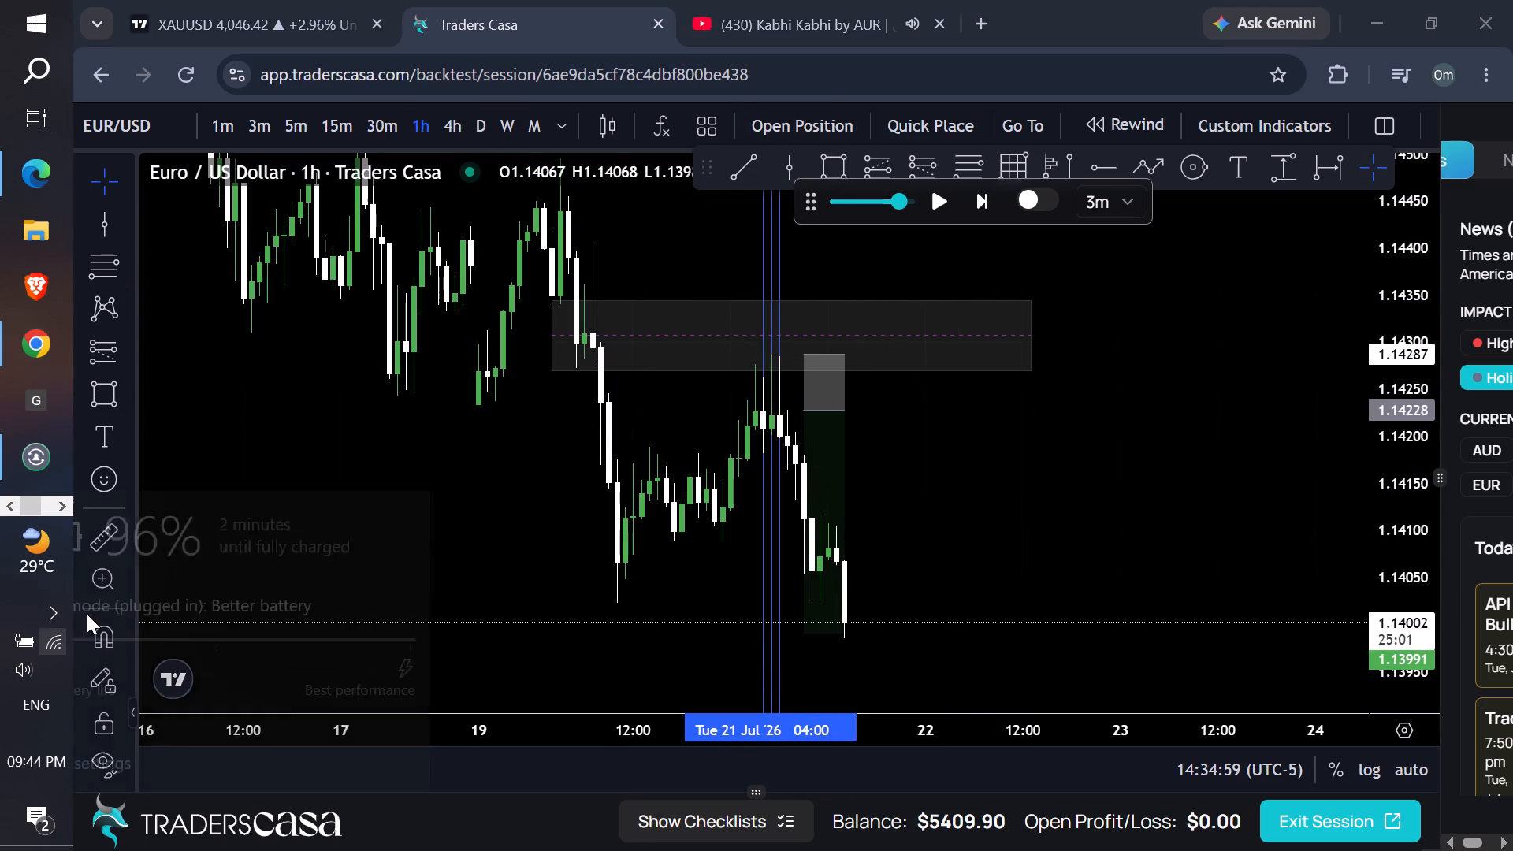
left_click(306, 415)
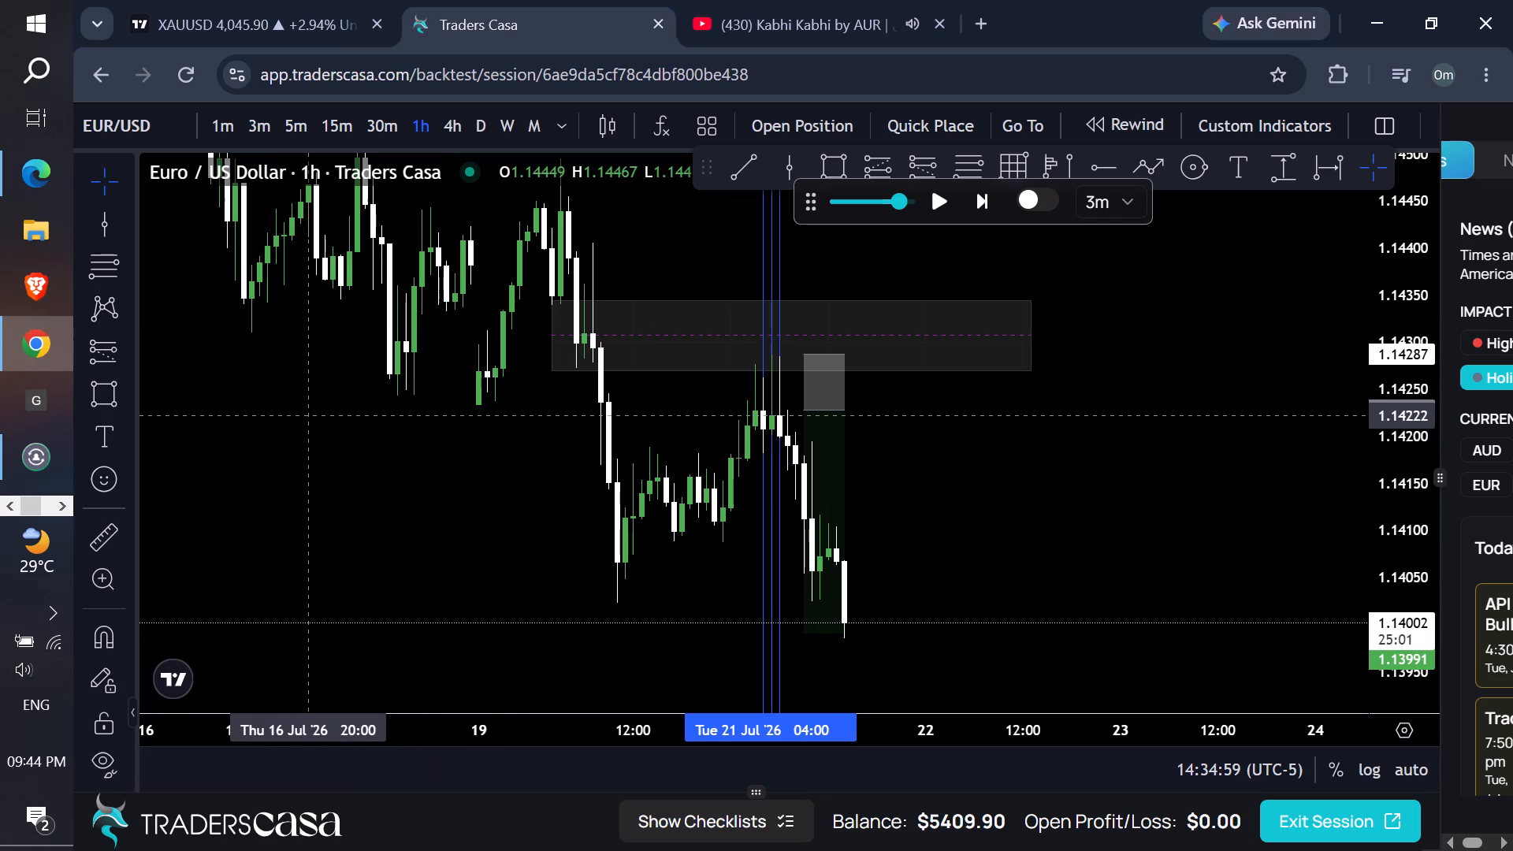
On the 5-minute chart, delete the short position drawing with its entry at 1.14228.
left_click(307, 123)
scroll(1101, 472, "down", 2)
scroll(960, 497, "up", 1)
scroll(934, 499, "down", 1)
scroll(912, 499, "up", 1)
left_click(875, 473)
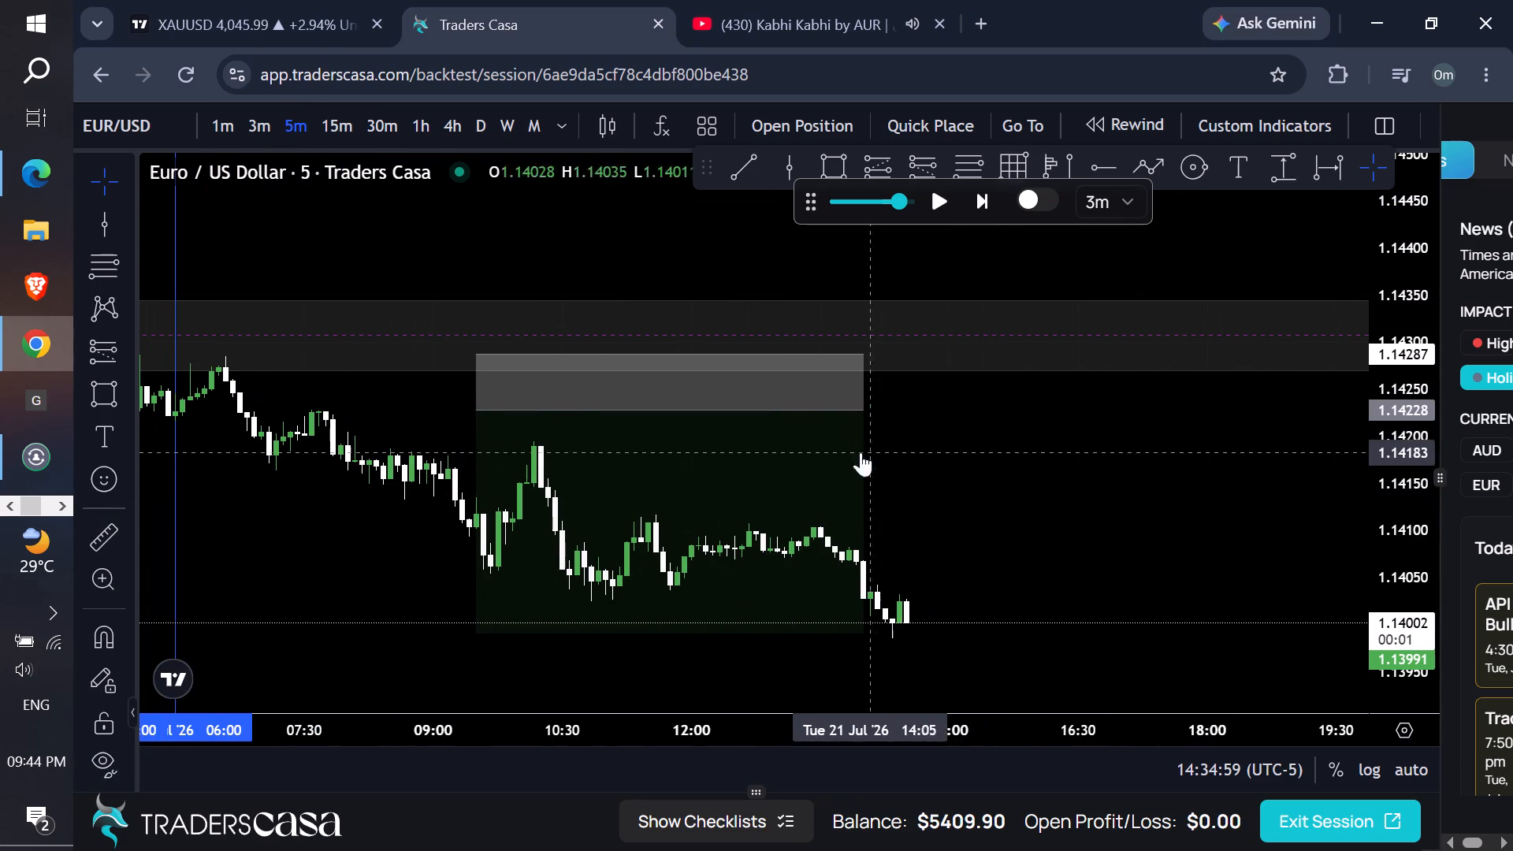
left_click(819, 452)
left_click(1309, 261)
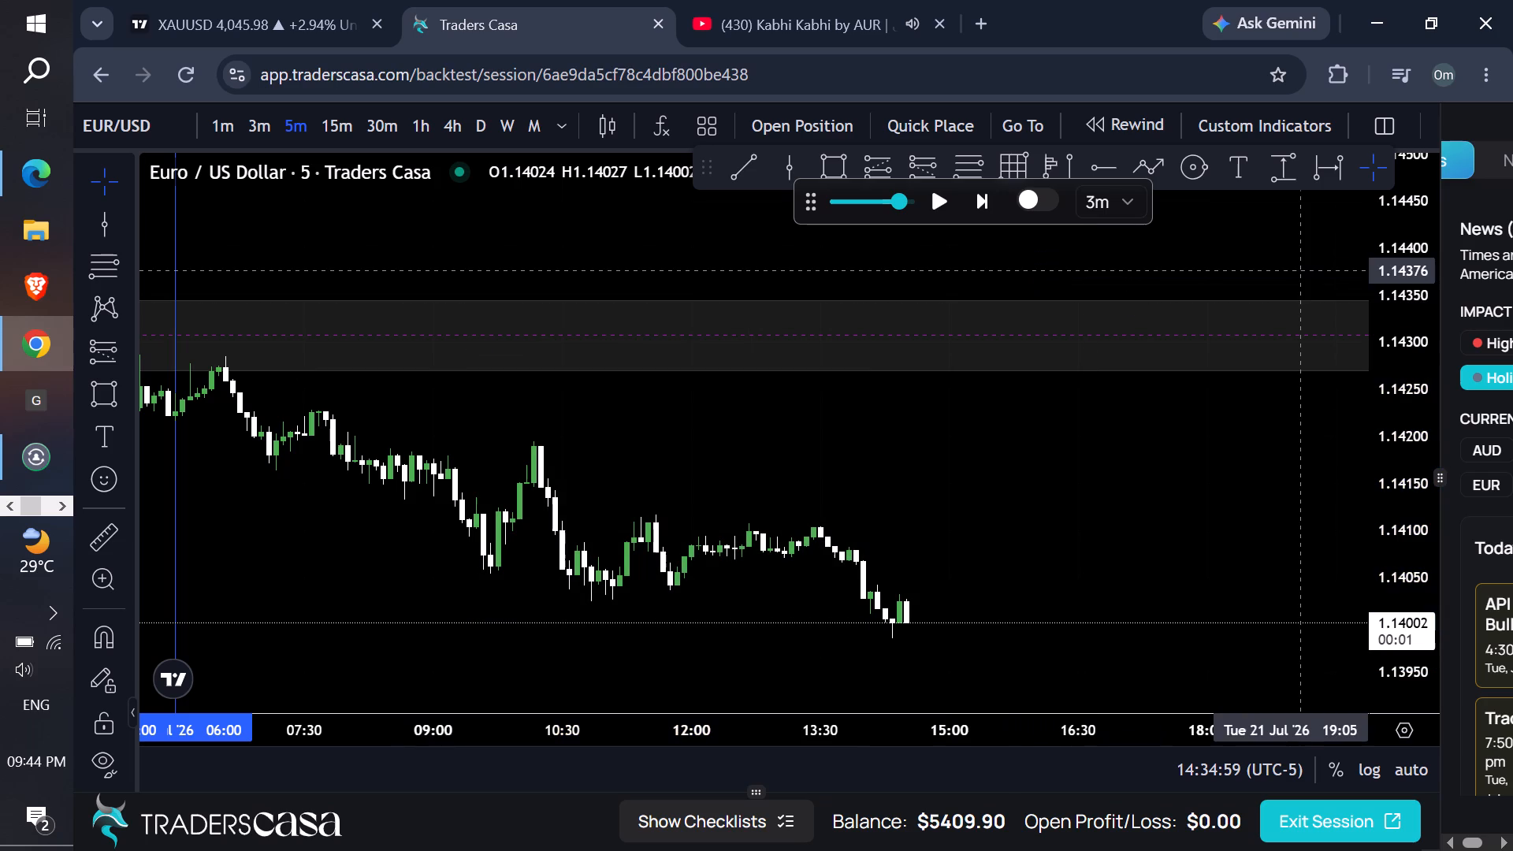
Delete the three vertical lines at 04:00, 05:00 and 06:00 on 21 Jul '26 from the 5-minute chart.
left_click_drag(774, 427, 1296, 369)
left_click_drag(1417, 603, 1276, 331)
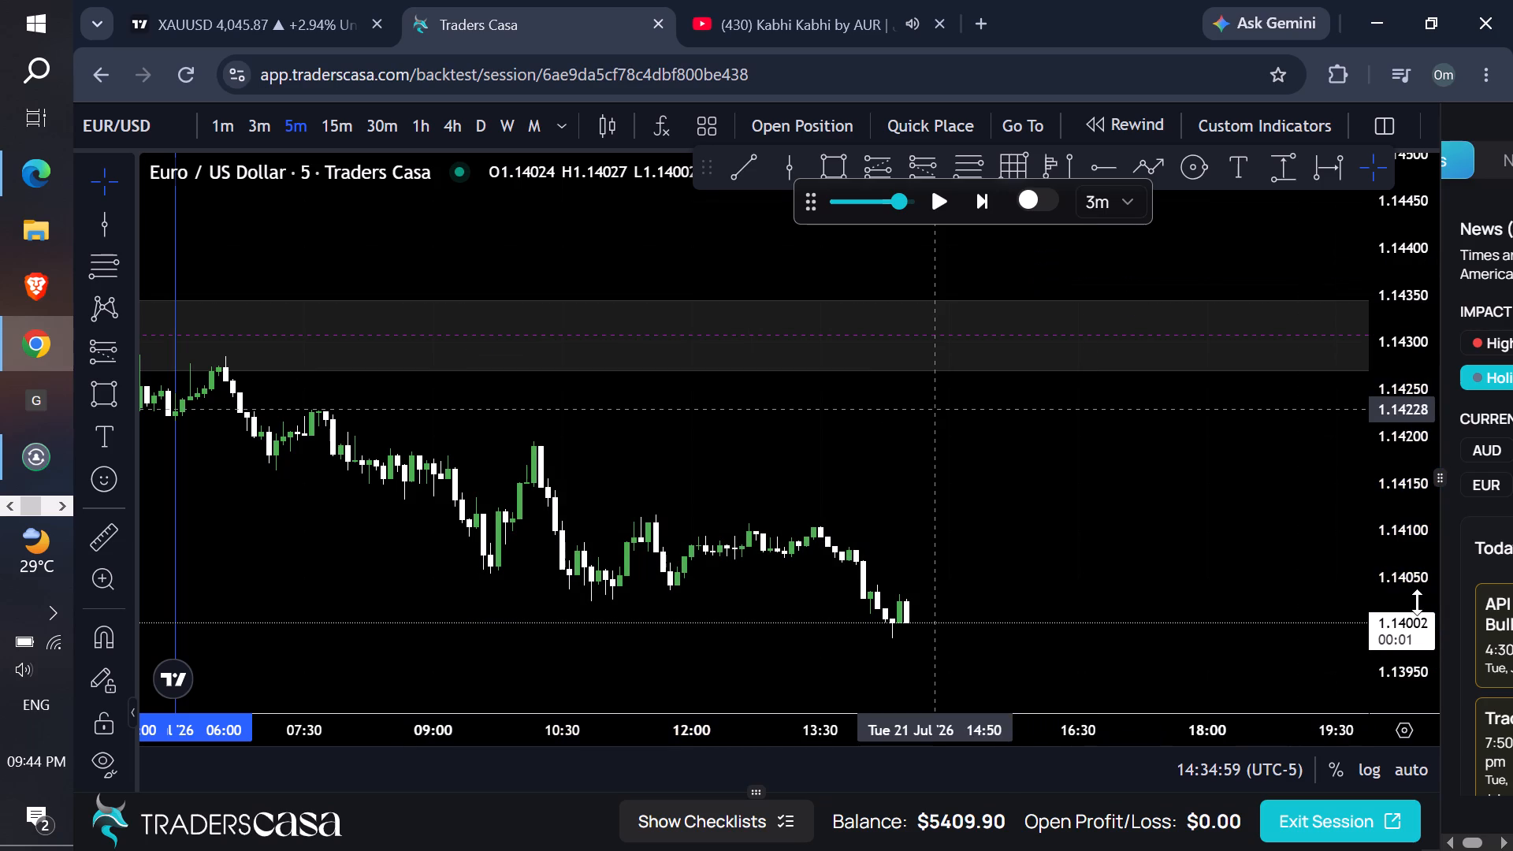
left_click_drag(881, 273, 943, 388)
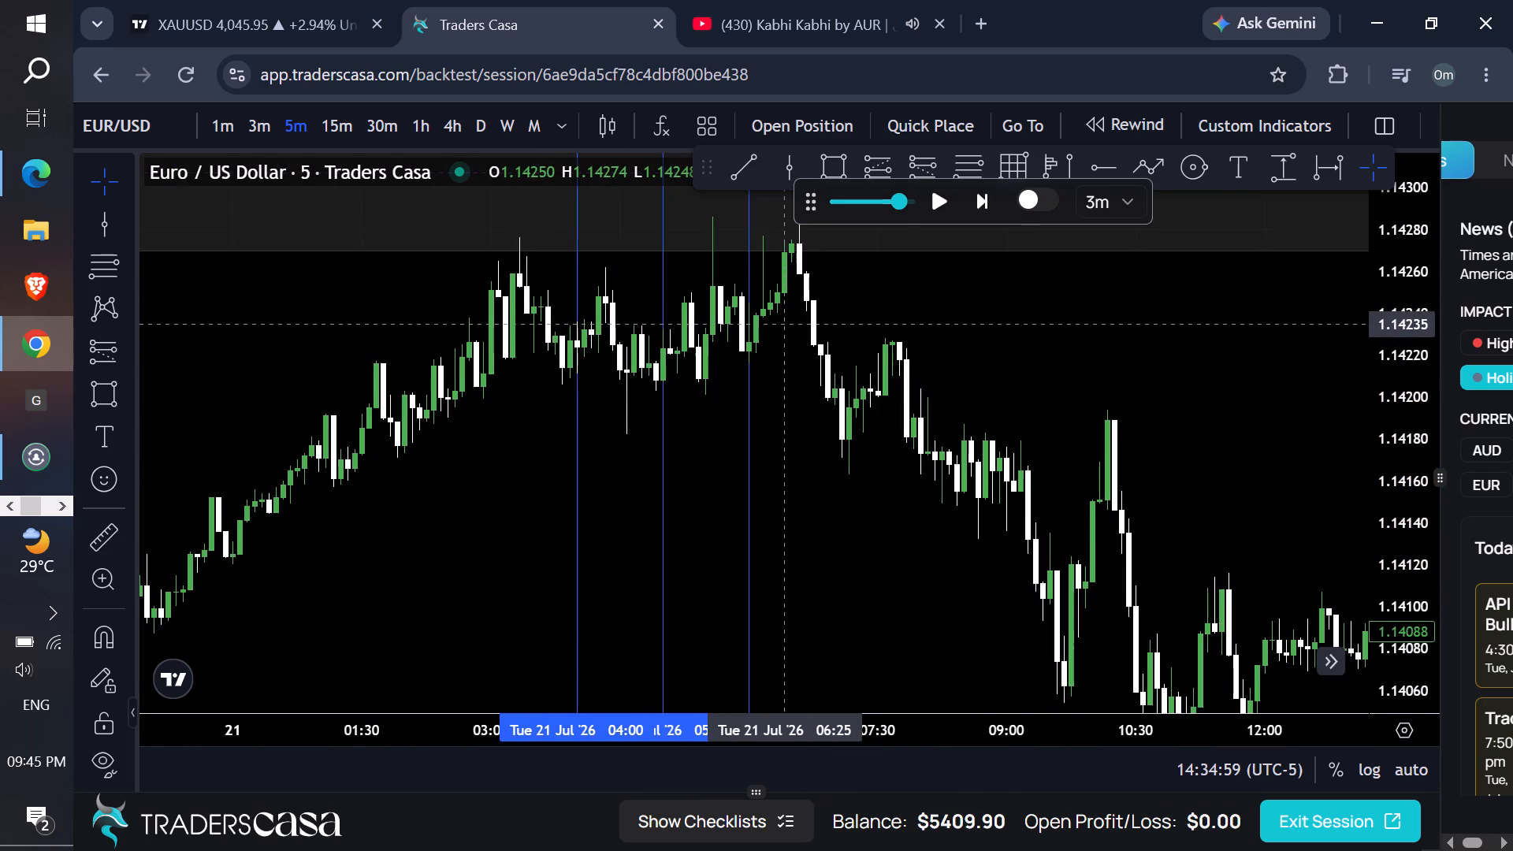
left_click_drag(944, 294, 946, 368)
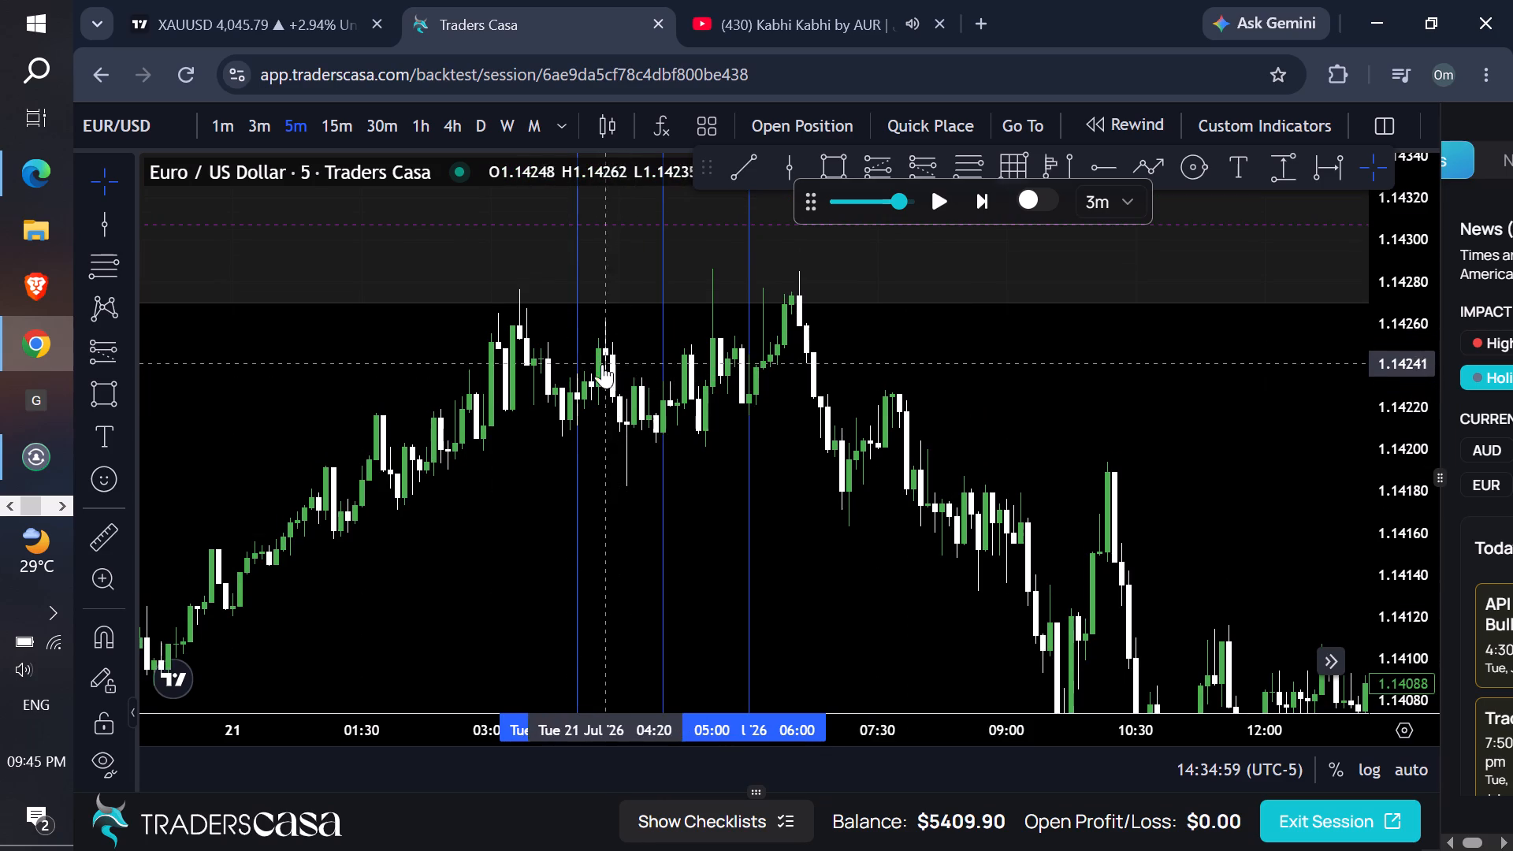
left_click(574, 370)
left_click(1344, 261)
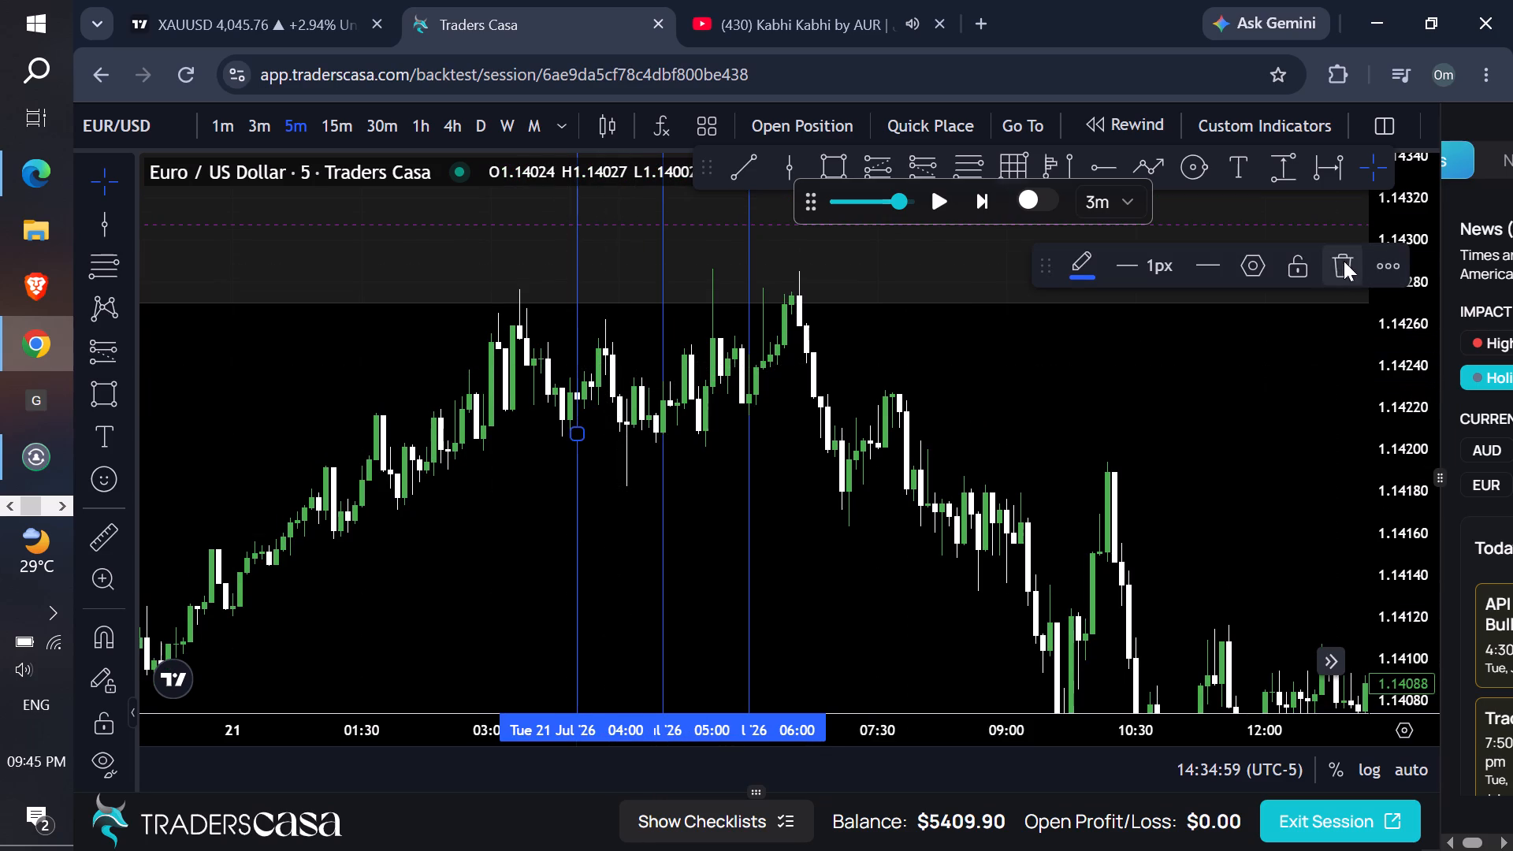
left_click(665, 387)
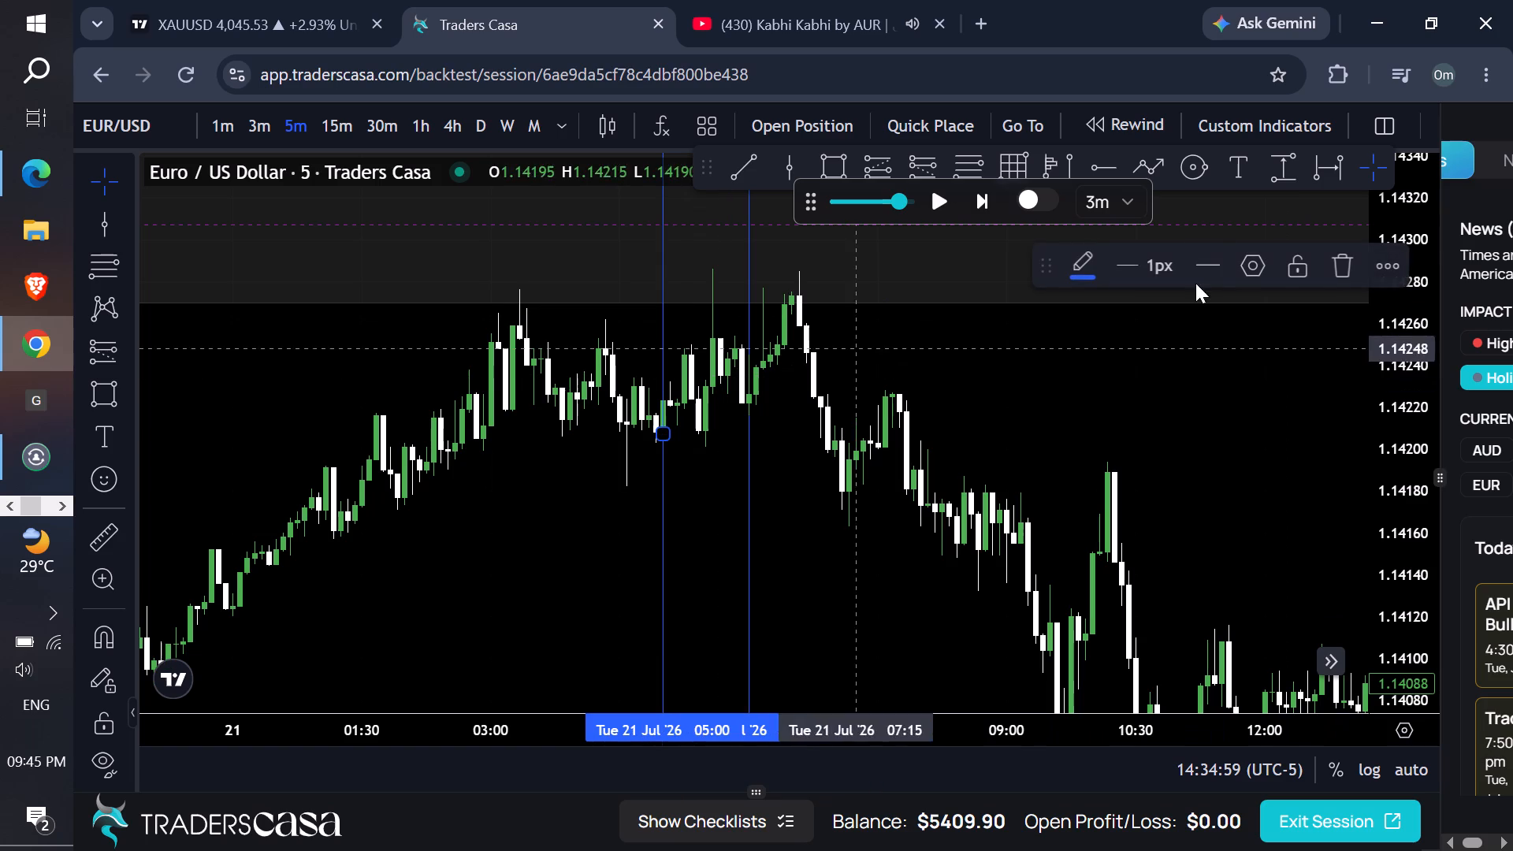
left_click(1336, 261)
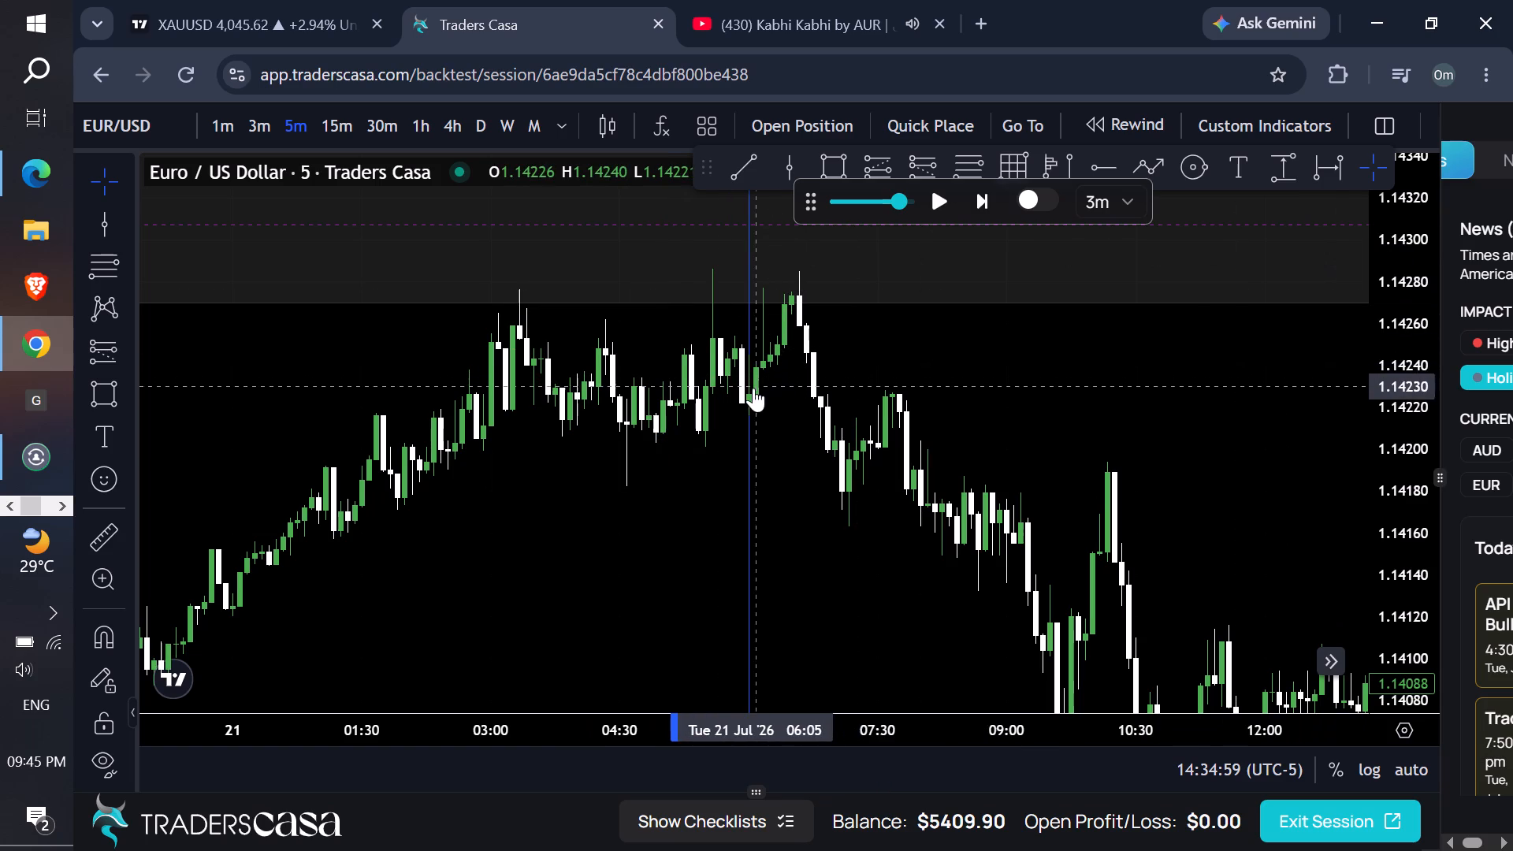
left_click(752, 388)
left_click(1333, 268)
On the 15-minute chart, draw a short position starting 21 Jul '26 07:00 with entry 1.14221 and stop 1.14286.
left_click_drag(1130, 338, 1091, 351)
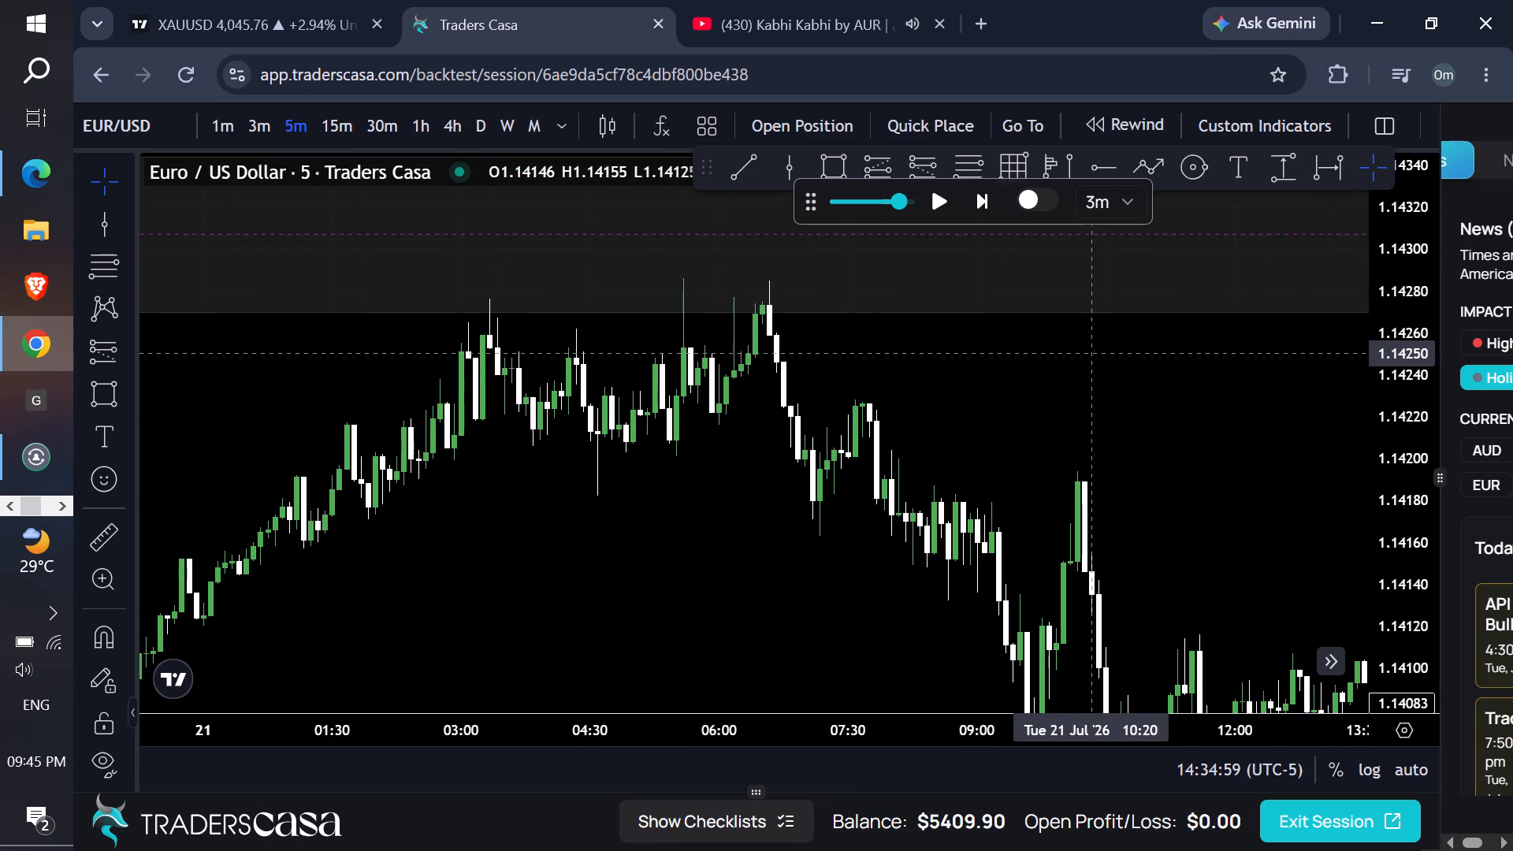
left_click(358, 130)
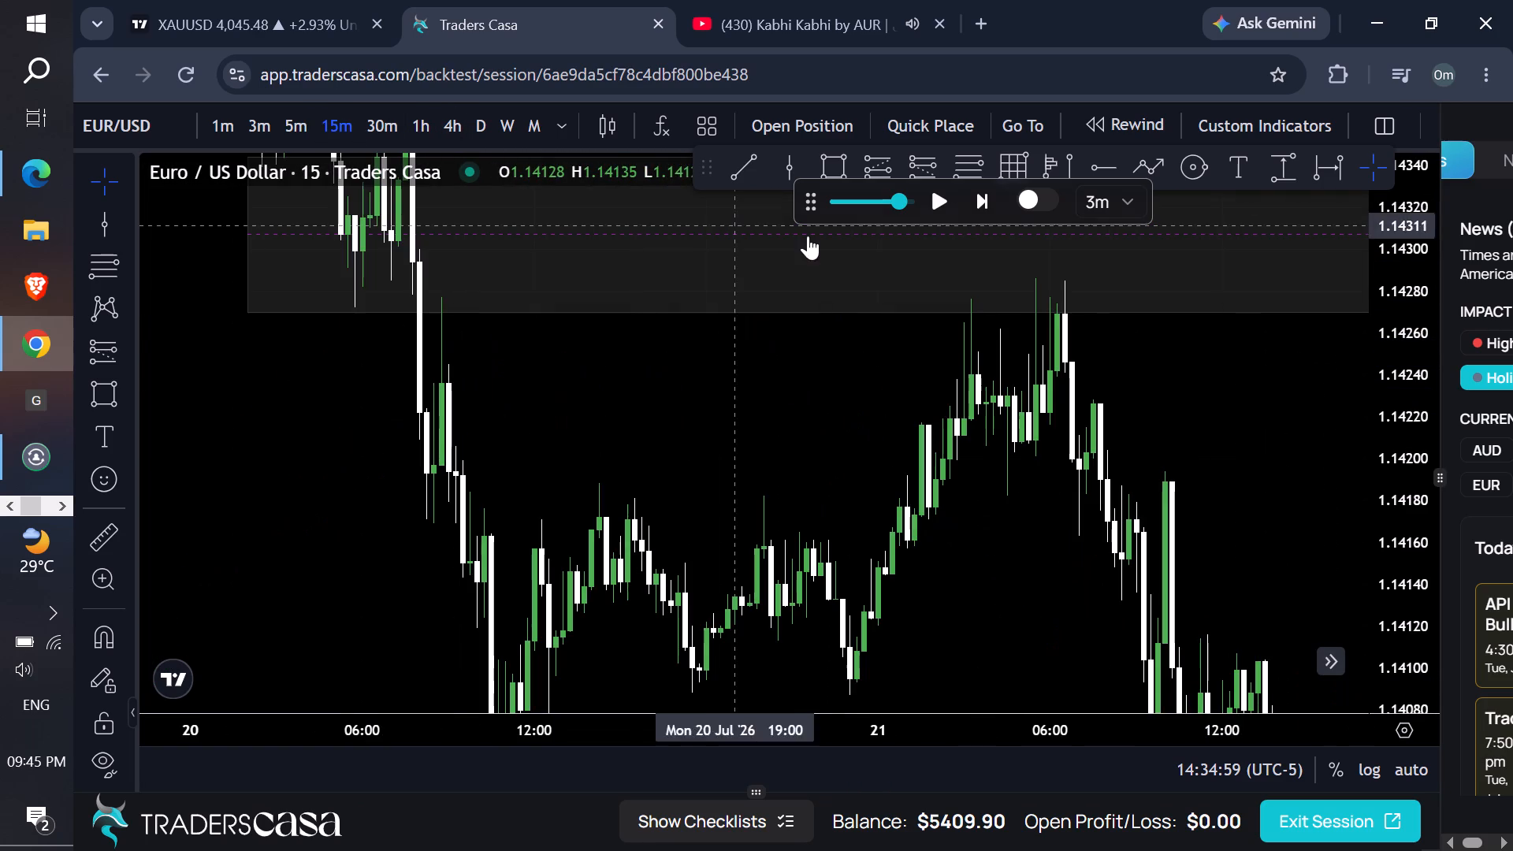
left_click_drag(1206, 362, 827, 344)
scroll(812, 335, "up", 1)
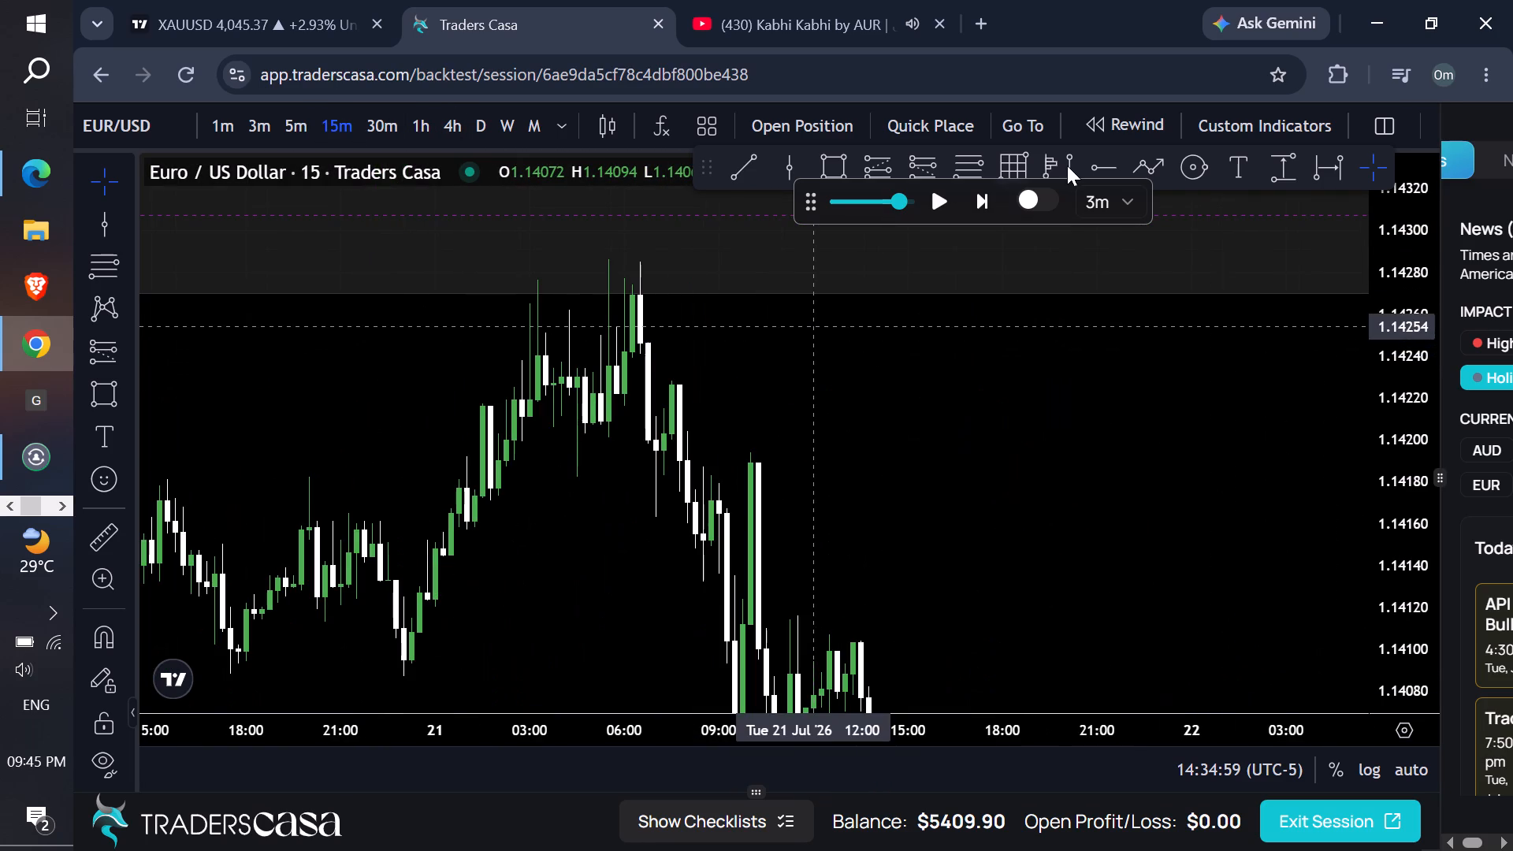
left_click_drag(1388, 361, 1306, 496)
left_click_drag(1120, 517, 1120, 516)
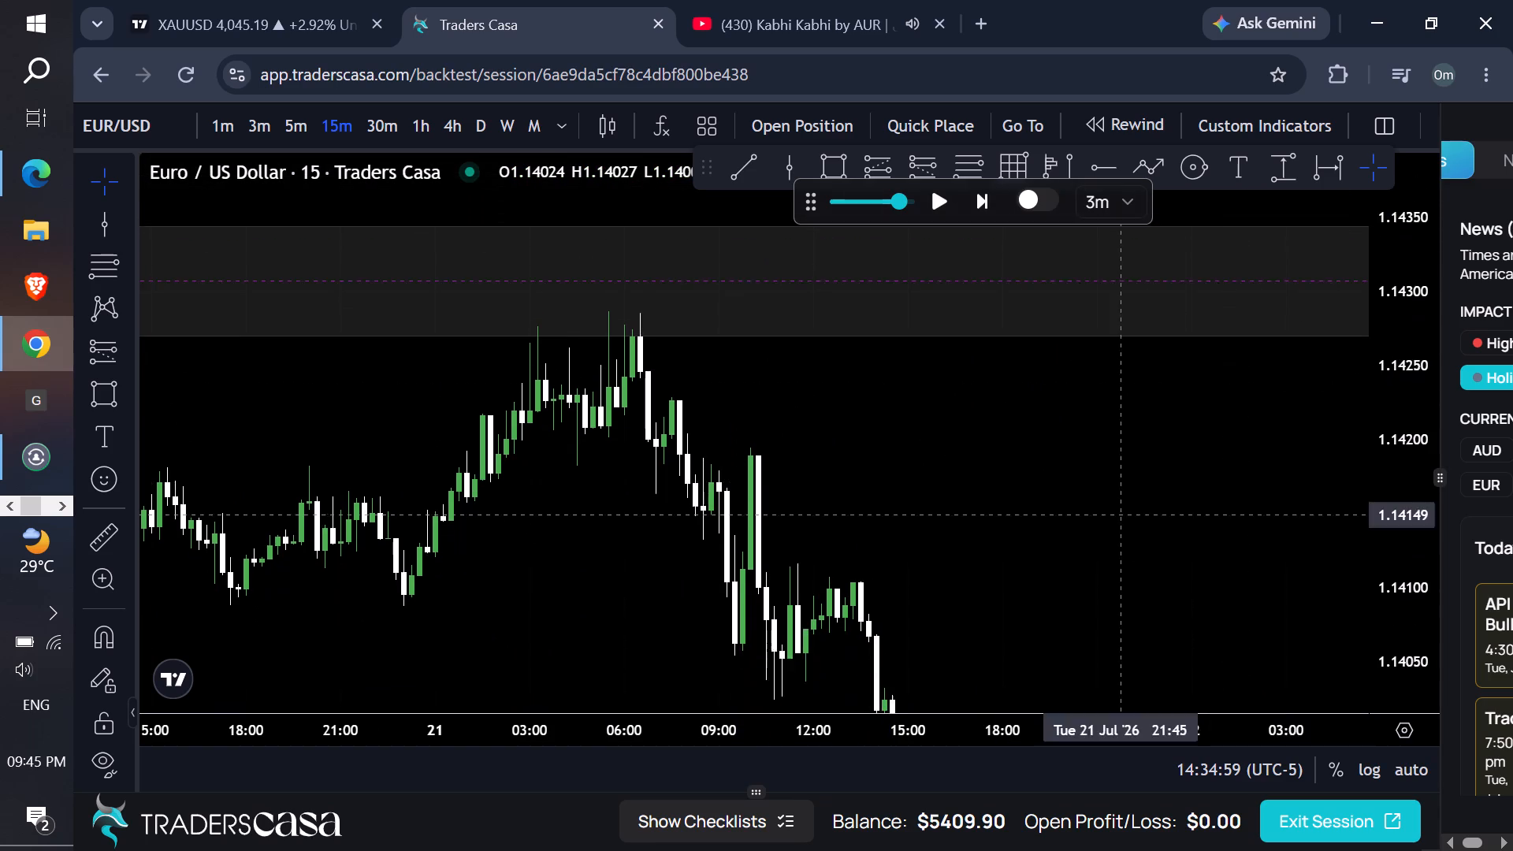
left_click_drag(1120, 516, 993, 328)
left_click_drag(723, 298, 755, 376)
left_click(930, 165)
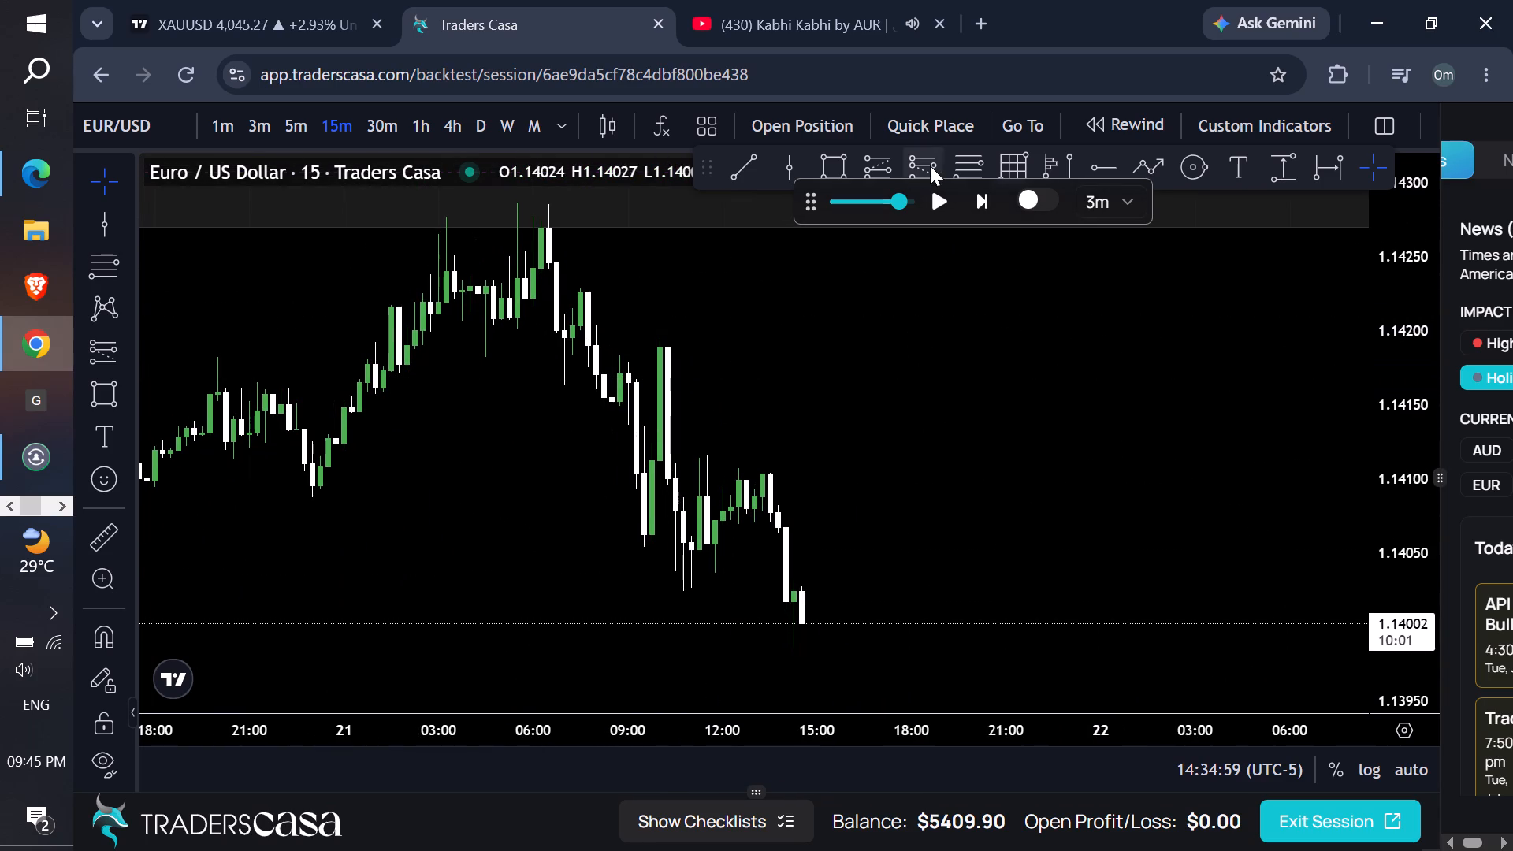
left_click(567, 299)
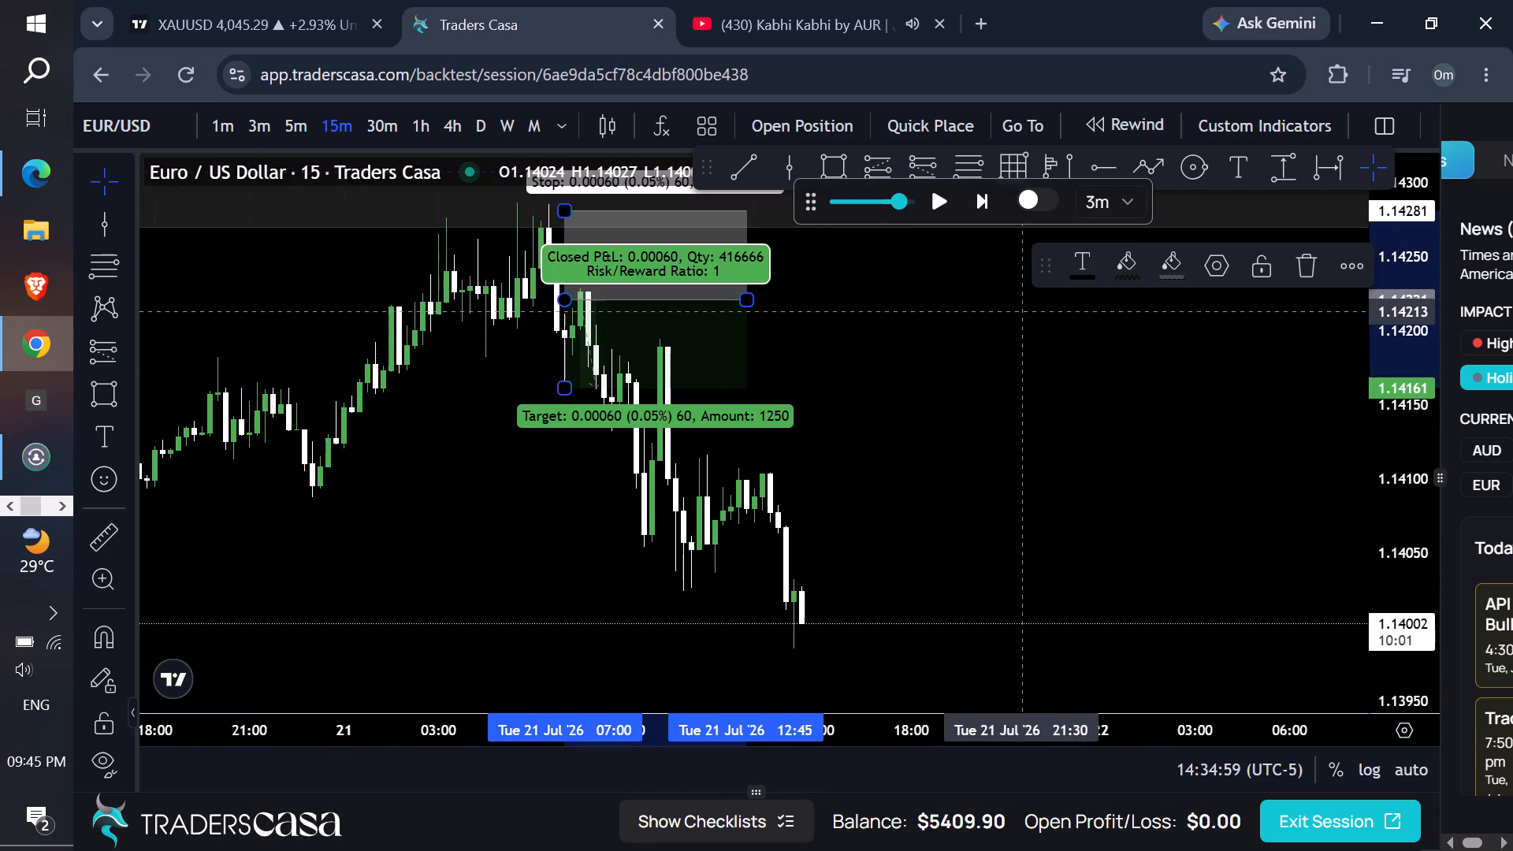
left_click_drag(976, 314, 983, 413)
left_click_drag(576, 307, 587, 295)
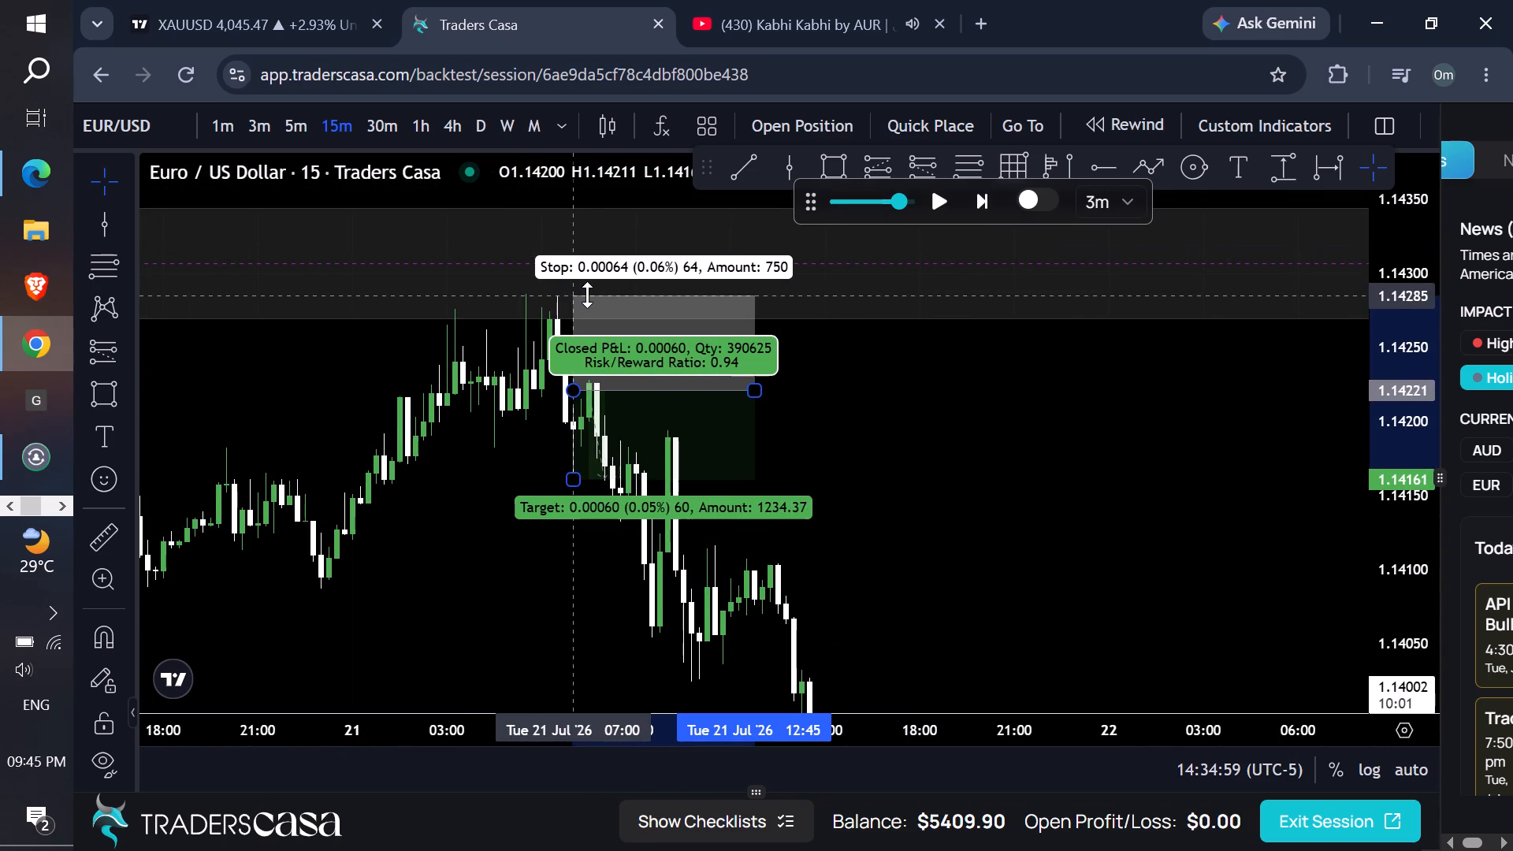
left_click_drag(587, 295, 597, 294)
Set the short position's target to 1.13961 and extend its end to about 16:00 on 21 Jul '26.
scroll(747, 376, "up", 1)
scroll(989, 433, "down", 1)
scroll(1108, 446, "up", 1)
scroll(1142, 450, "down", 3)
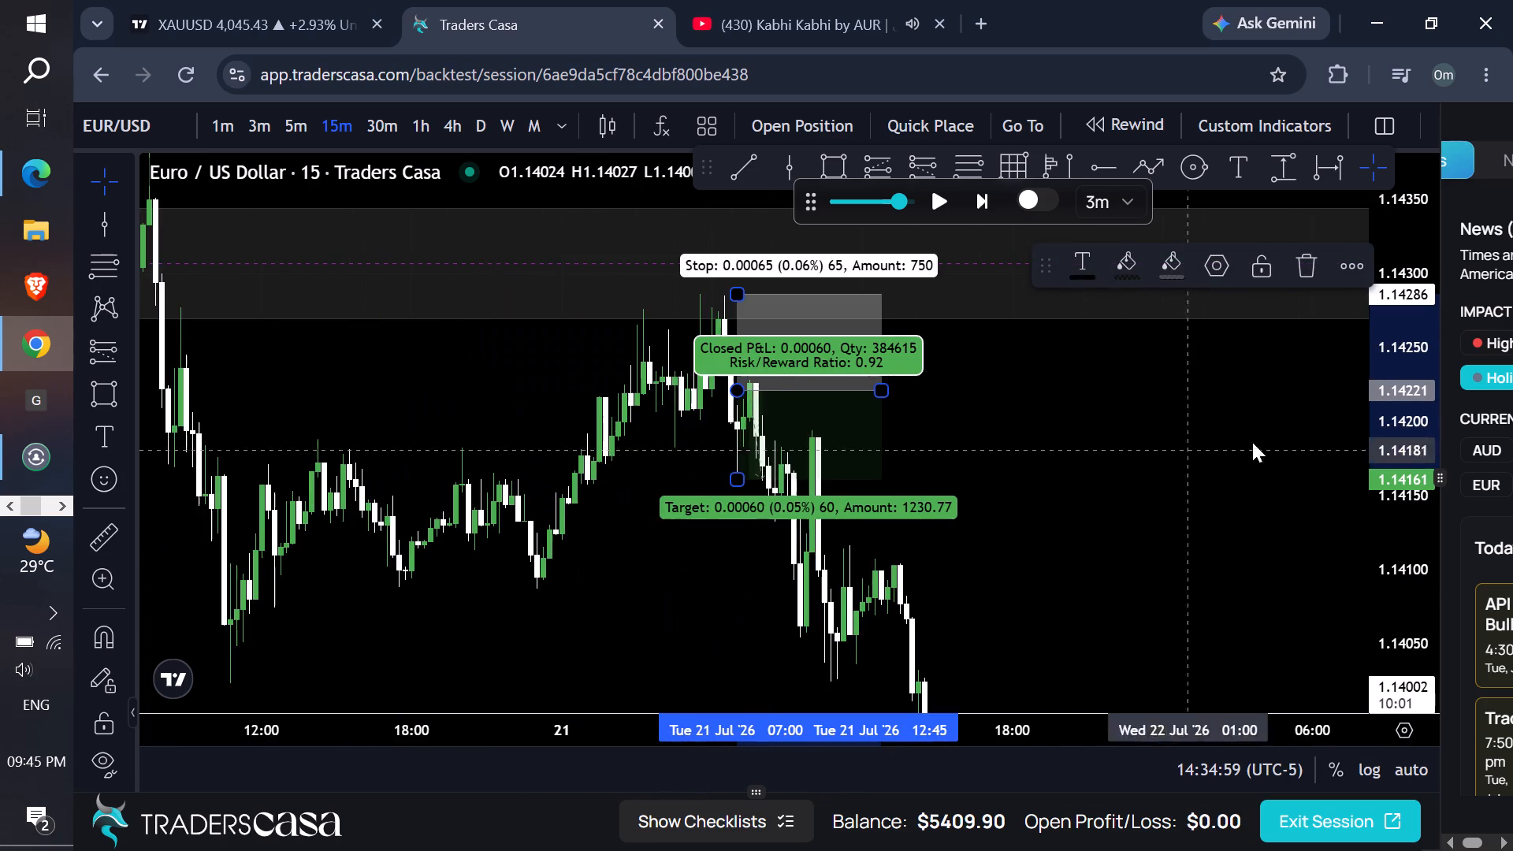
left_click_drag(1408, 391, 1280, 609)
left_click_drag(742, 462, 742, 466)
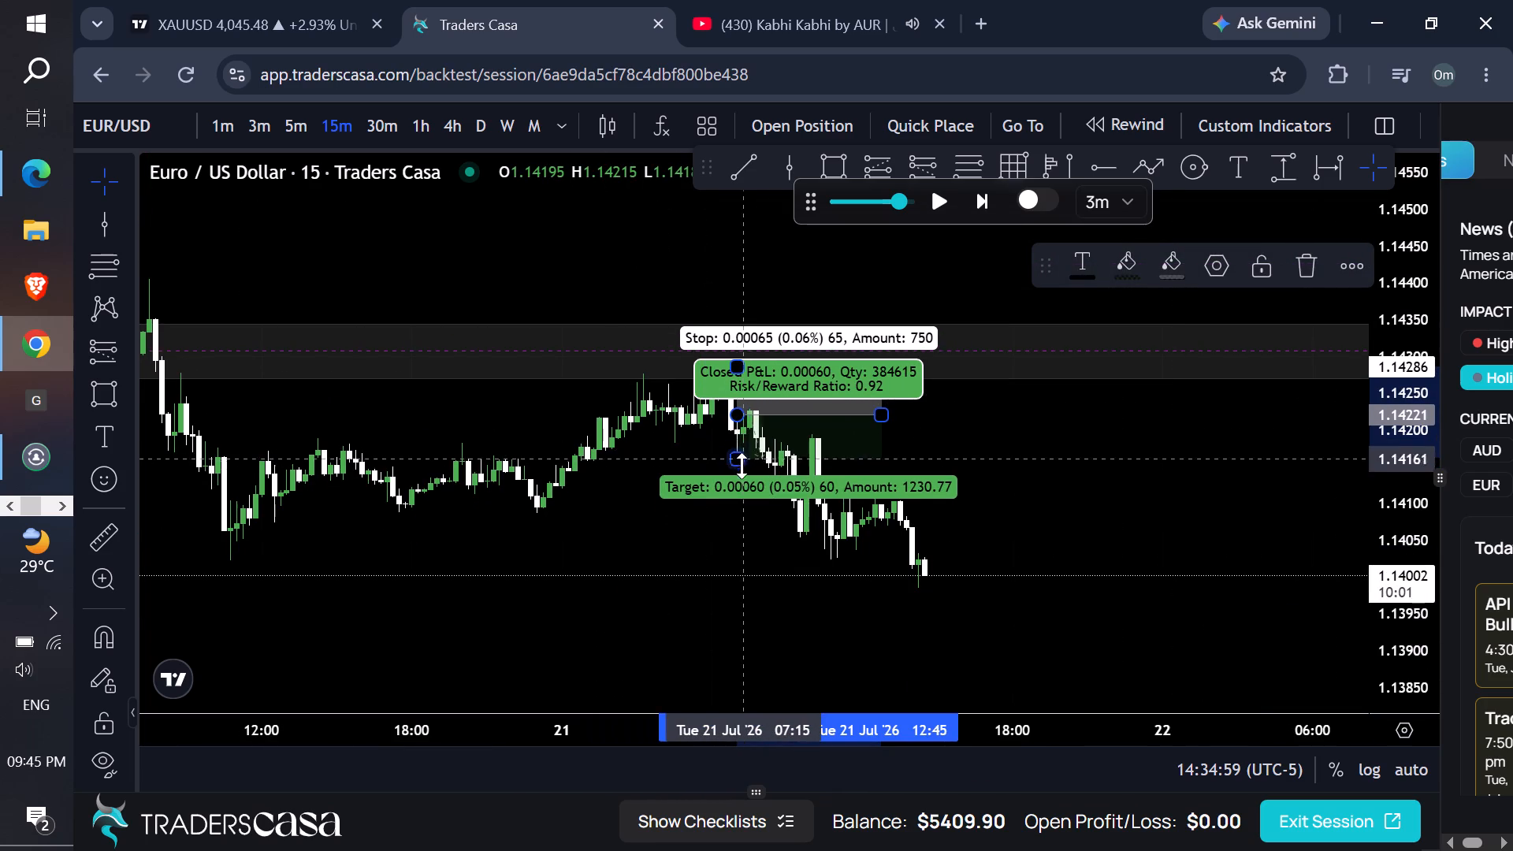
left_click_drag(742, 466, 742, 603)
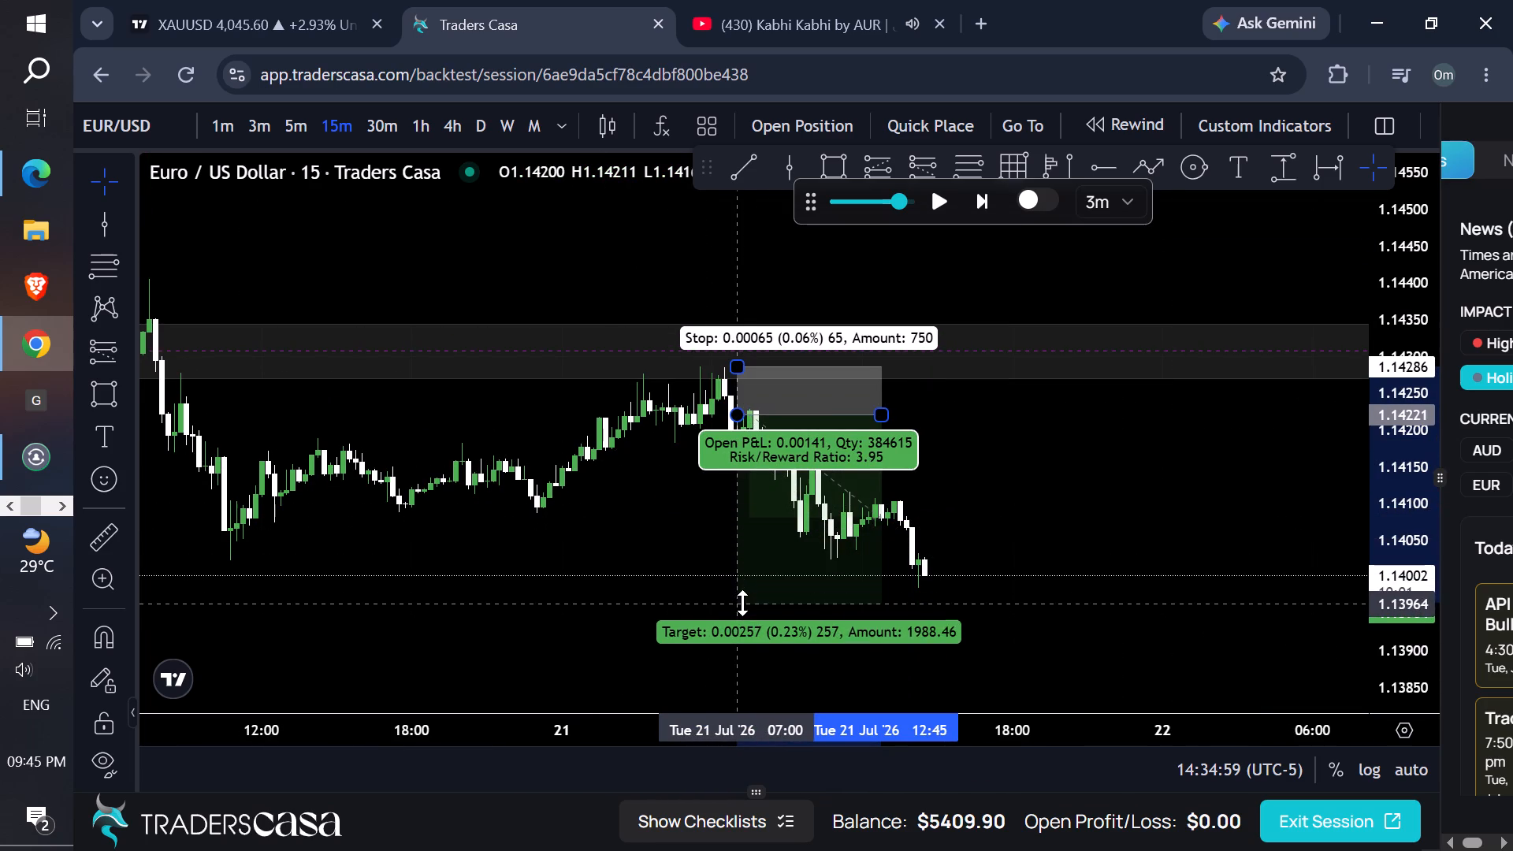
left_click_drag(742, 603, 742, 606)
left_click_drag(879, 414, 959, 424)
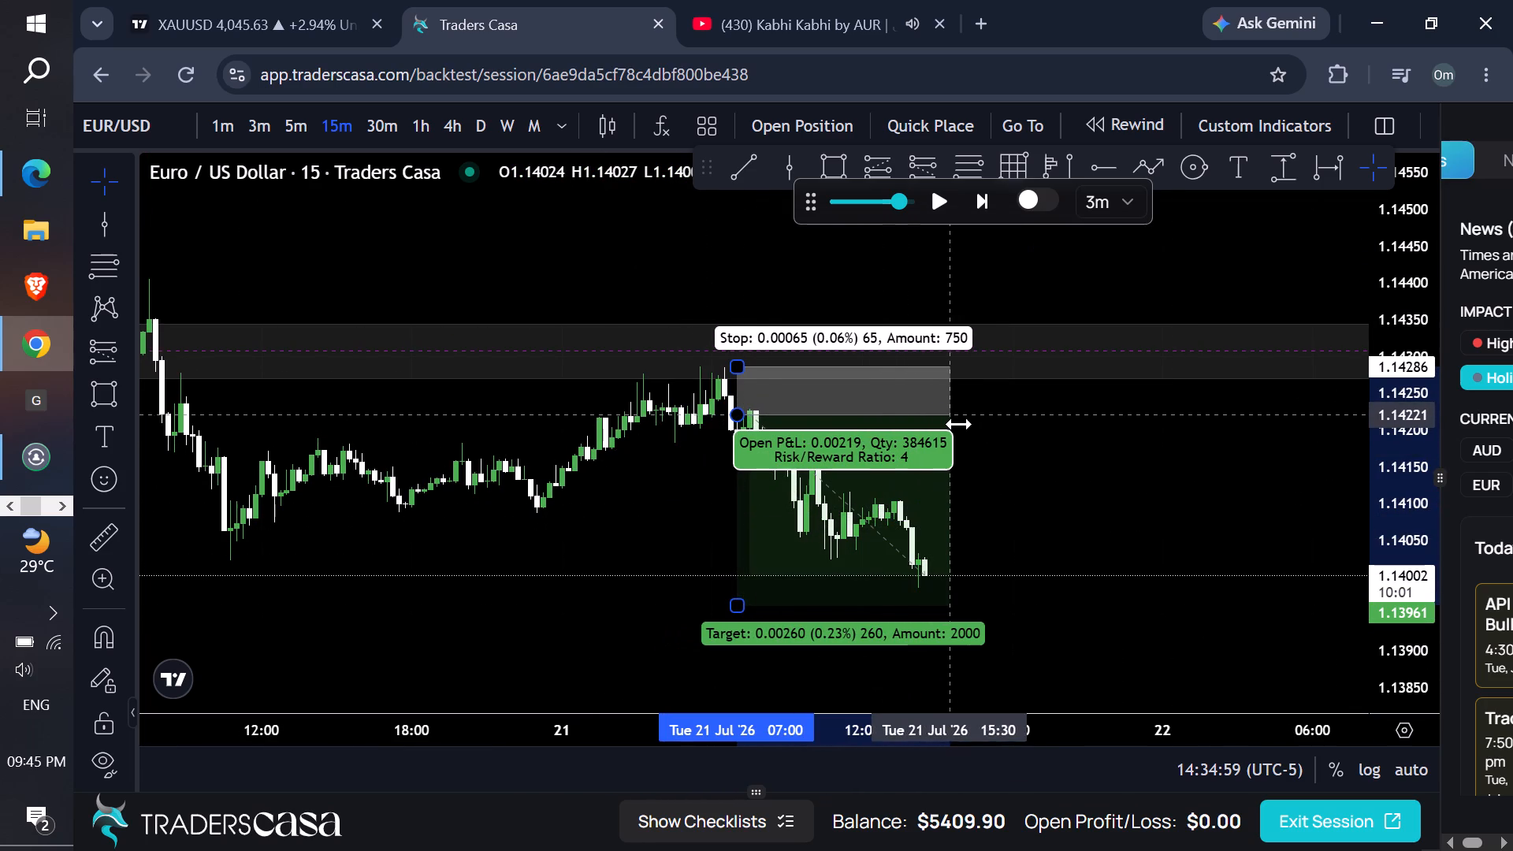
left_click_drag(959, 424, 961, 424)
Replay price forward at the 3m interval to 17:13:59 on 21 Jul '26.
left_click_drag(1035, 434, 1095, 440)
left_click(1124, 204)
left_click(941, 204)
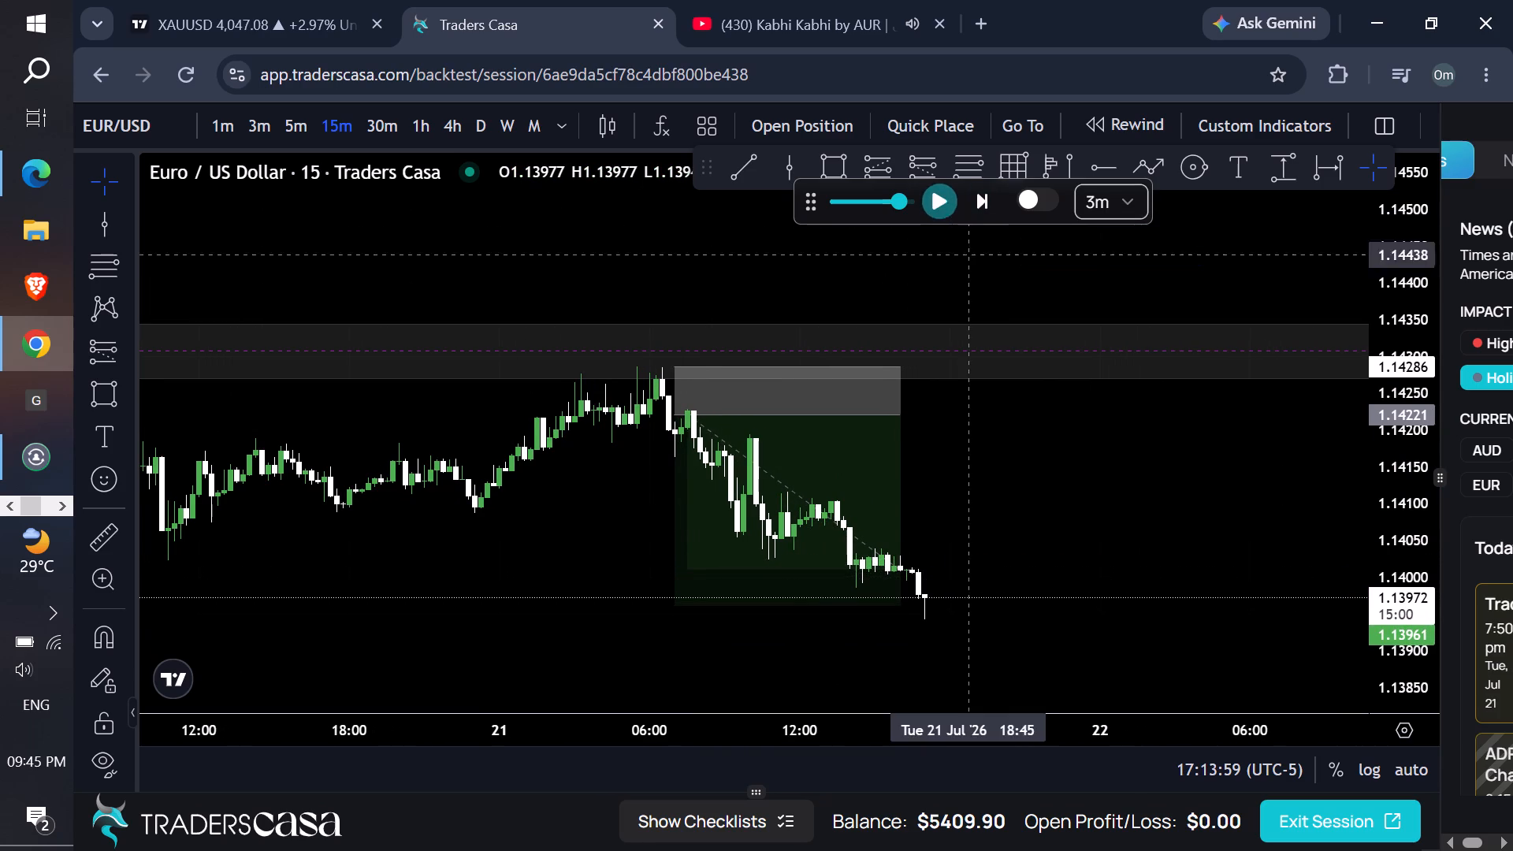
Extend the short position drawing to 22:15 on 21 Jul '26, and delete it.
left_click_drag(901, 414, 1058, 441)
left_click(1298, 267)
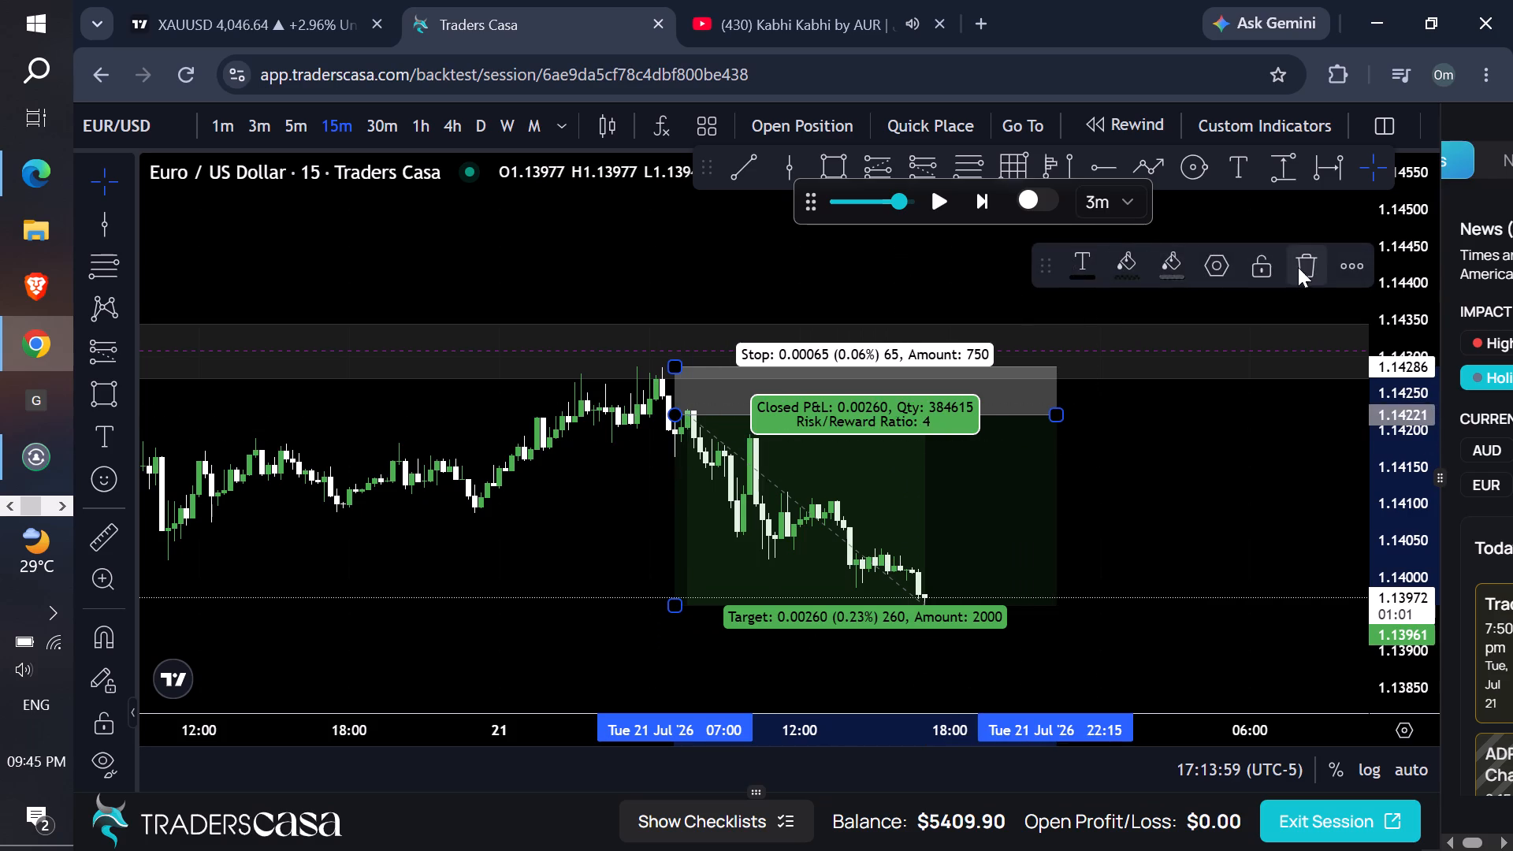
Examine price against the marked zones and levels on the 1-hour and daily charts.
left_click(418, 116)
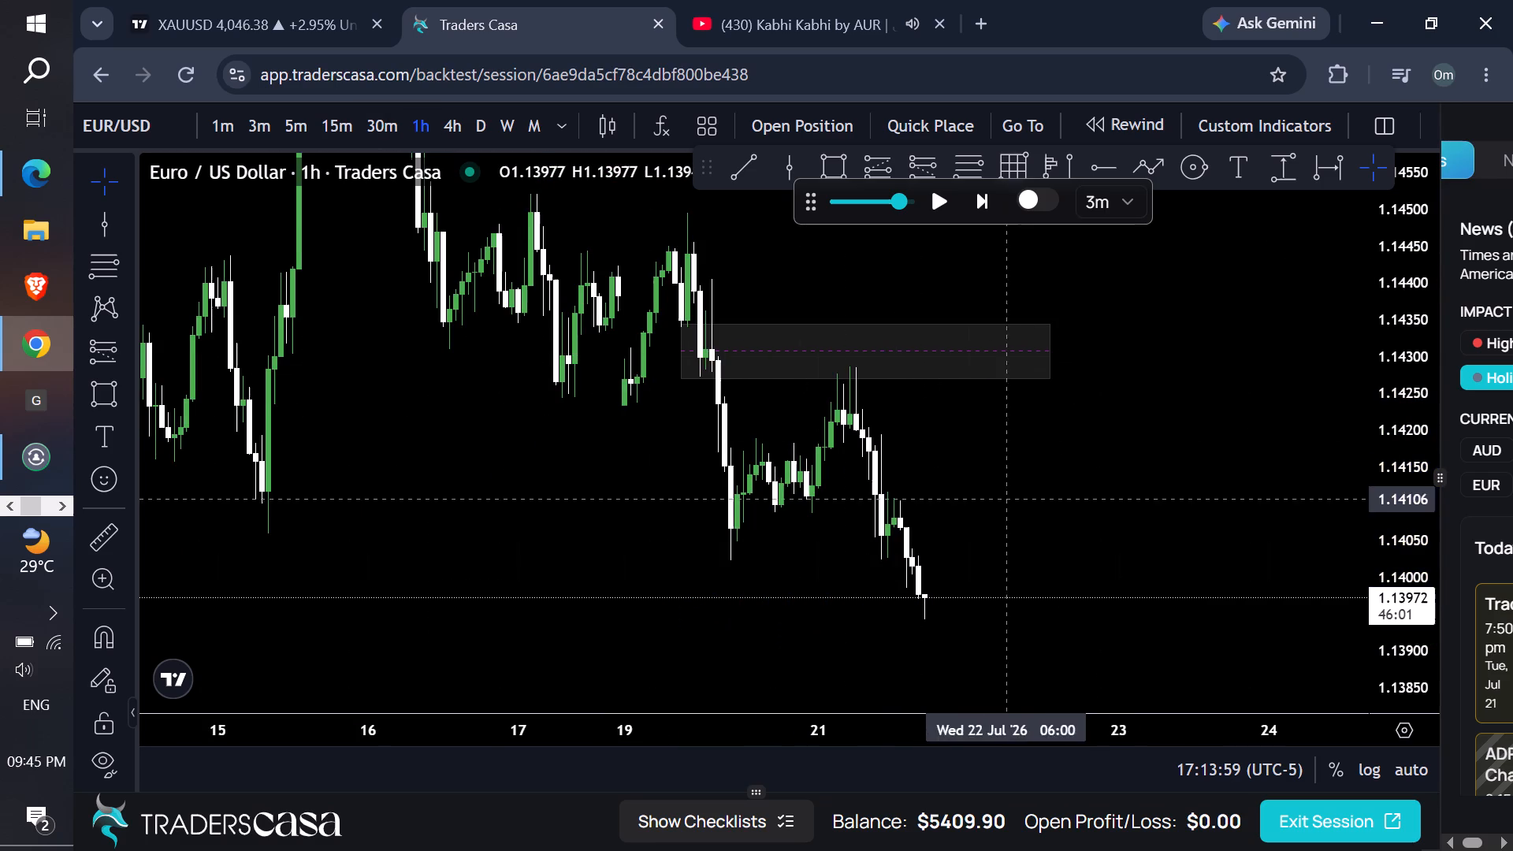
left_click_drag(1086, 501, 1093, 447)
left_click(475, 120)
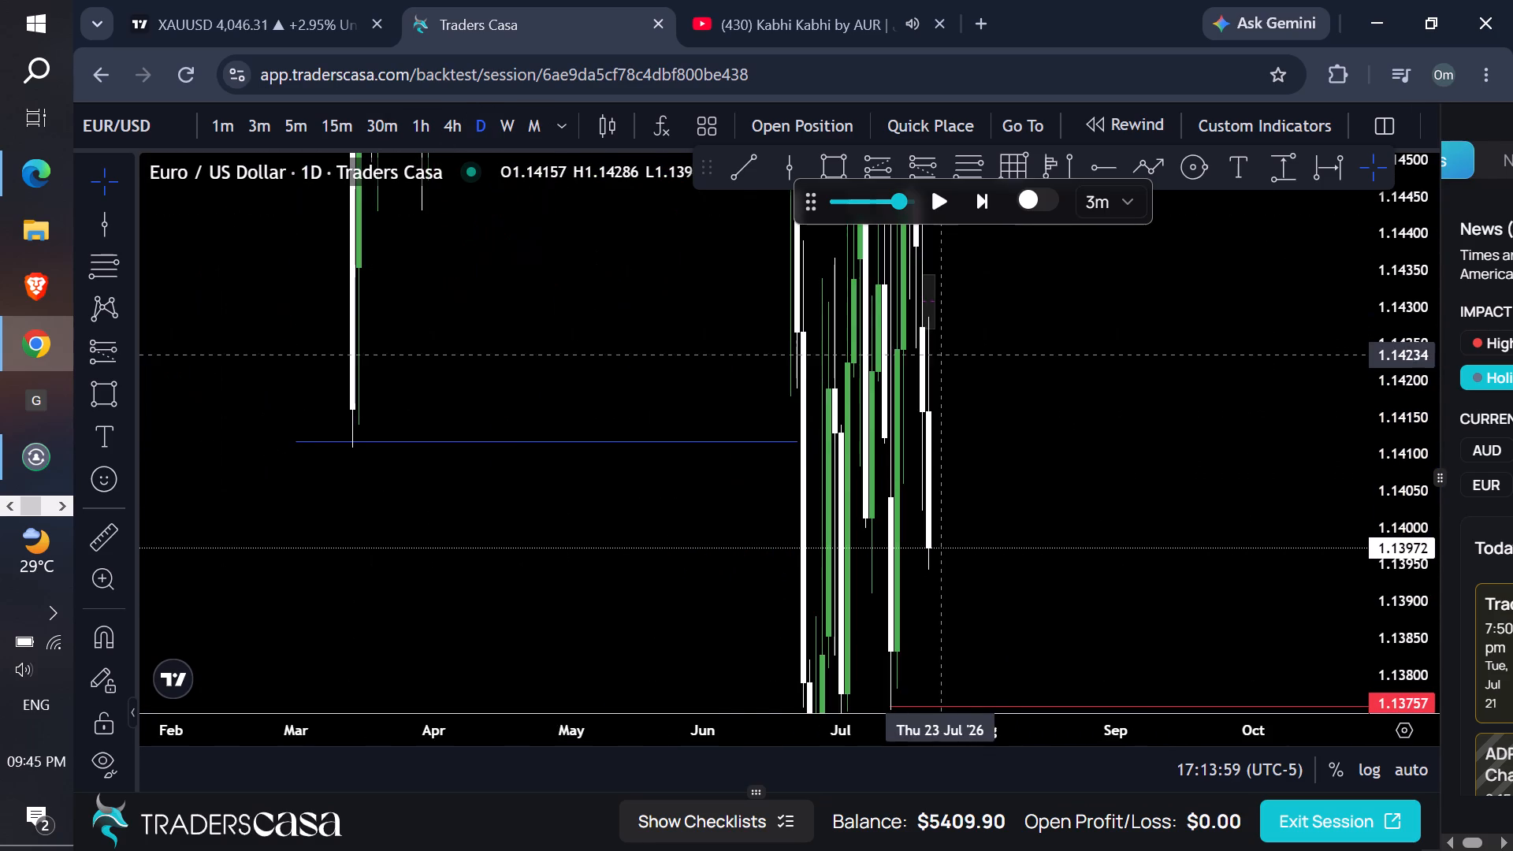
scroll(941, 359, "up", 3)
scroll(941, 359, "down", 1)
scroll(941, 359, "up", 7)
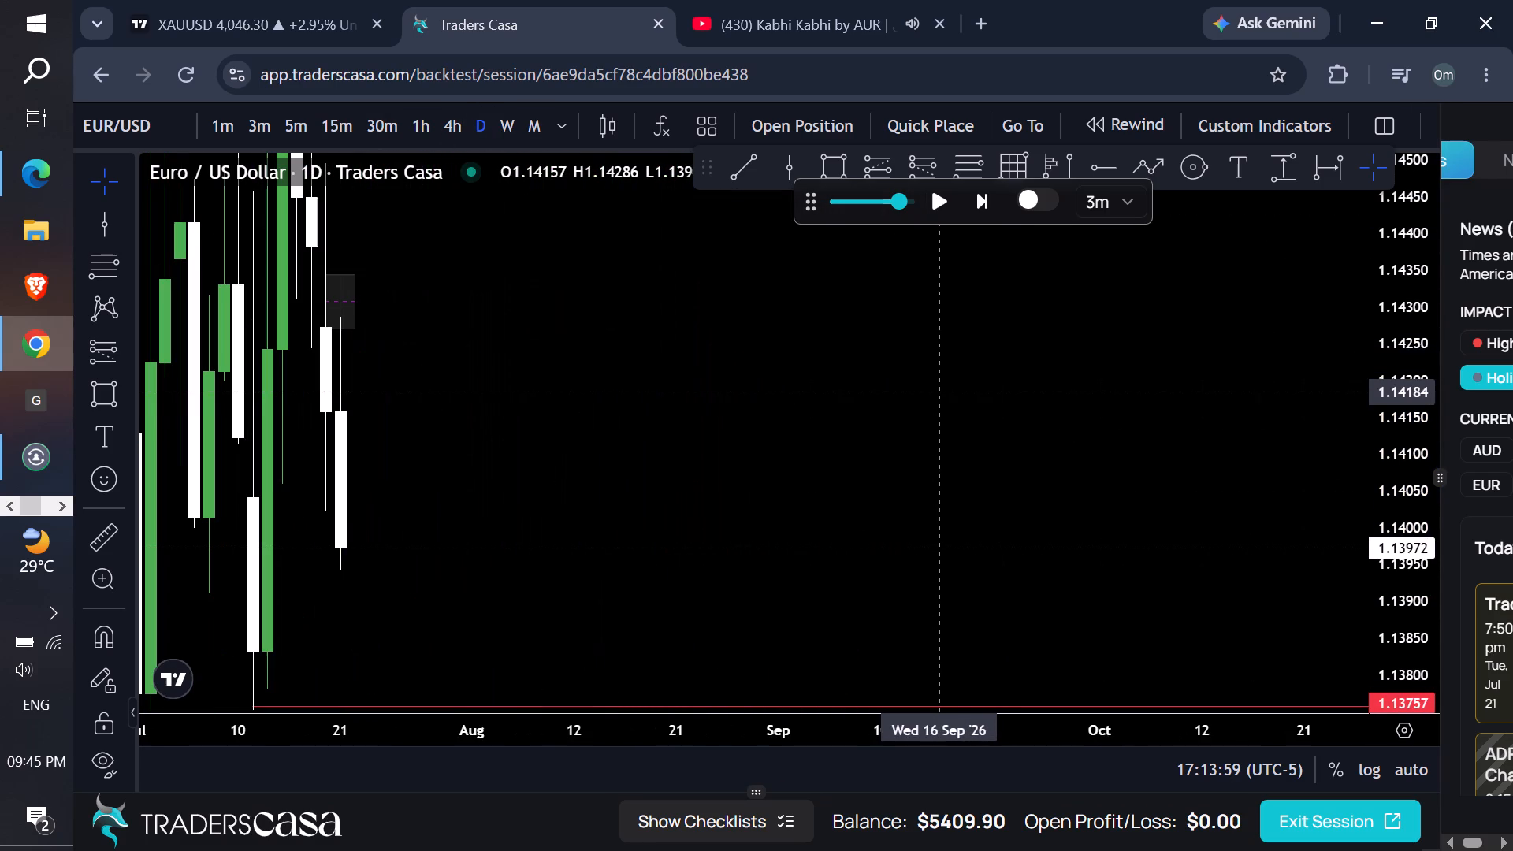
left_click_drag(720, 417, 1120, 381)
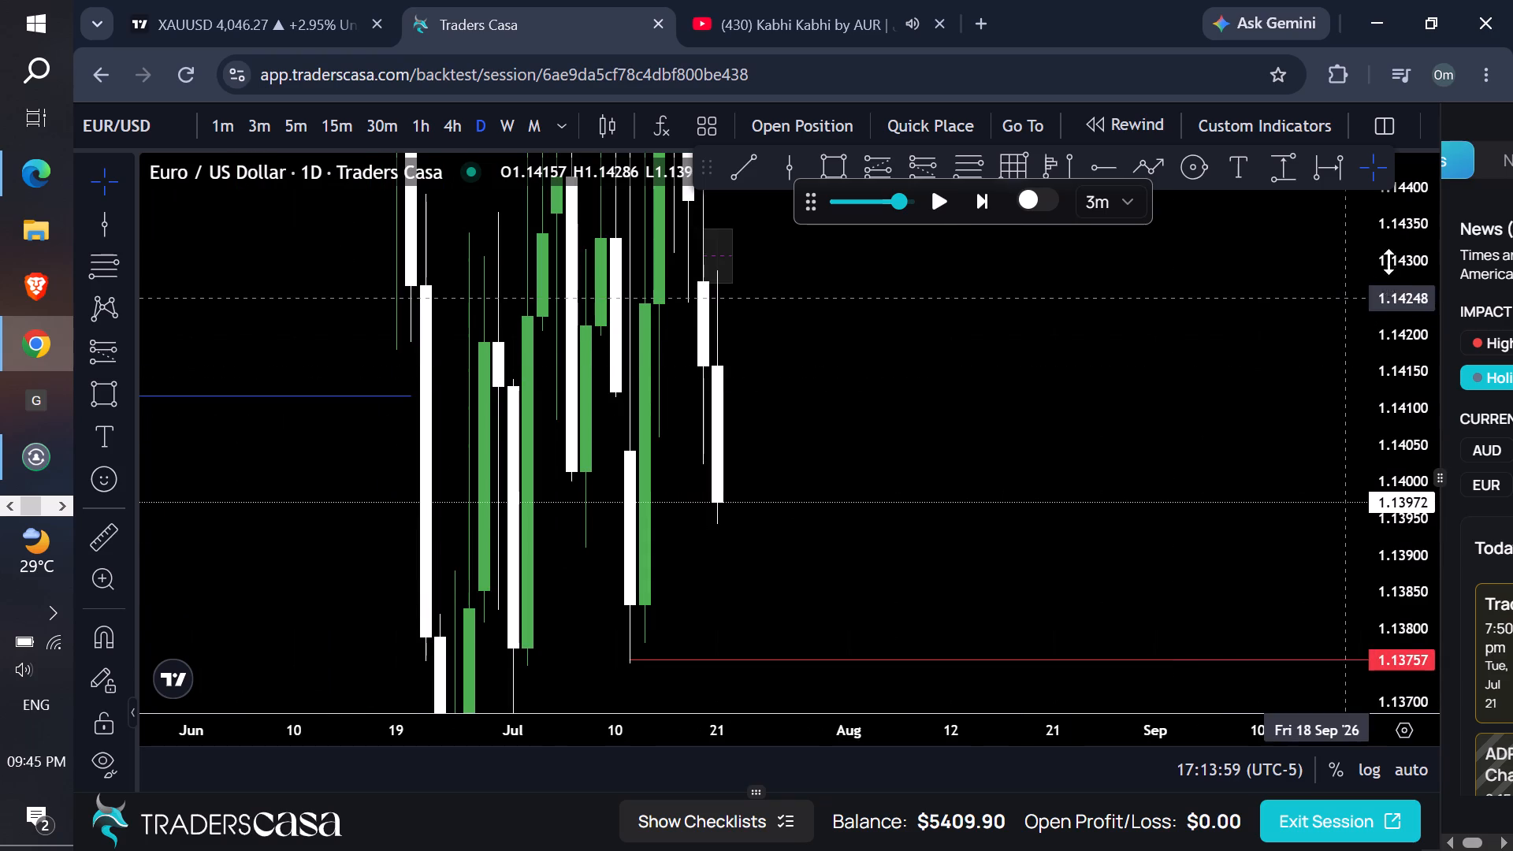
left_click_drag(1385, 270, 1240, 513)
left_click_drag(902, 392, 1008, 408)
left_click_drag(1013, 398, 996, 432)
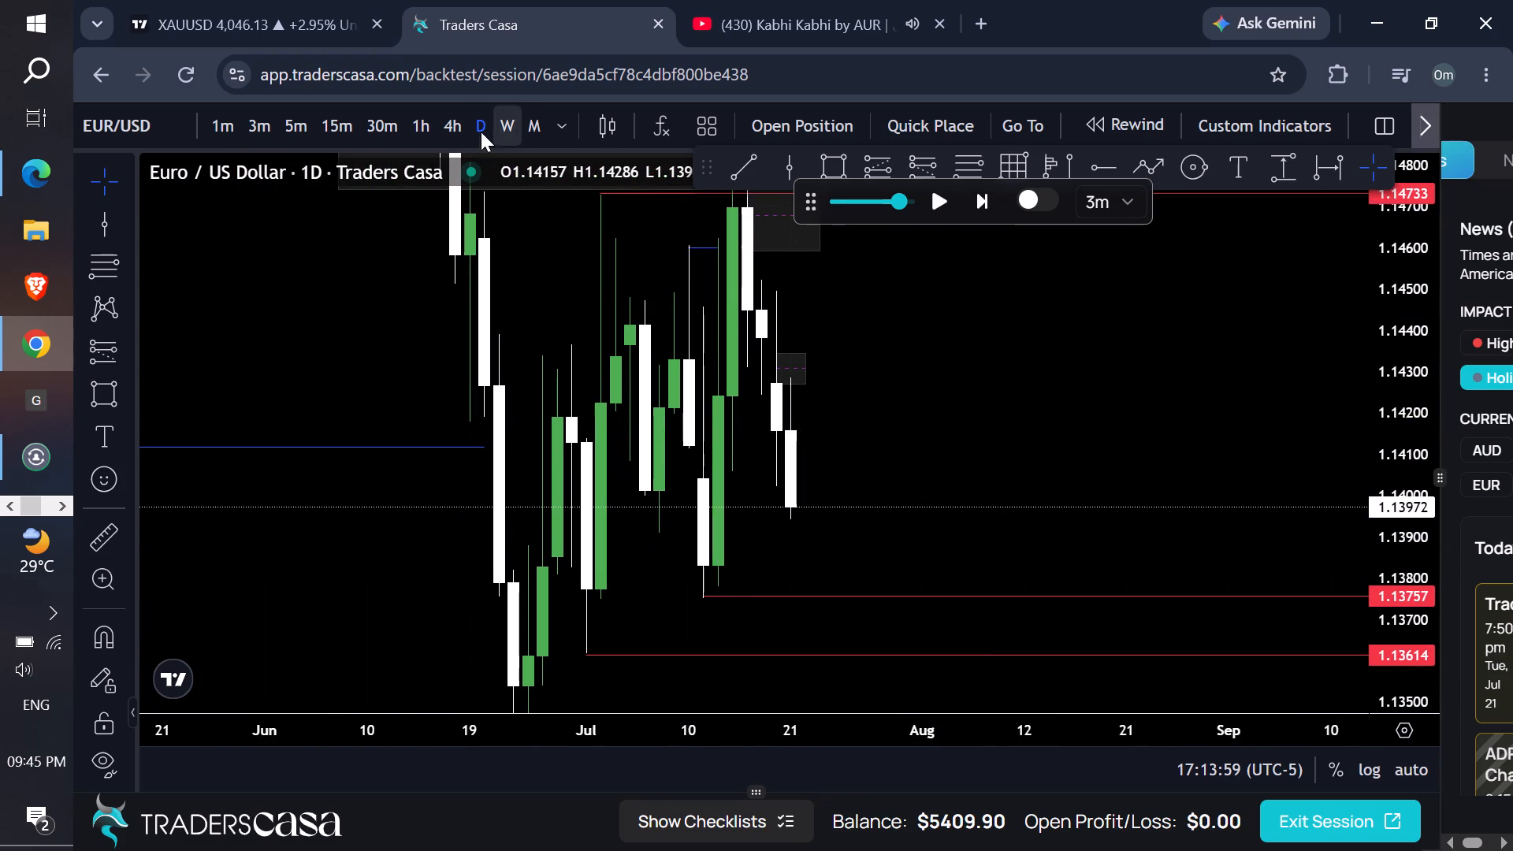
On the 4-hour chart, draw a rectangle zone from 1.14146 to 1.14104, spanning 21 Jul '26 05:00 to 24 Jul '26 13:00.
left_click(463, 122)
left_click_drag(1418, 585, 1325, 379)
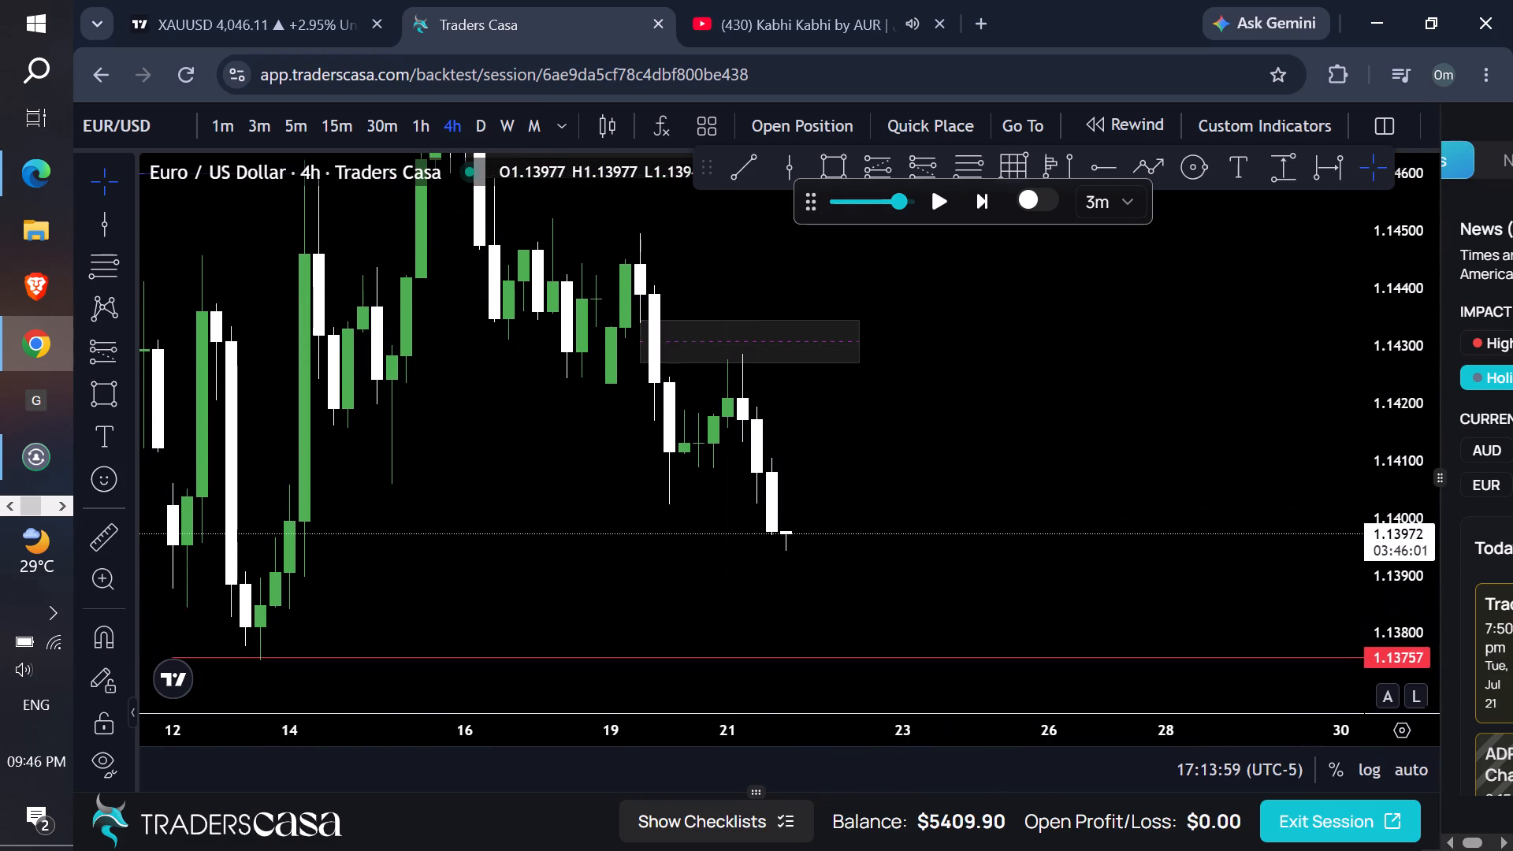
left_click_drag(1325, 379, 1305, 362)
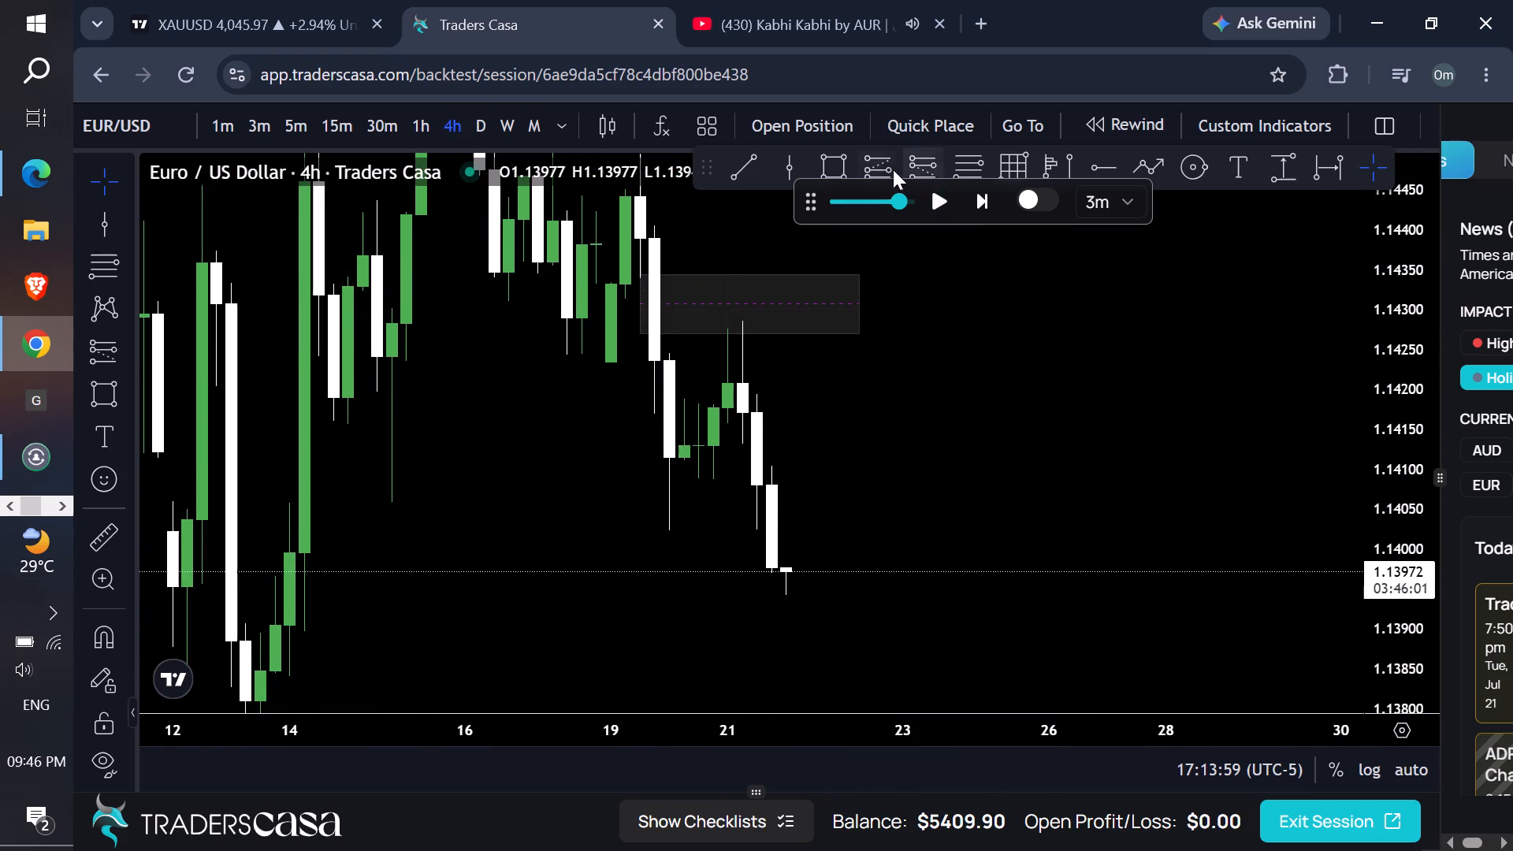
left_click_drag(924, 381, 929, 320)
left_click(831, 172)
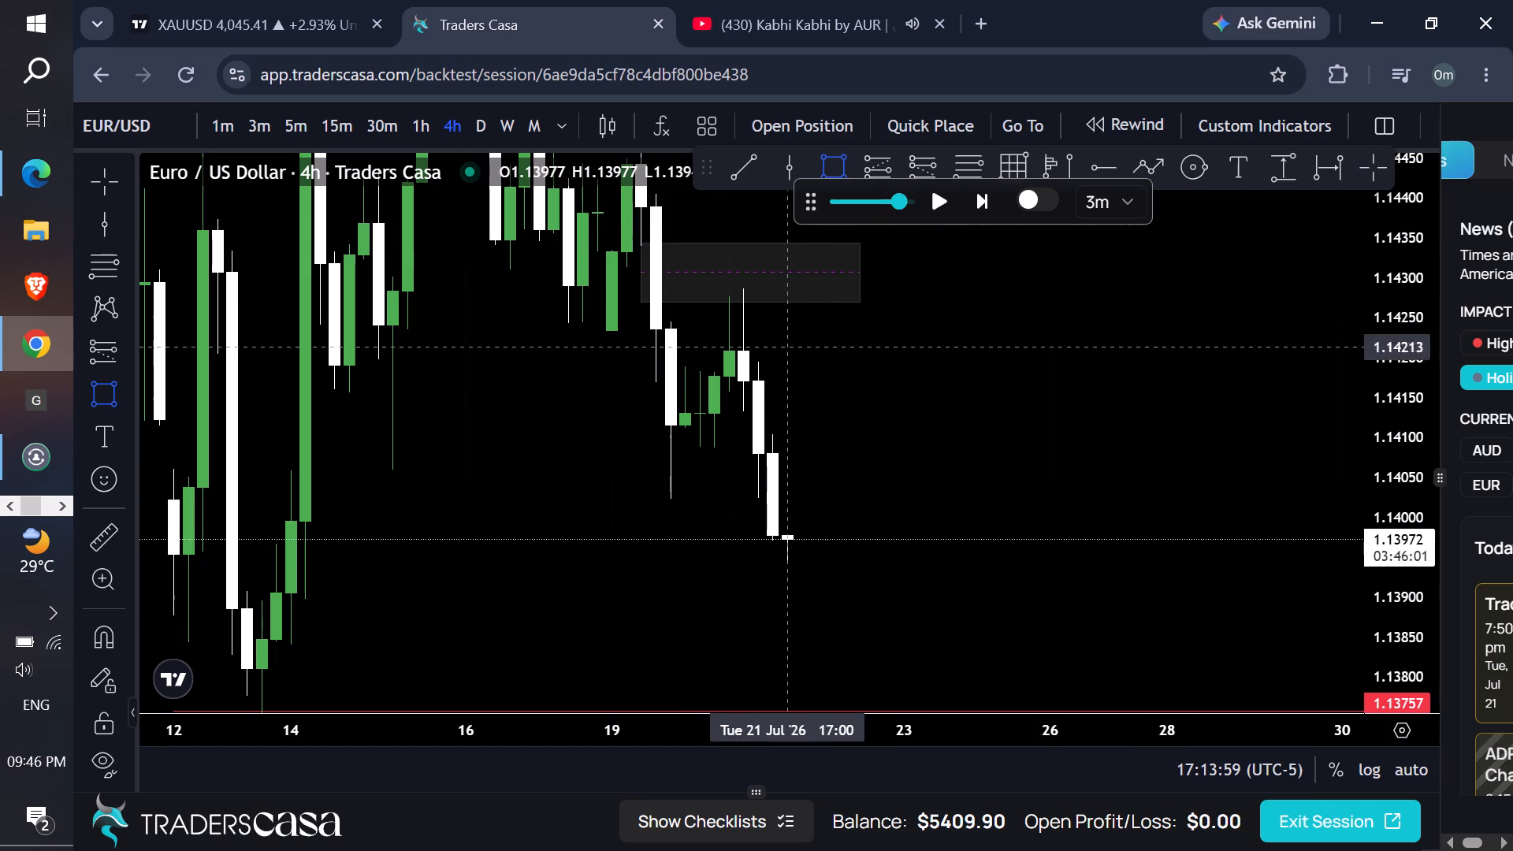
left_click(737, 399)
left_click(1032, 434)
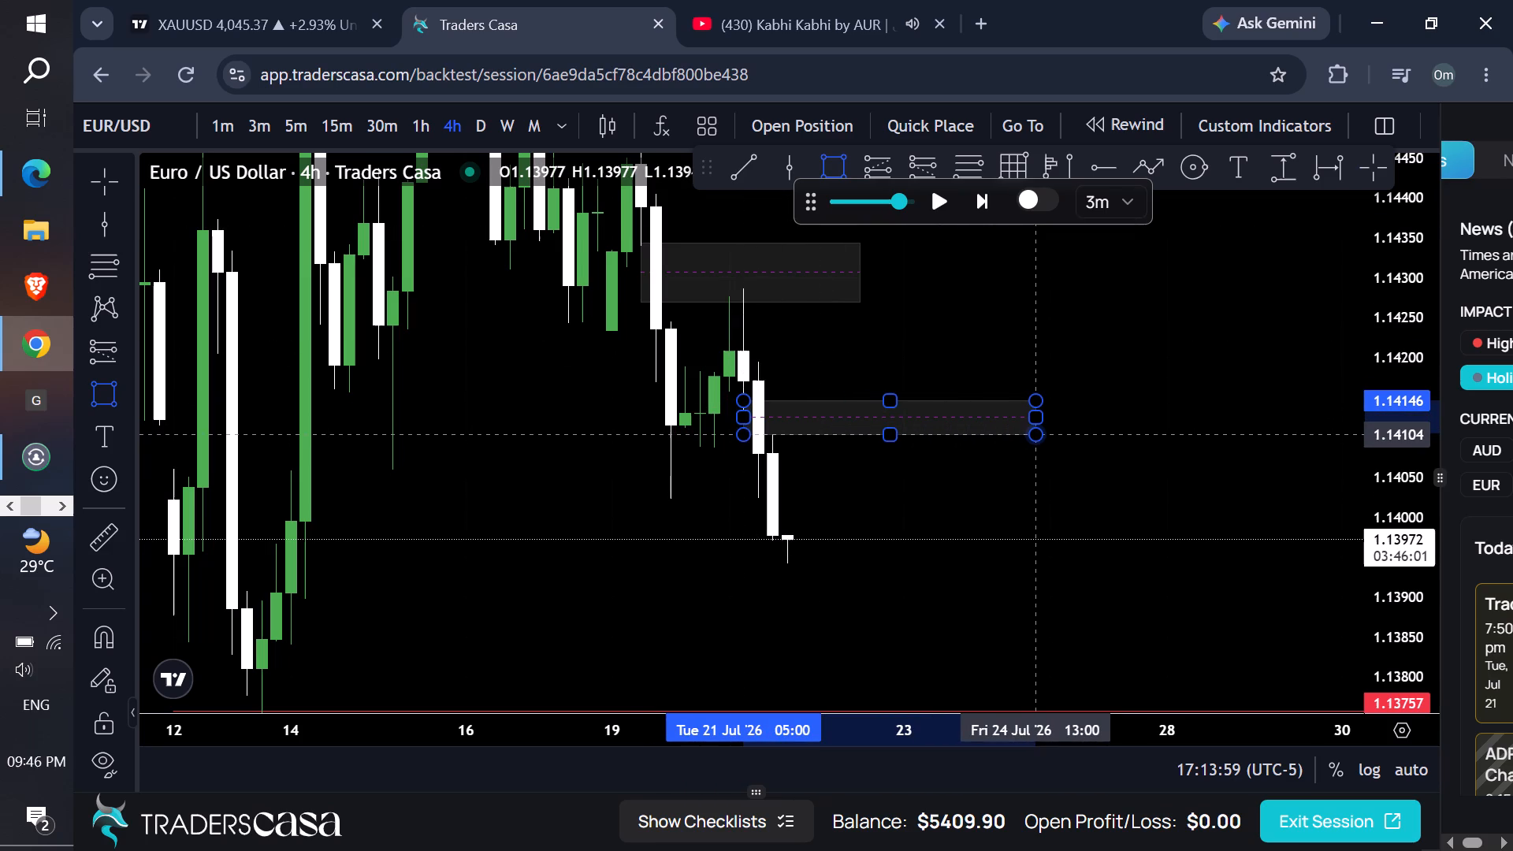
left_click(992, 324)
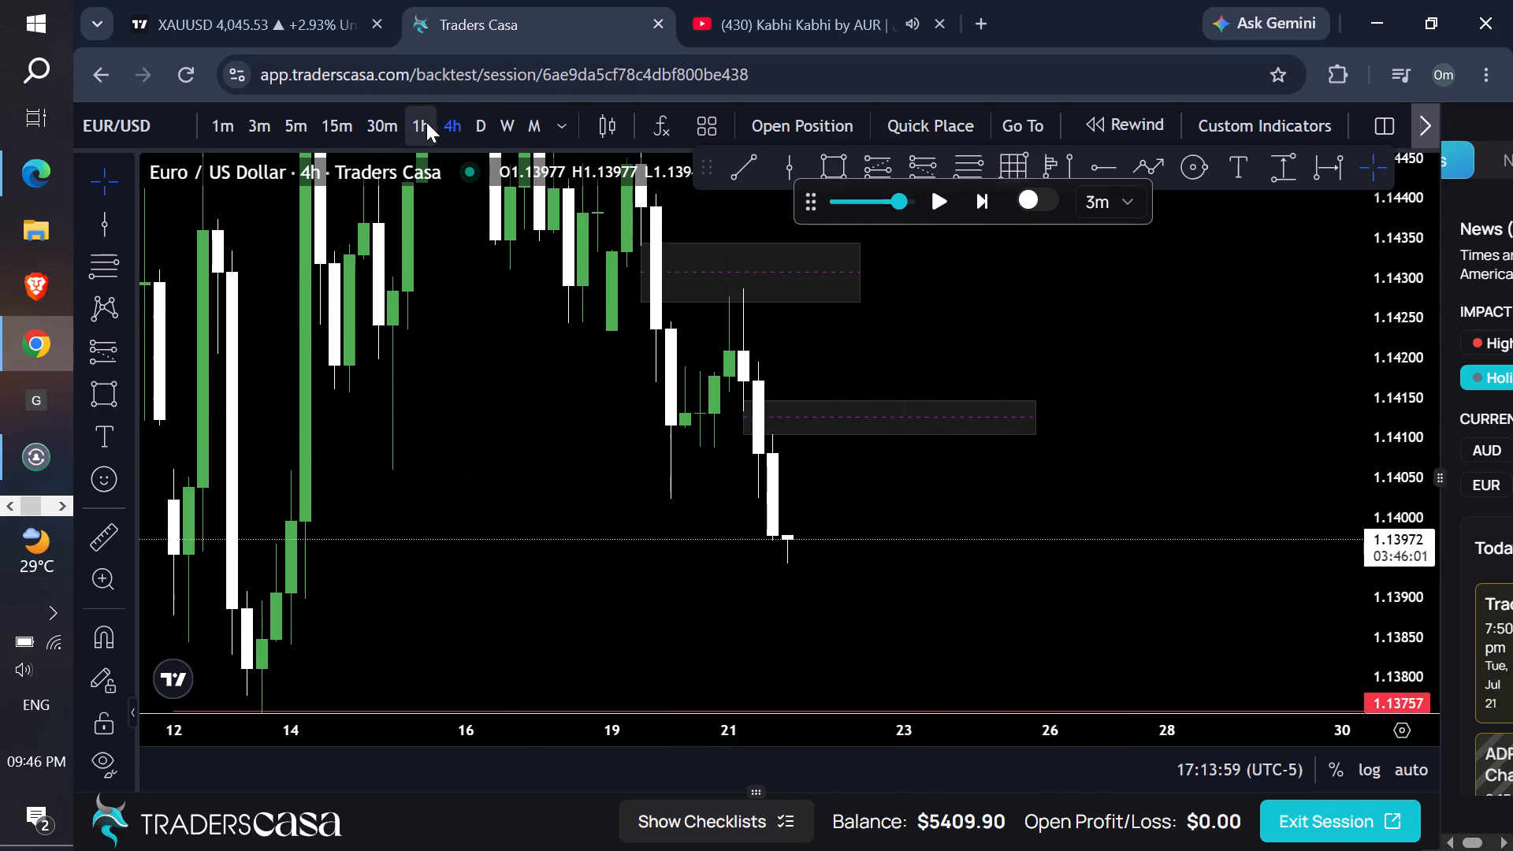
On the 1-hour chart, set the replay interval to 10m and replay price into the new zone, to 02:33:59 on 22 Jul '26.
left_click(425, 127)
scroll(1006, 488, "down", 3)
scroll(1091, 498, "up", 1)
scroll(1093, 500, "down", 1)
scroll(1098, 508, "up", 1)
left_click_drag(1162, 526, 1089, 510)
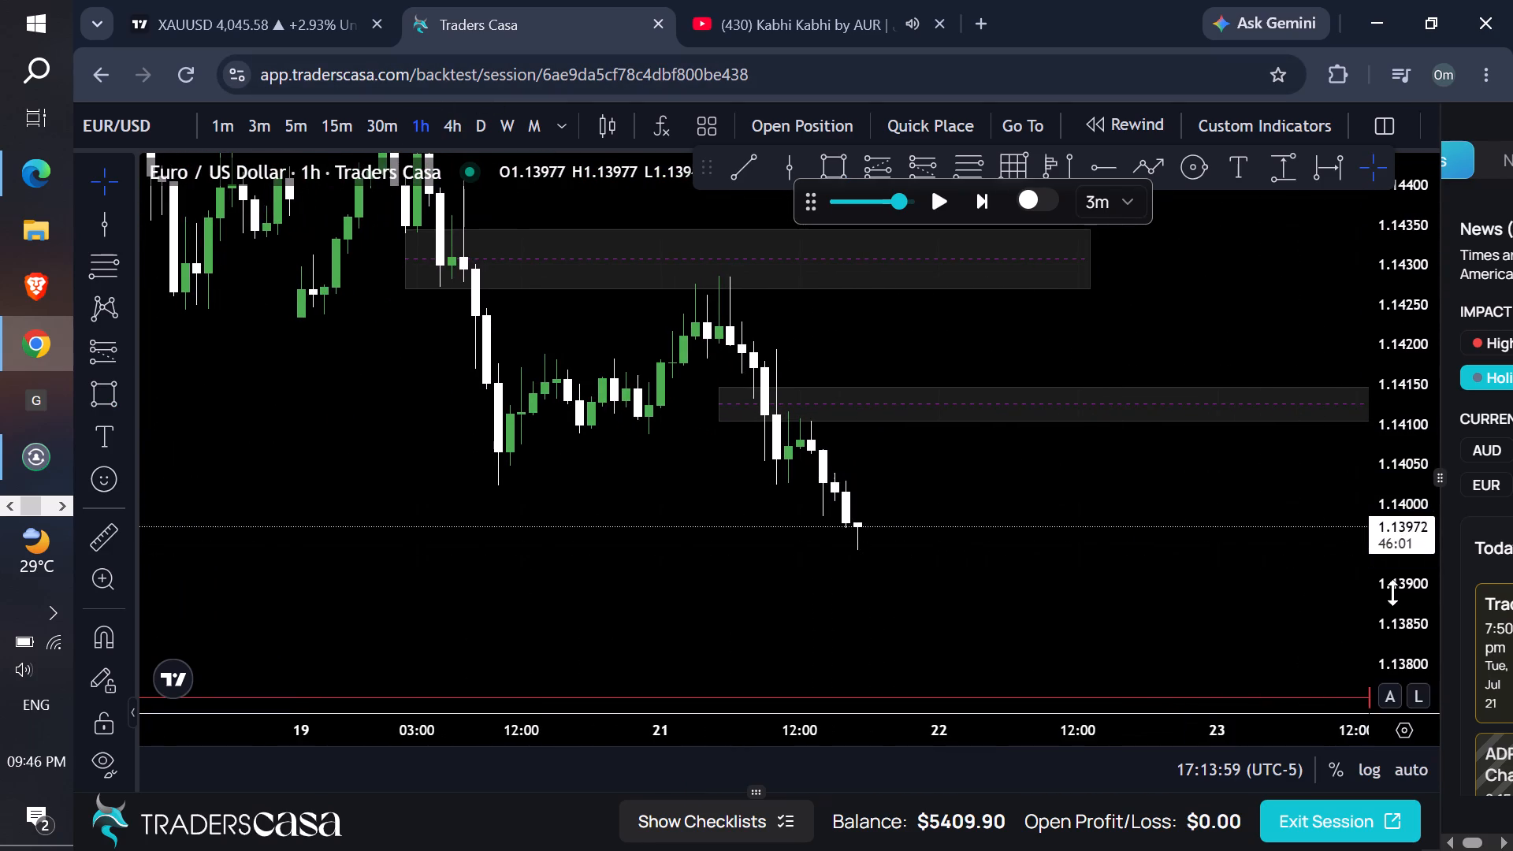
left_click_drag(1396, 601, 1295, 445)
left_click_drag(1176, 486, 1087, 403)
left_click(1123, 208)
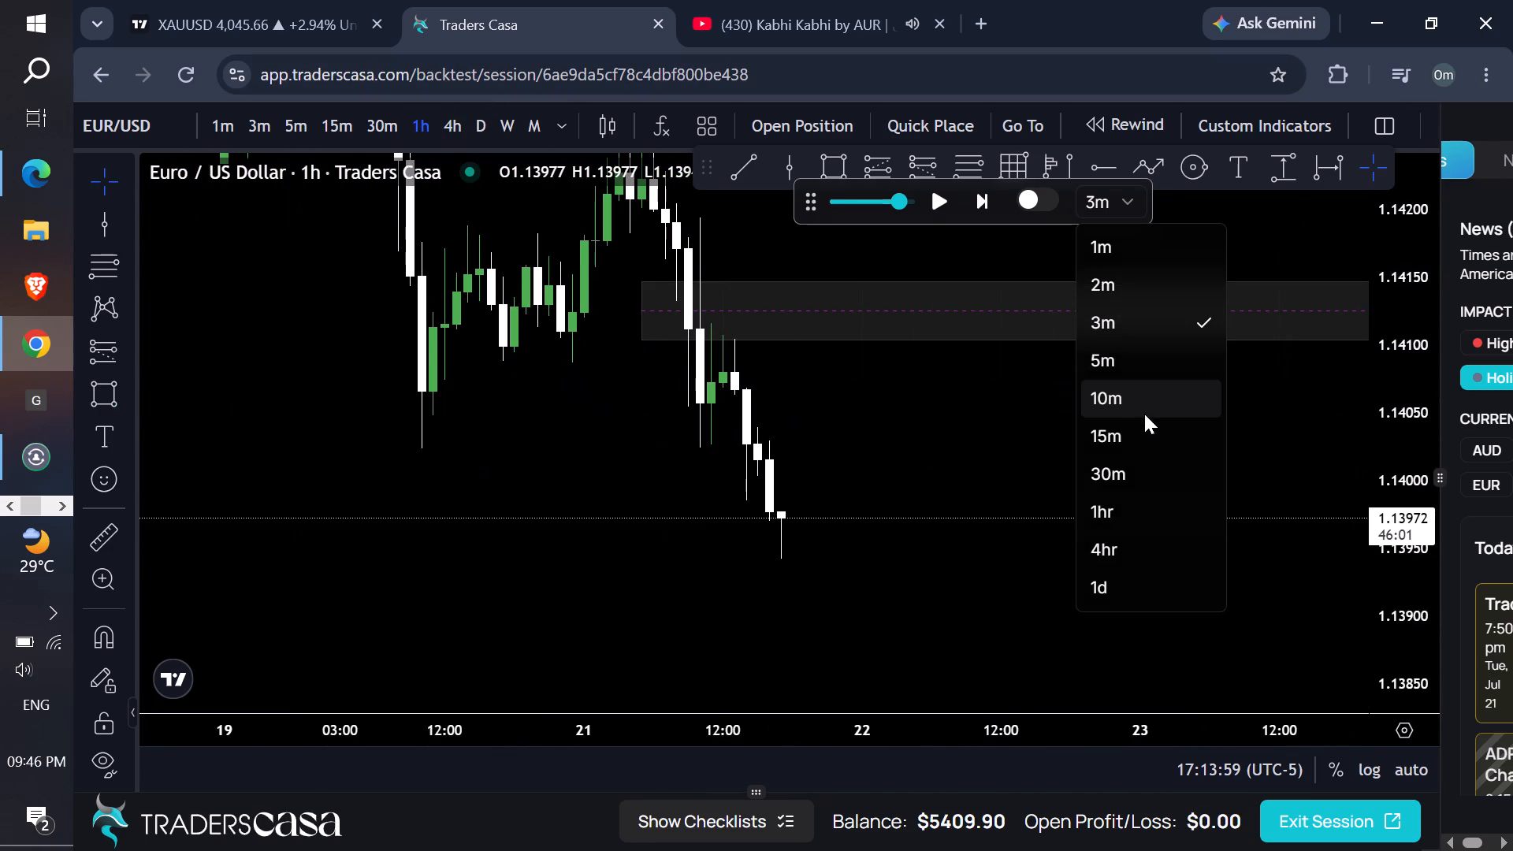
left_click(1144, 414)
left_click(943, 206)
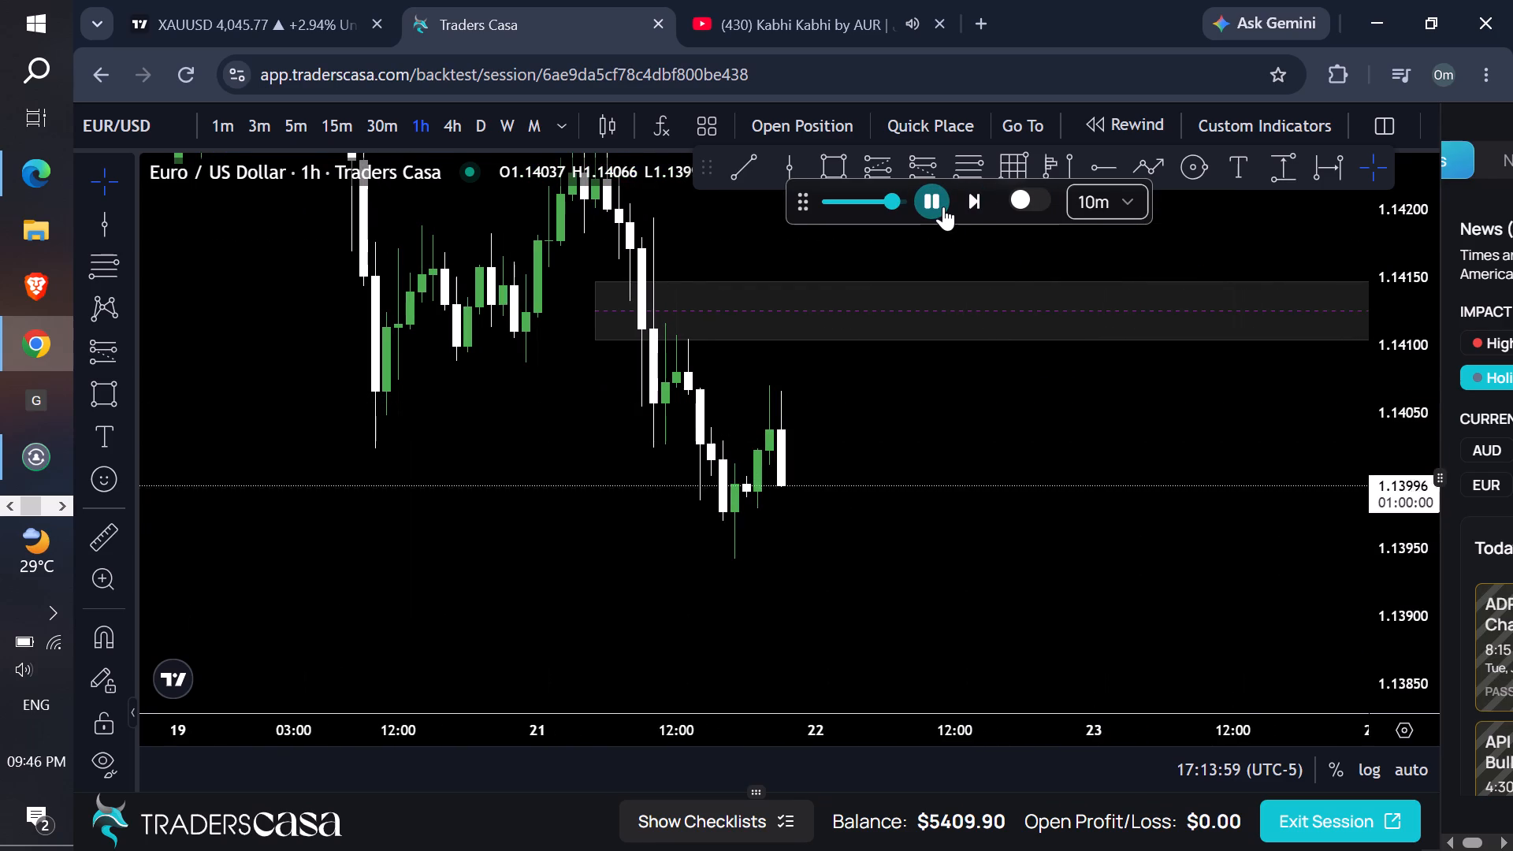
double_click(943, 206)
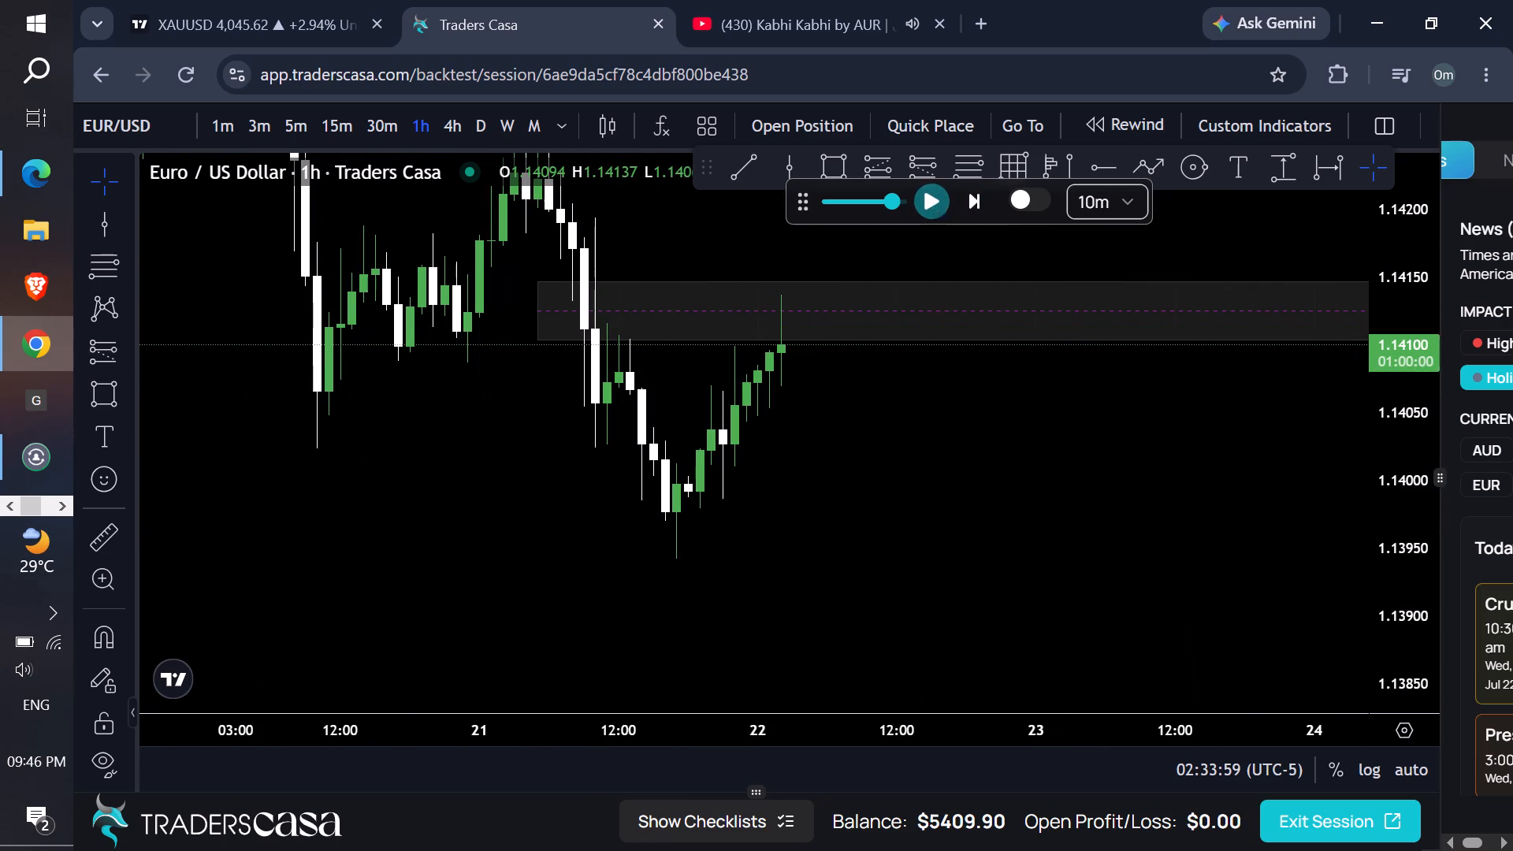
On the 4-hour chart, replay price in 10m intervals through the marked zone, to 05:03:59 on 22 Jul '26.
left_click(464, 129)
left_click_drag(921, 266, 906, 316)
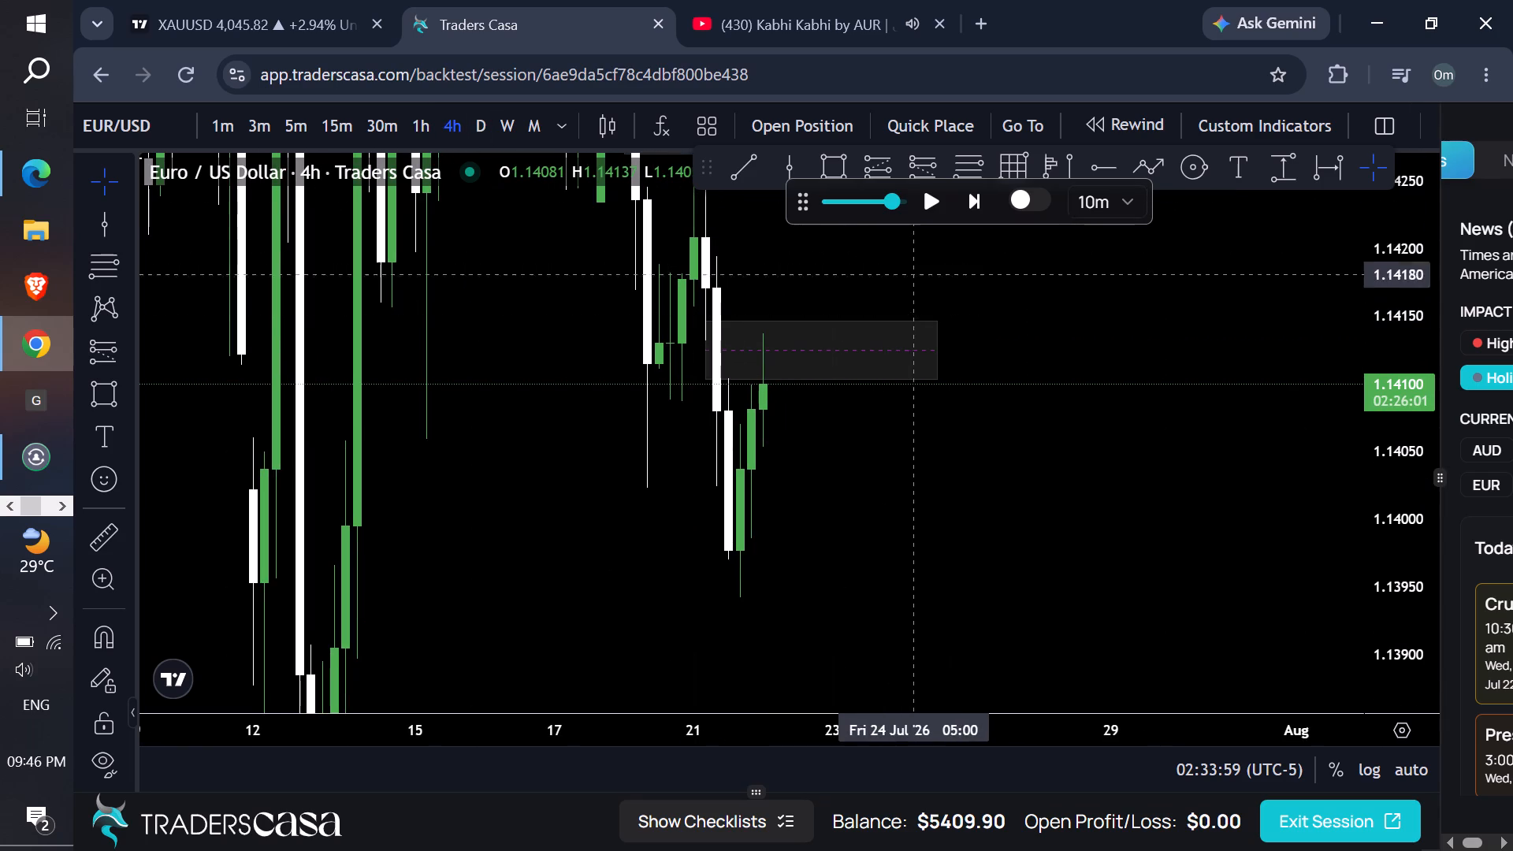
double_click(933, 203)
left_click(933, 203)
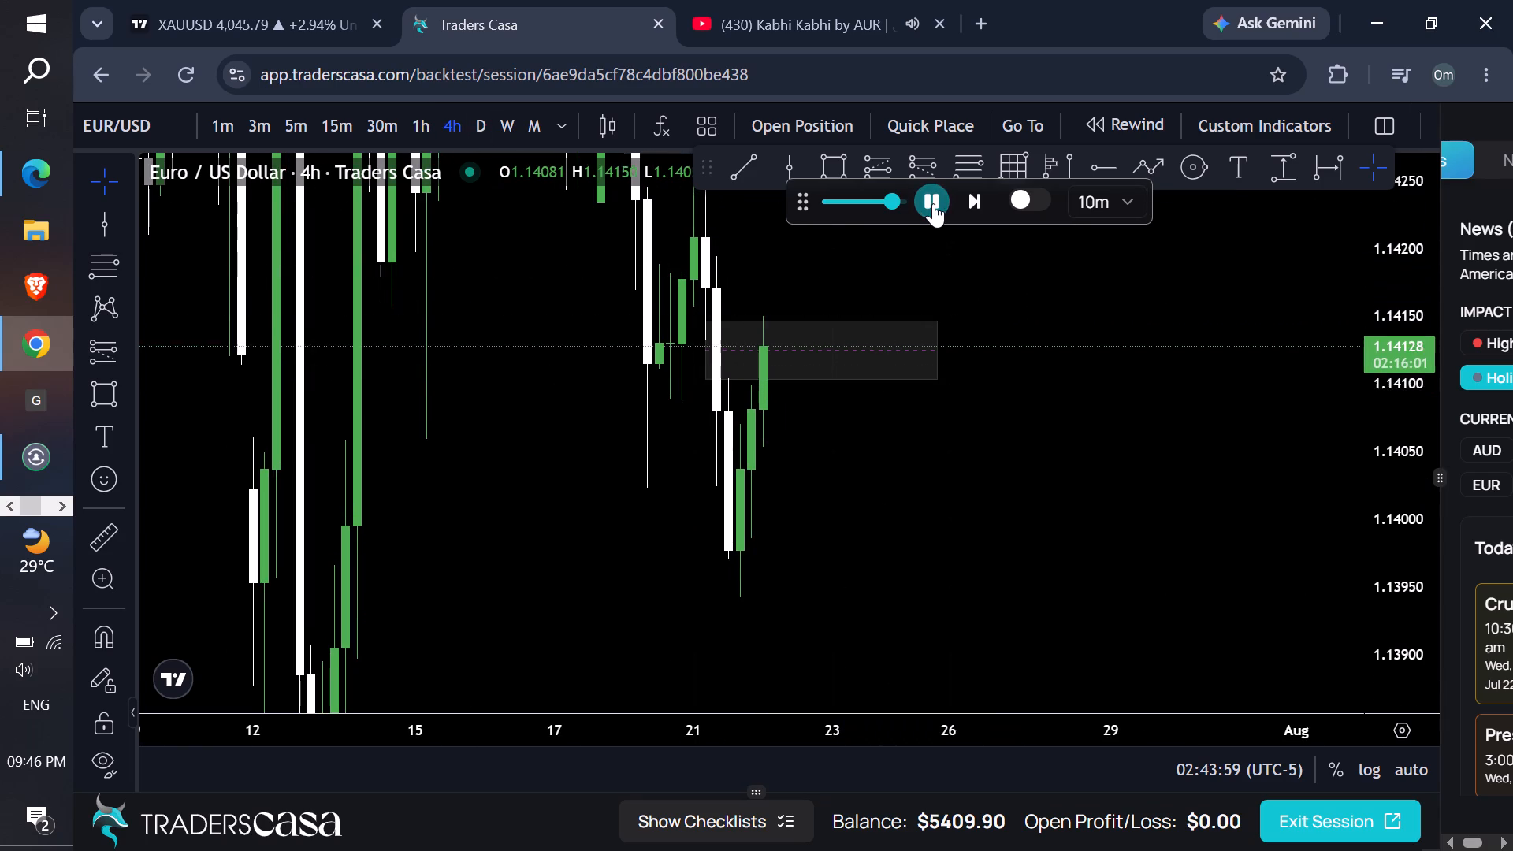
triple_click(933, 203)
double_click(933, 203)
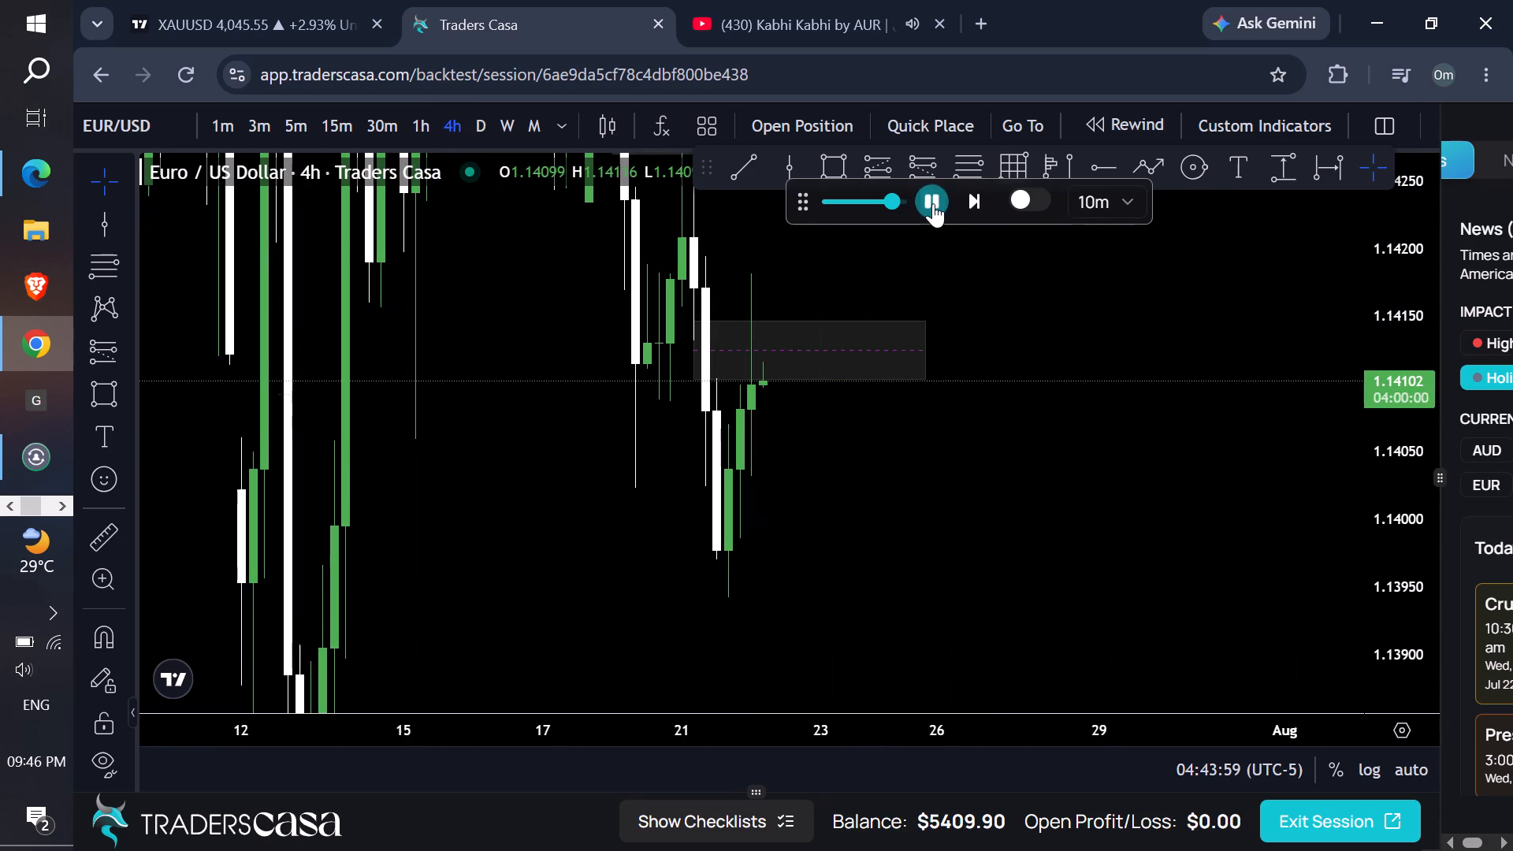
Check the zone reaction on the 15-minute chart, and replay price on the 4-hour chart to 06:13:59 on 22 Jul '26.
left_click(328, 136)
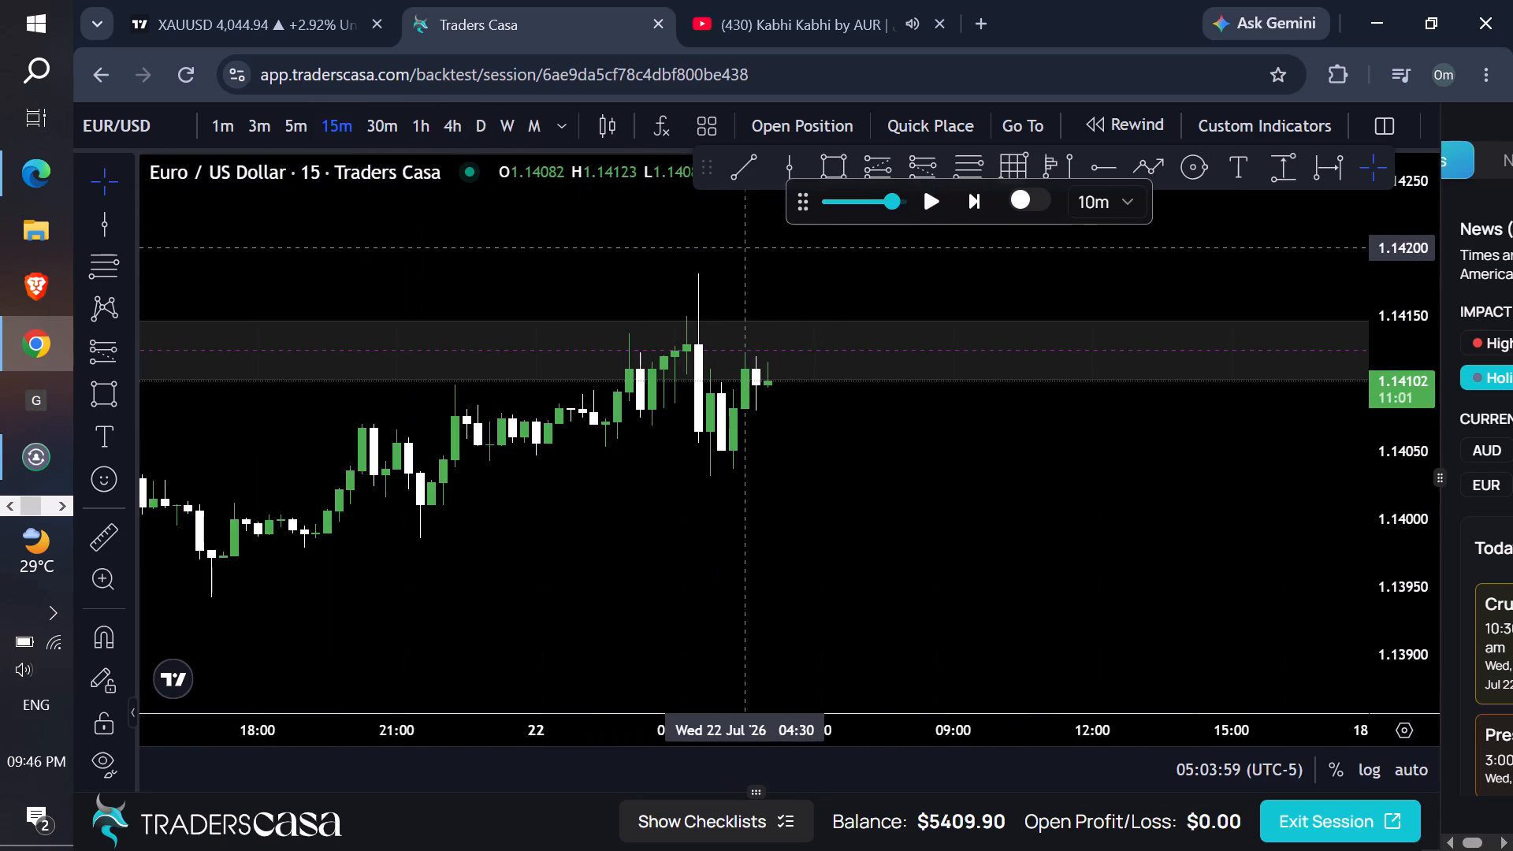
left_click_drag(800, 251, 800, 262)
left_click(452, 132)
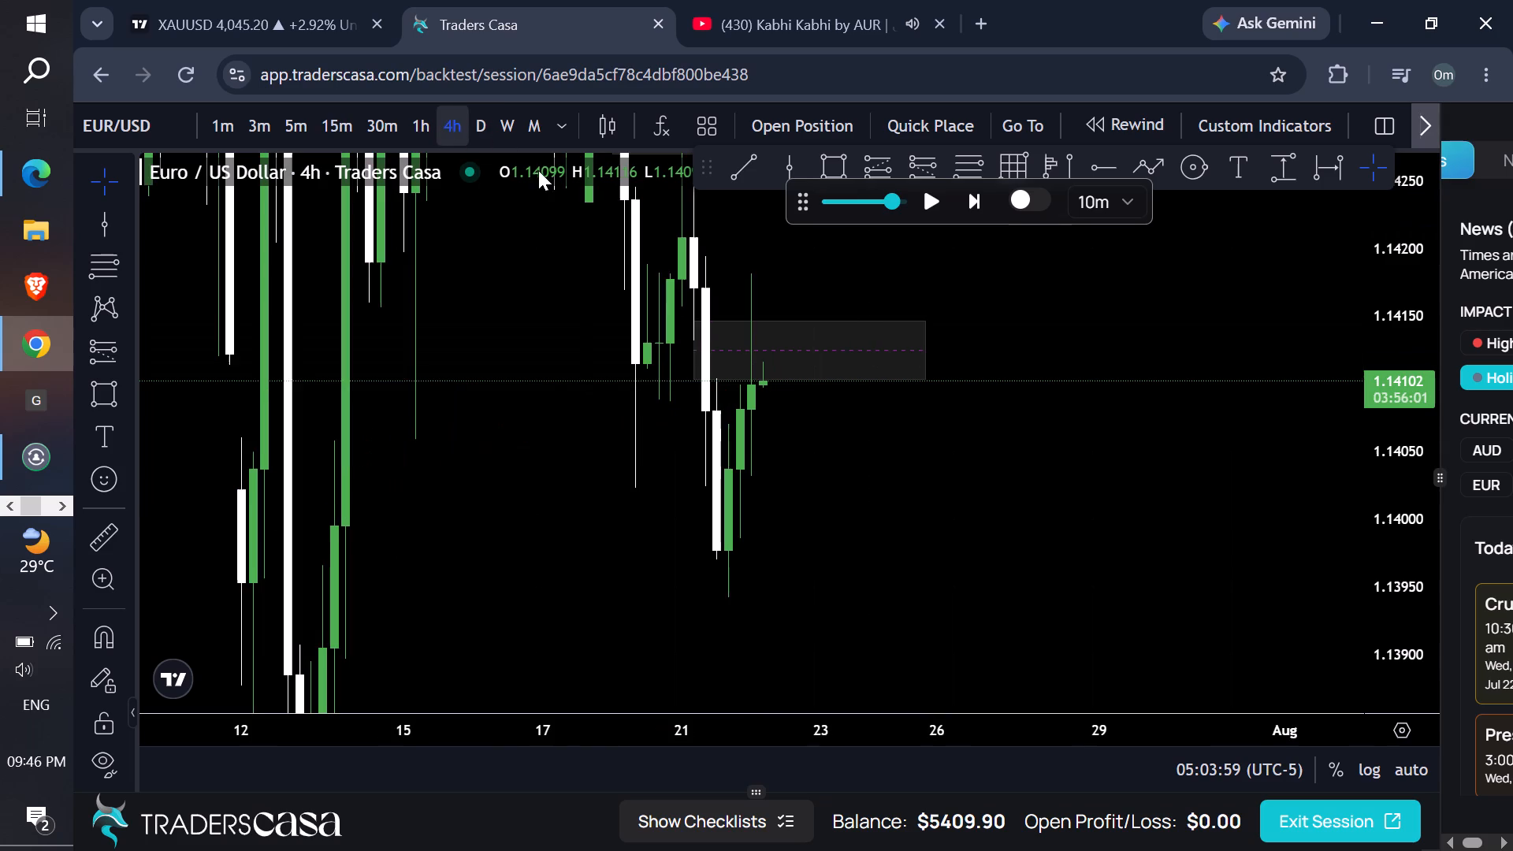
left_click_drag(902, 258, 897, 281)
left_click(933, 202)
left_click(933, 202)
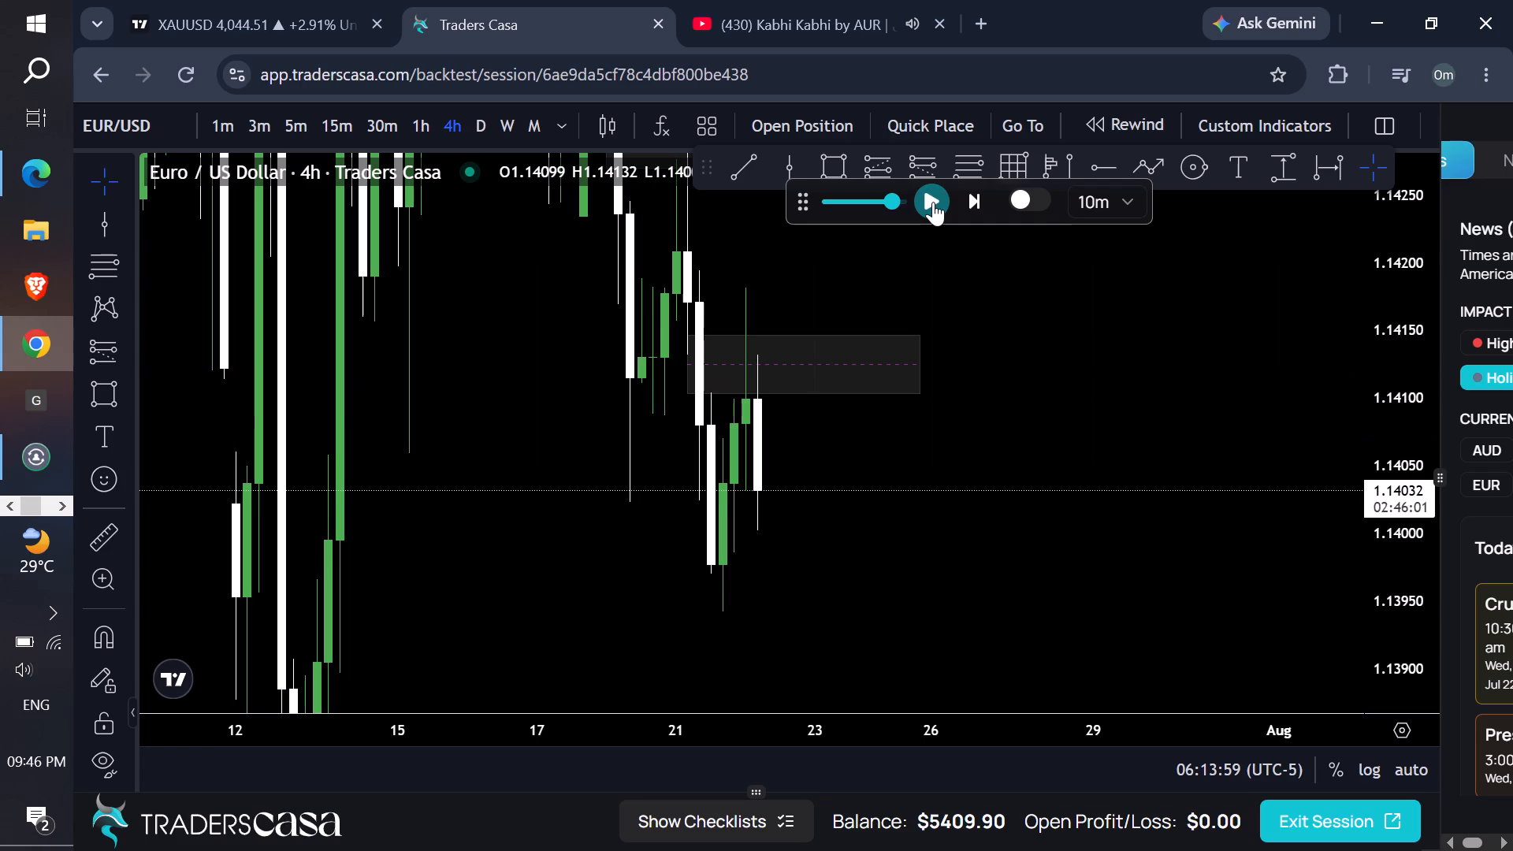
Set the replay interval to 1m and resume replaying price on the 4-hour chart.
left_click(1117, 206)
left_click(1113, 240)
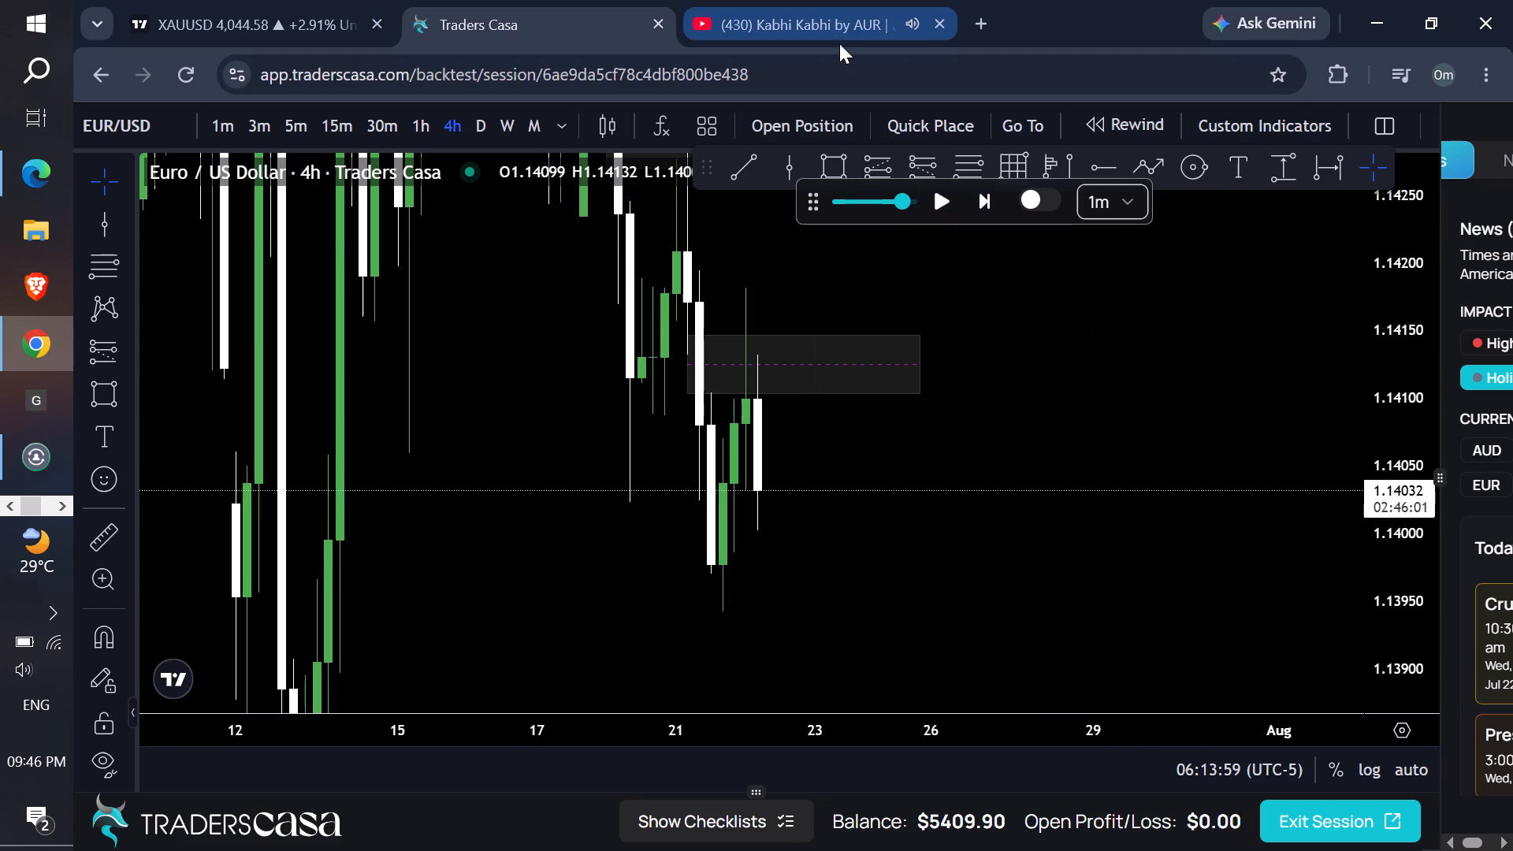
left_click(935, 201)
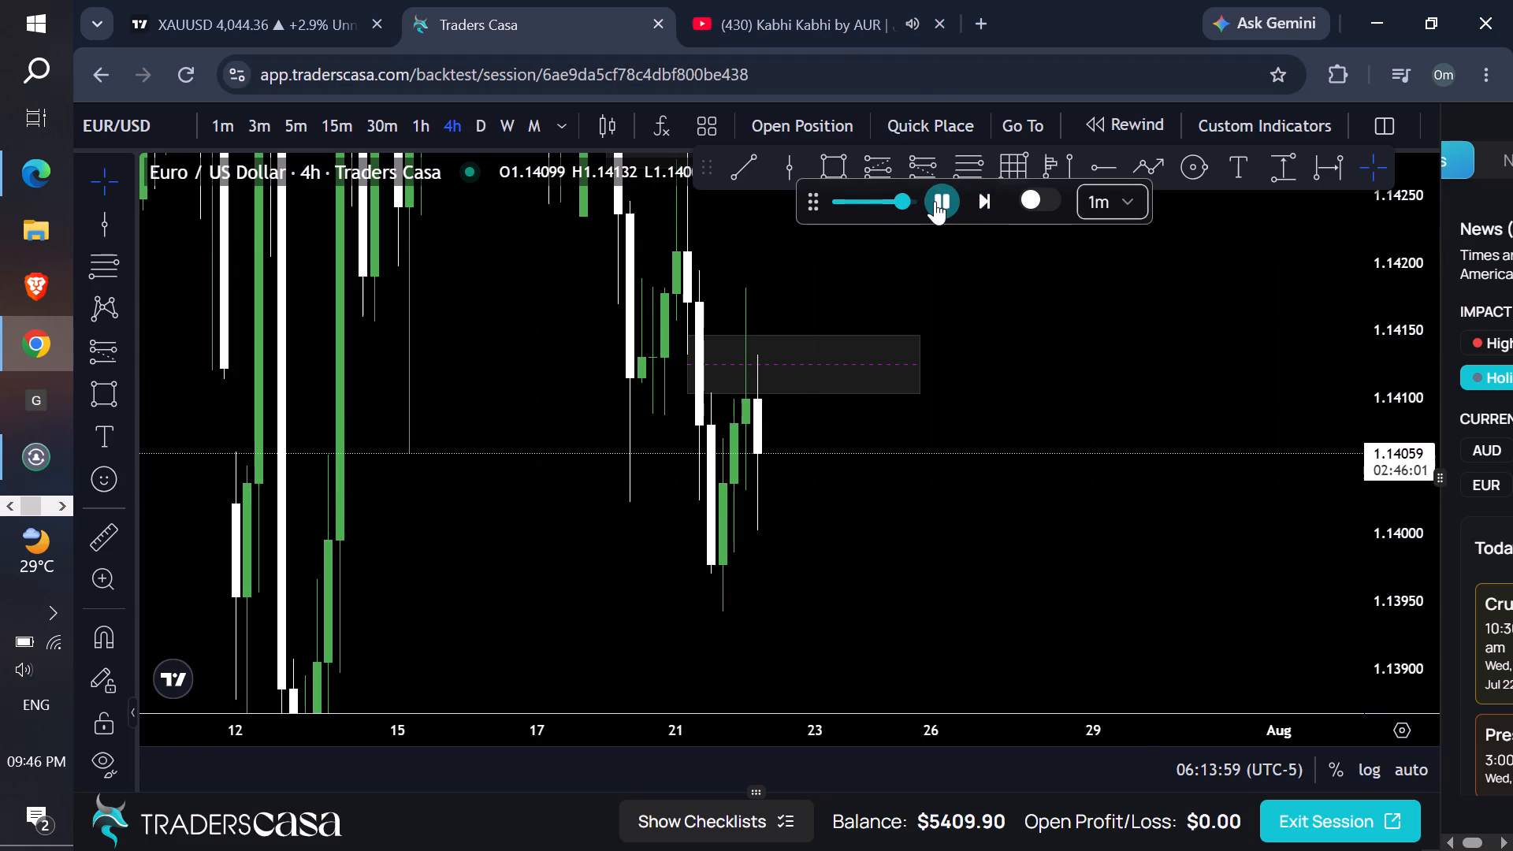
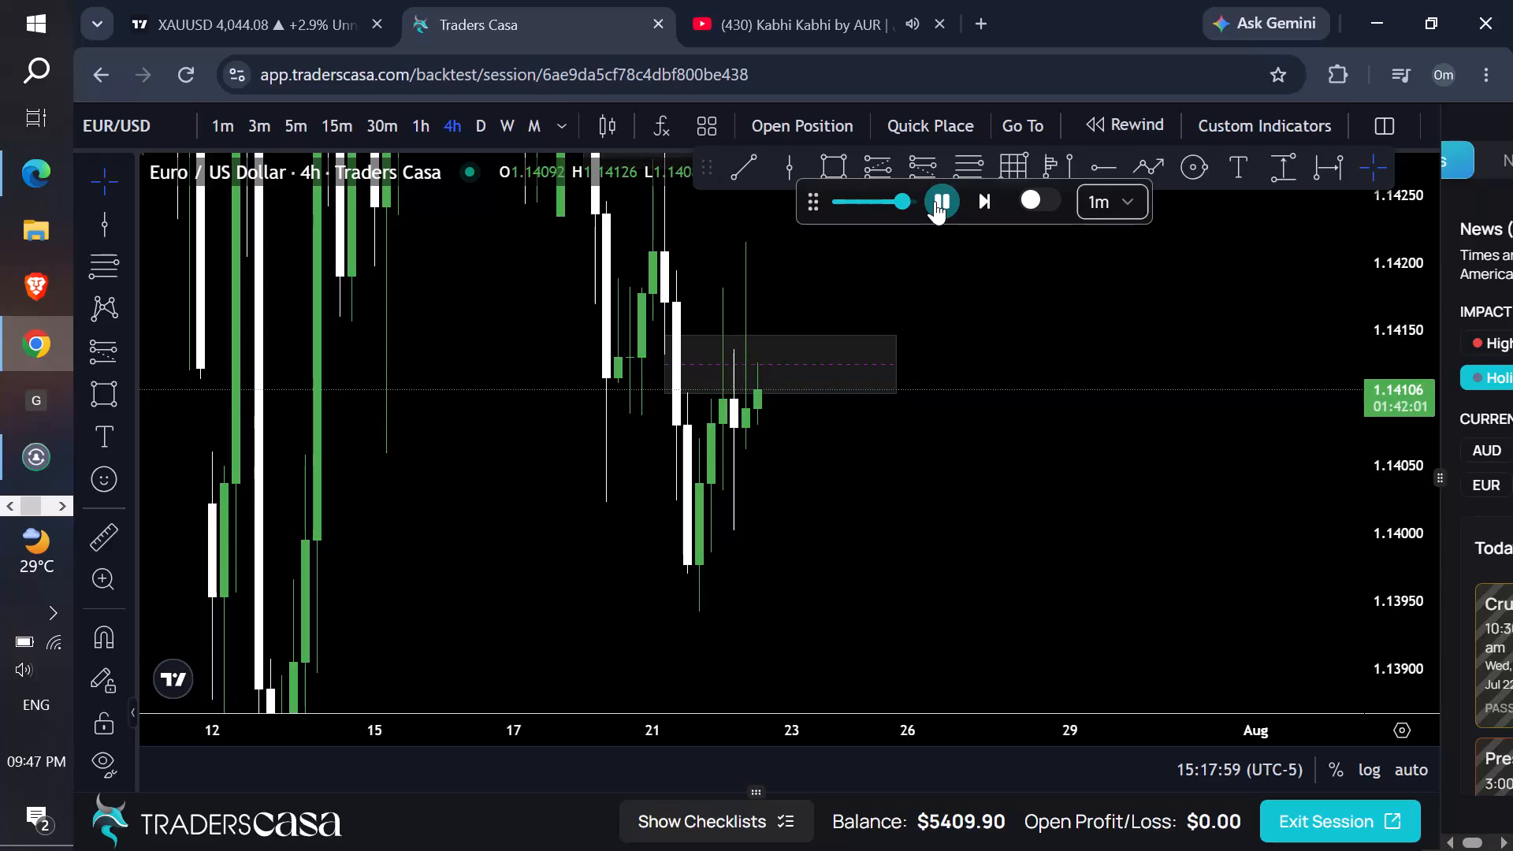
Let the 1m replay run on the 4-hour chart past the marked zone, and pause it at 17:25:59.
key("Home")
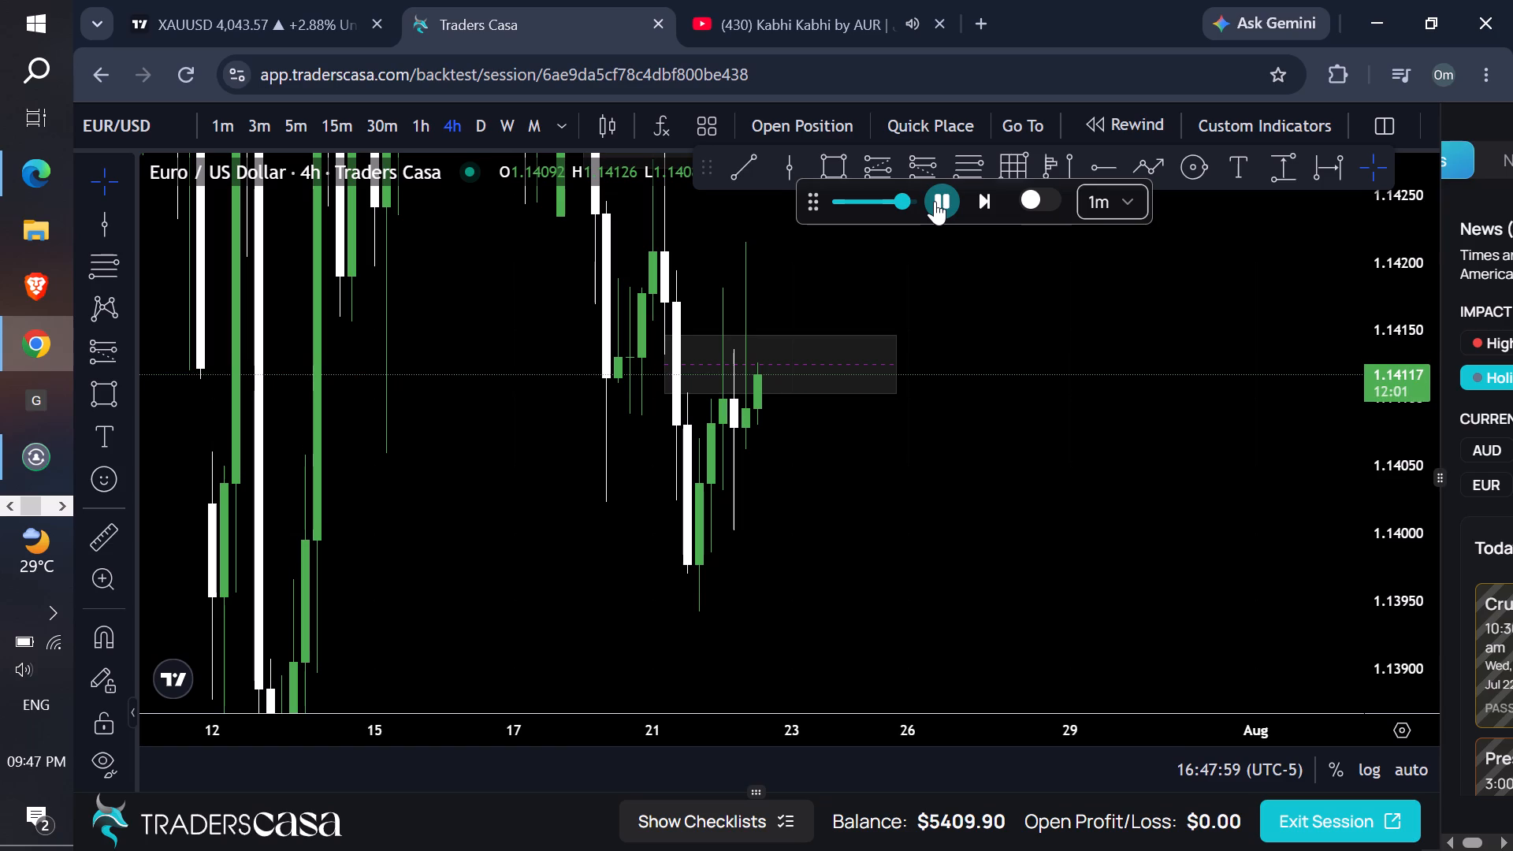
scroll(935, 201, "down", 1)
scroll(937, 202, "up", 1)
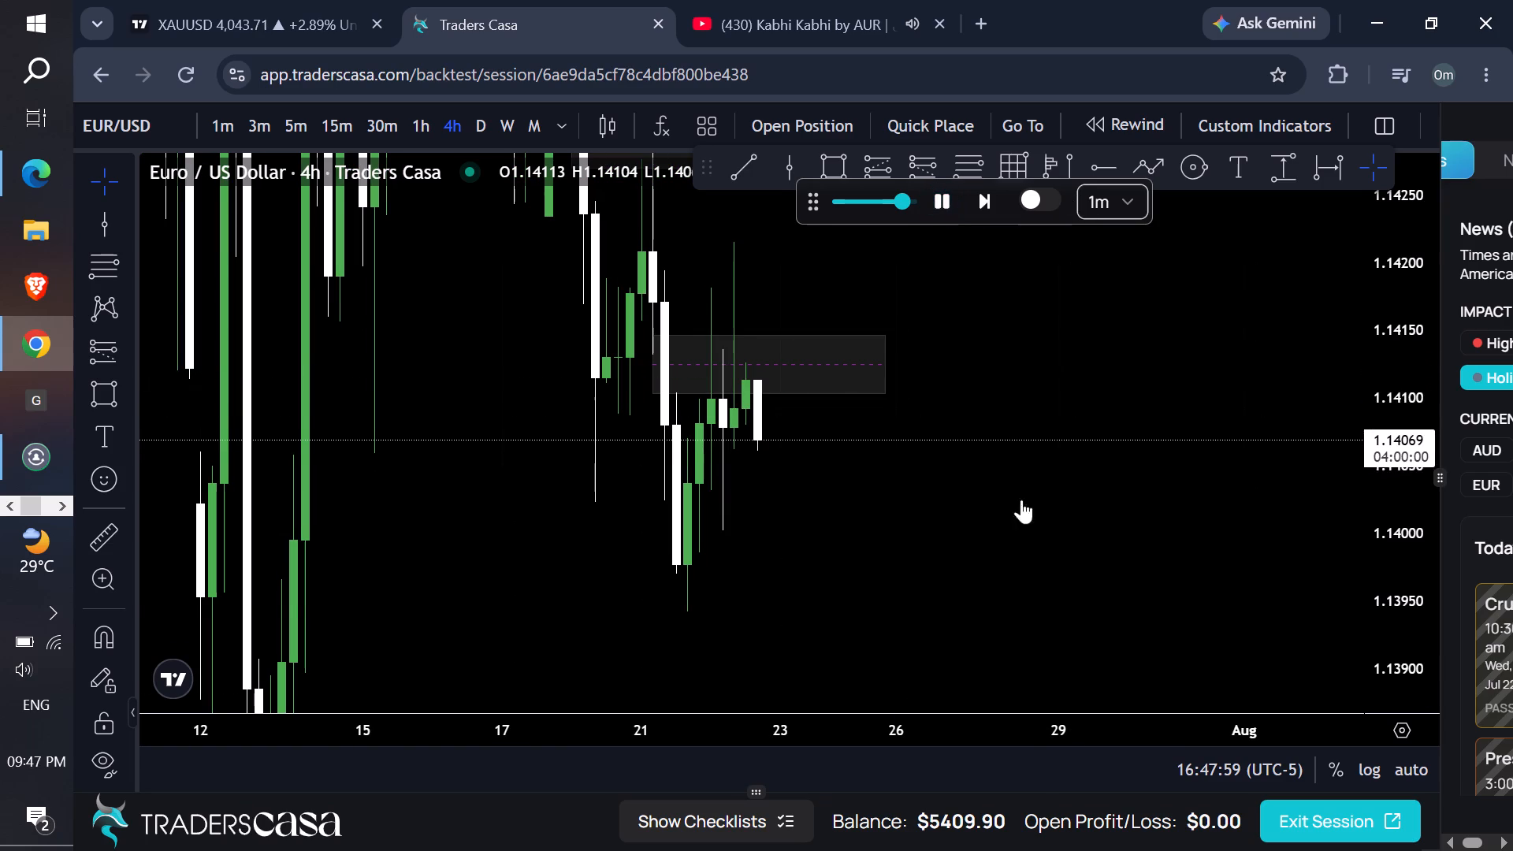
left_click(939, 206)
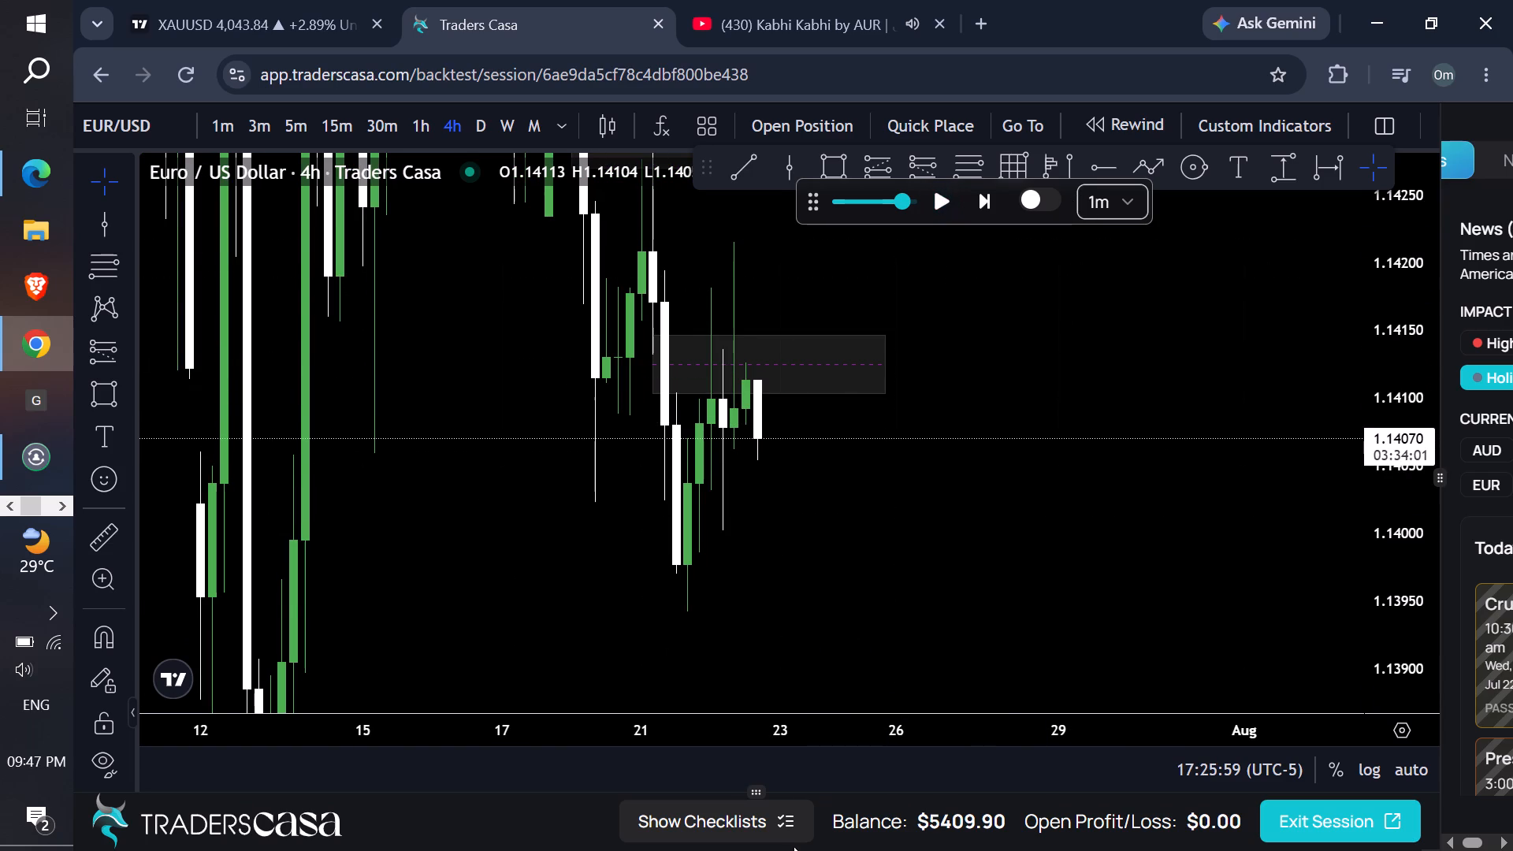